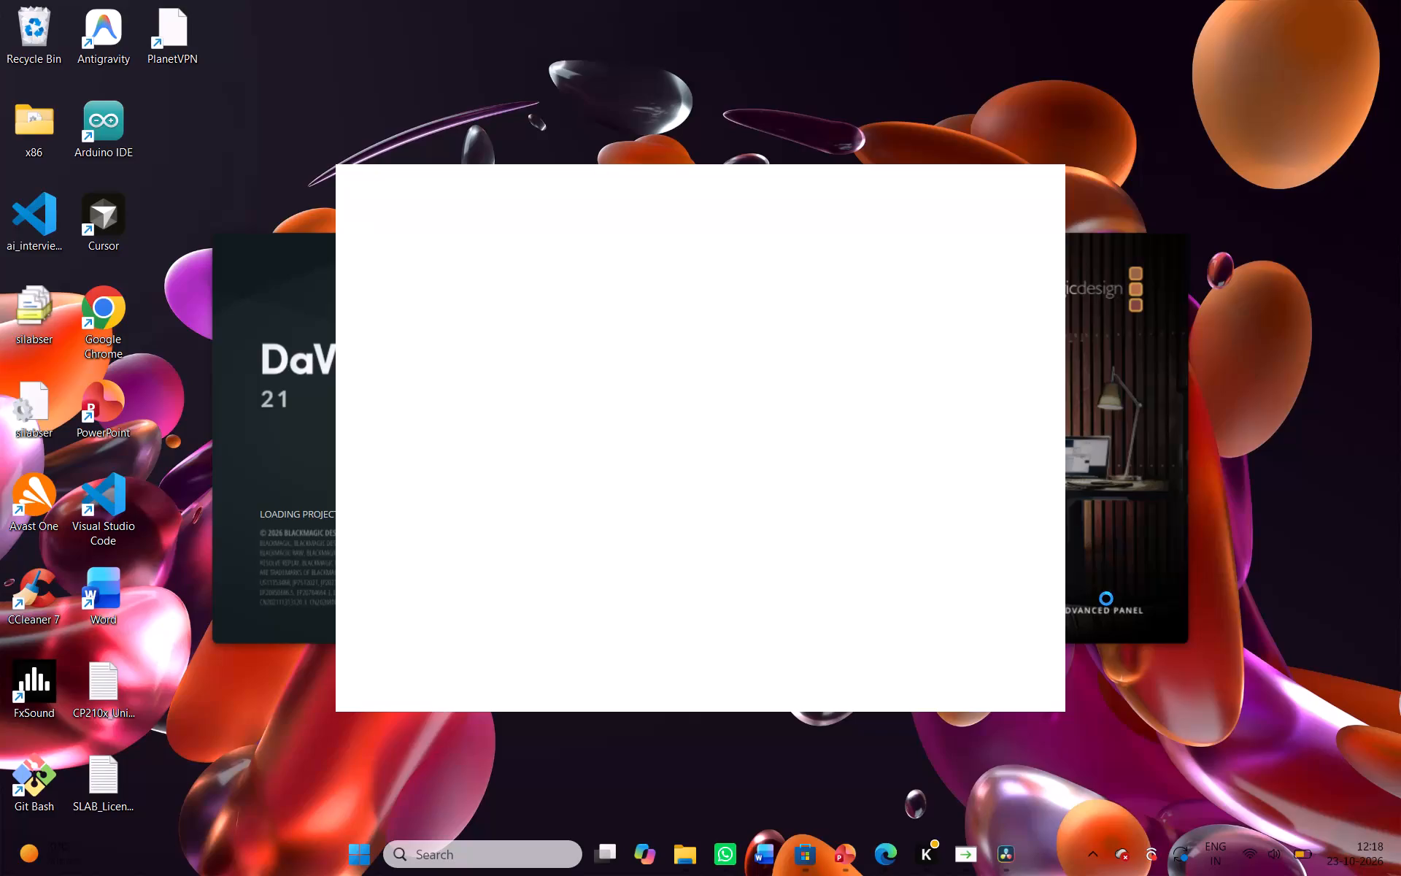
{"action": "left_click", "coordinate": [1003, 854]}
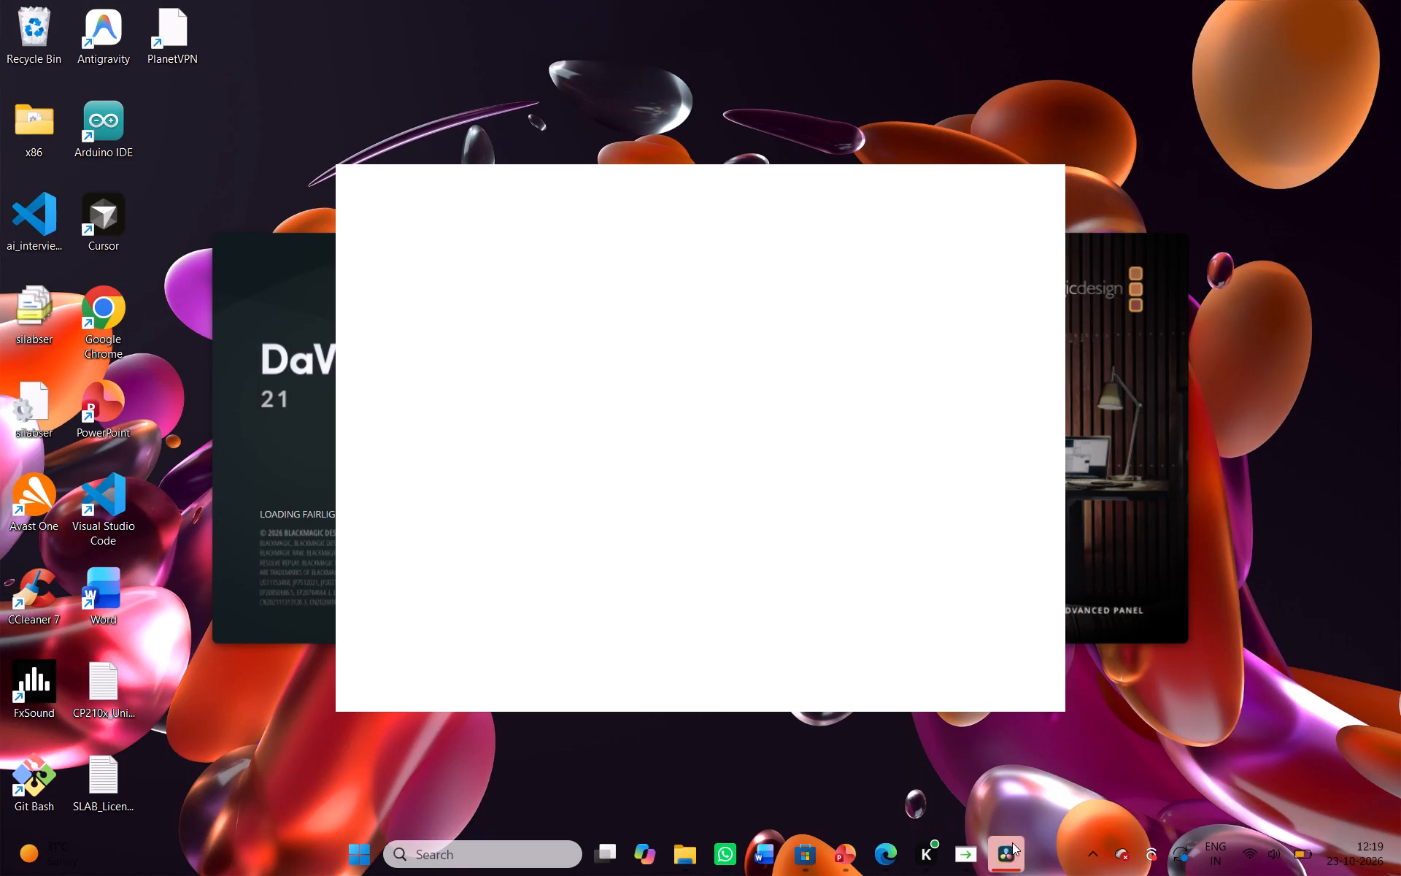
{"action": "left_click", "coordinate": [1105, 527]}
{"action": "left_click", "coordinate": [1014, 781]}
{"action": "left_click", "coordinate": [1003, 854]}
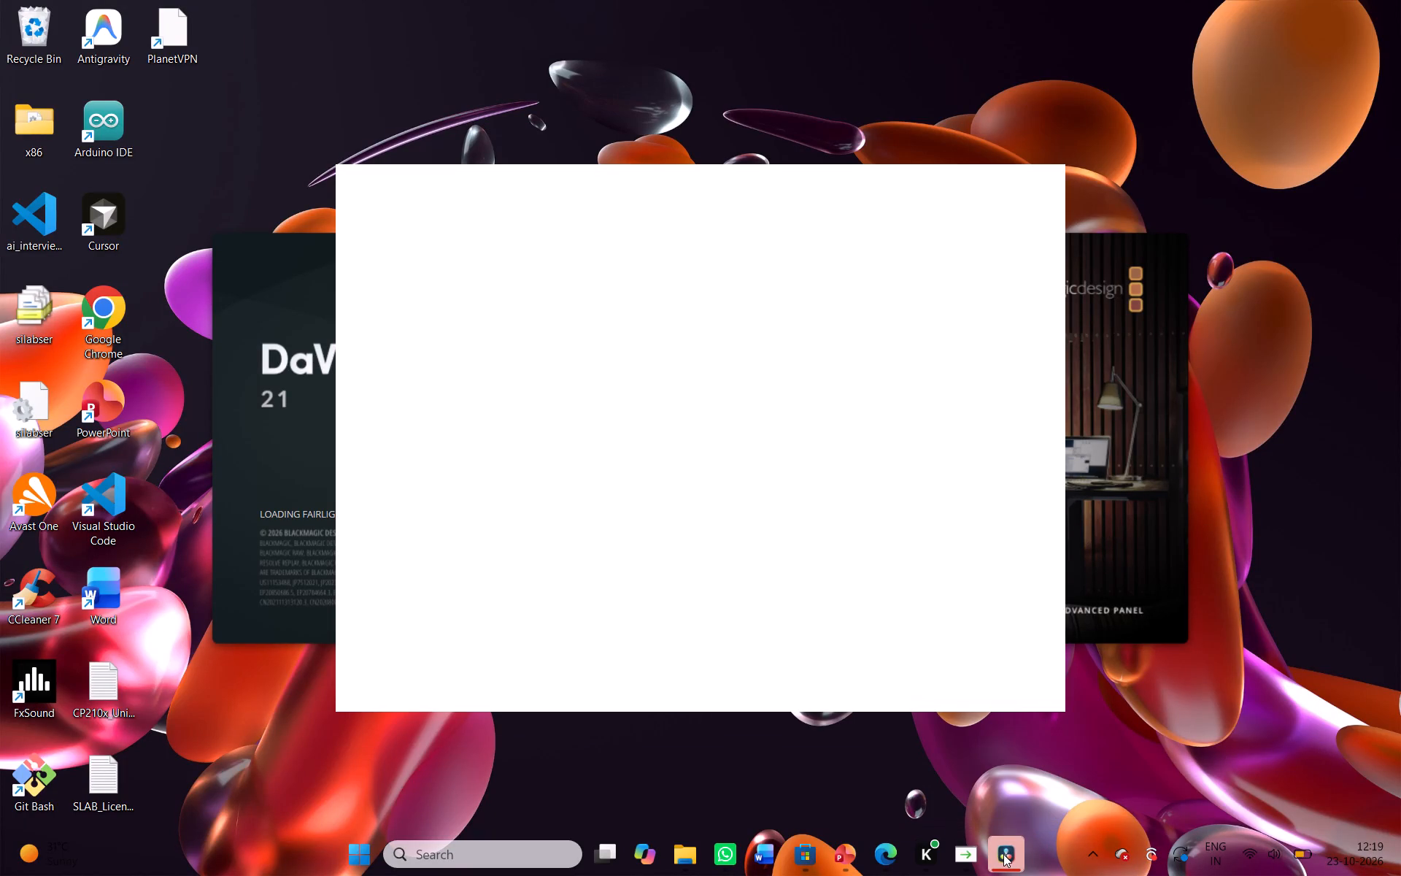
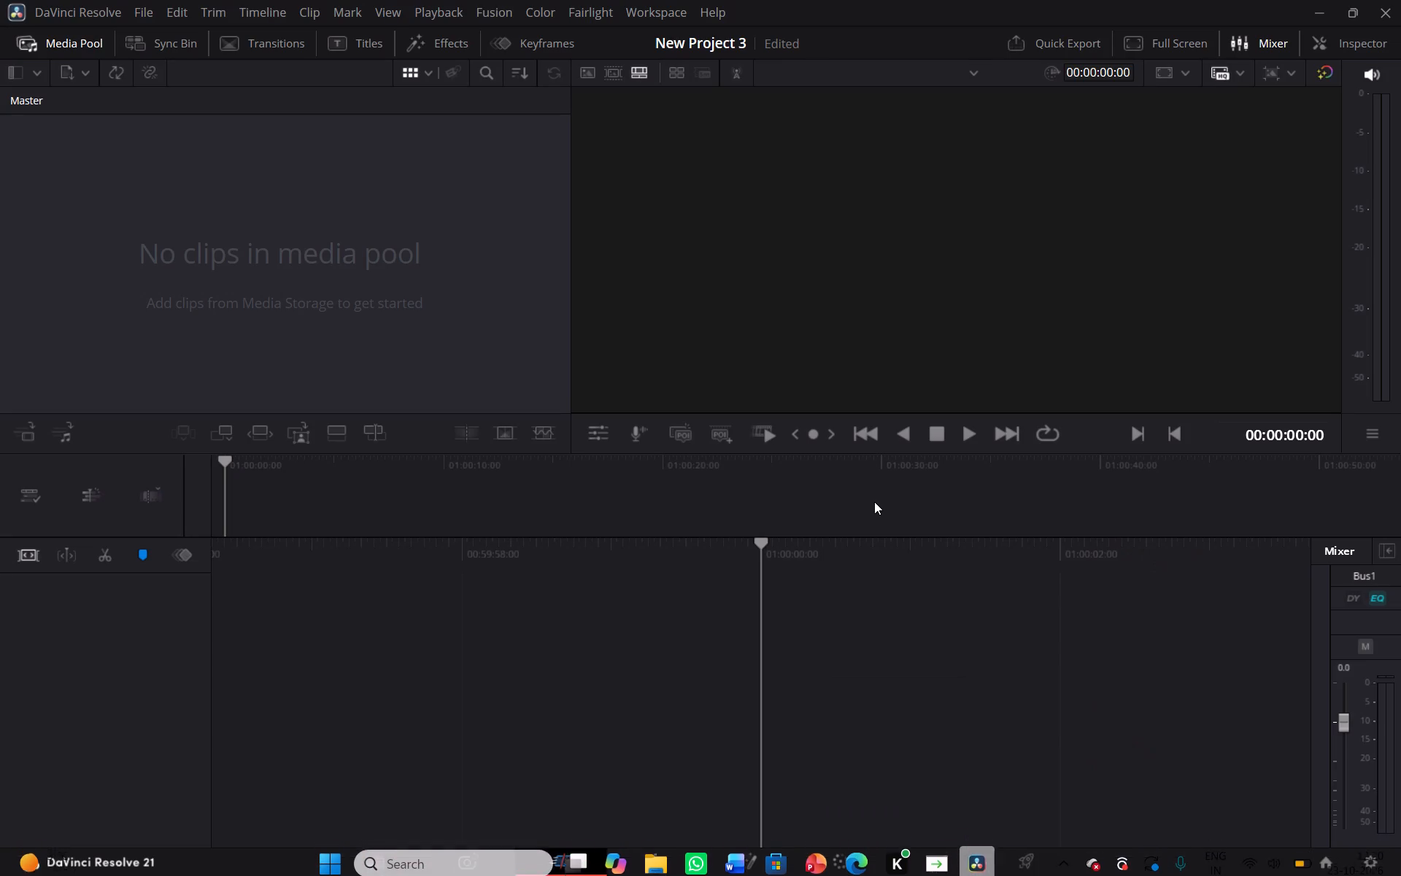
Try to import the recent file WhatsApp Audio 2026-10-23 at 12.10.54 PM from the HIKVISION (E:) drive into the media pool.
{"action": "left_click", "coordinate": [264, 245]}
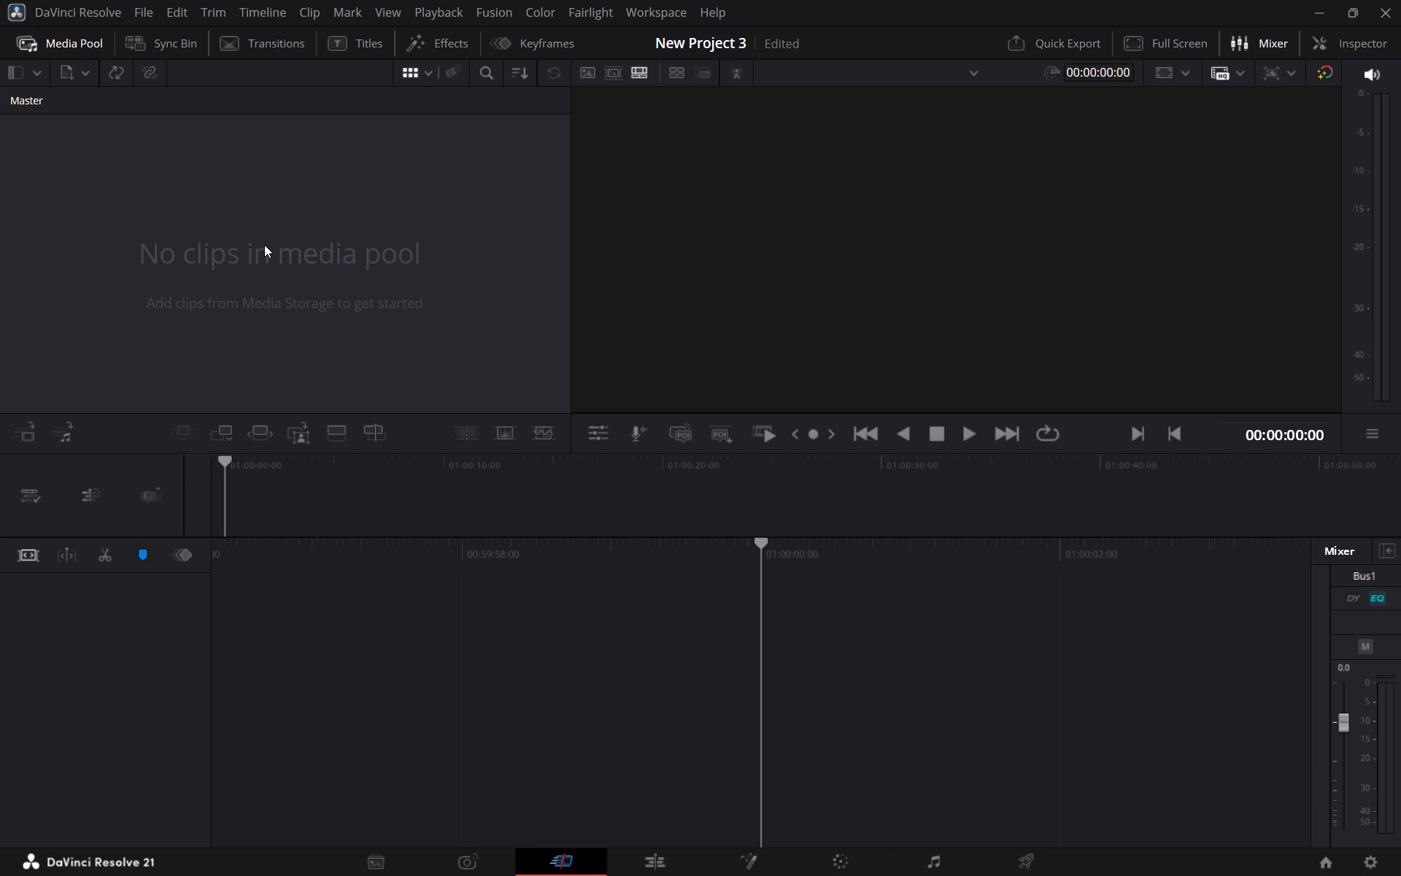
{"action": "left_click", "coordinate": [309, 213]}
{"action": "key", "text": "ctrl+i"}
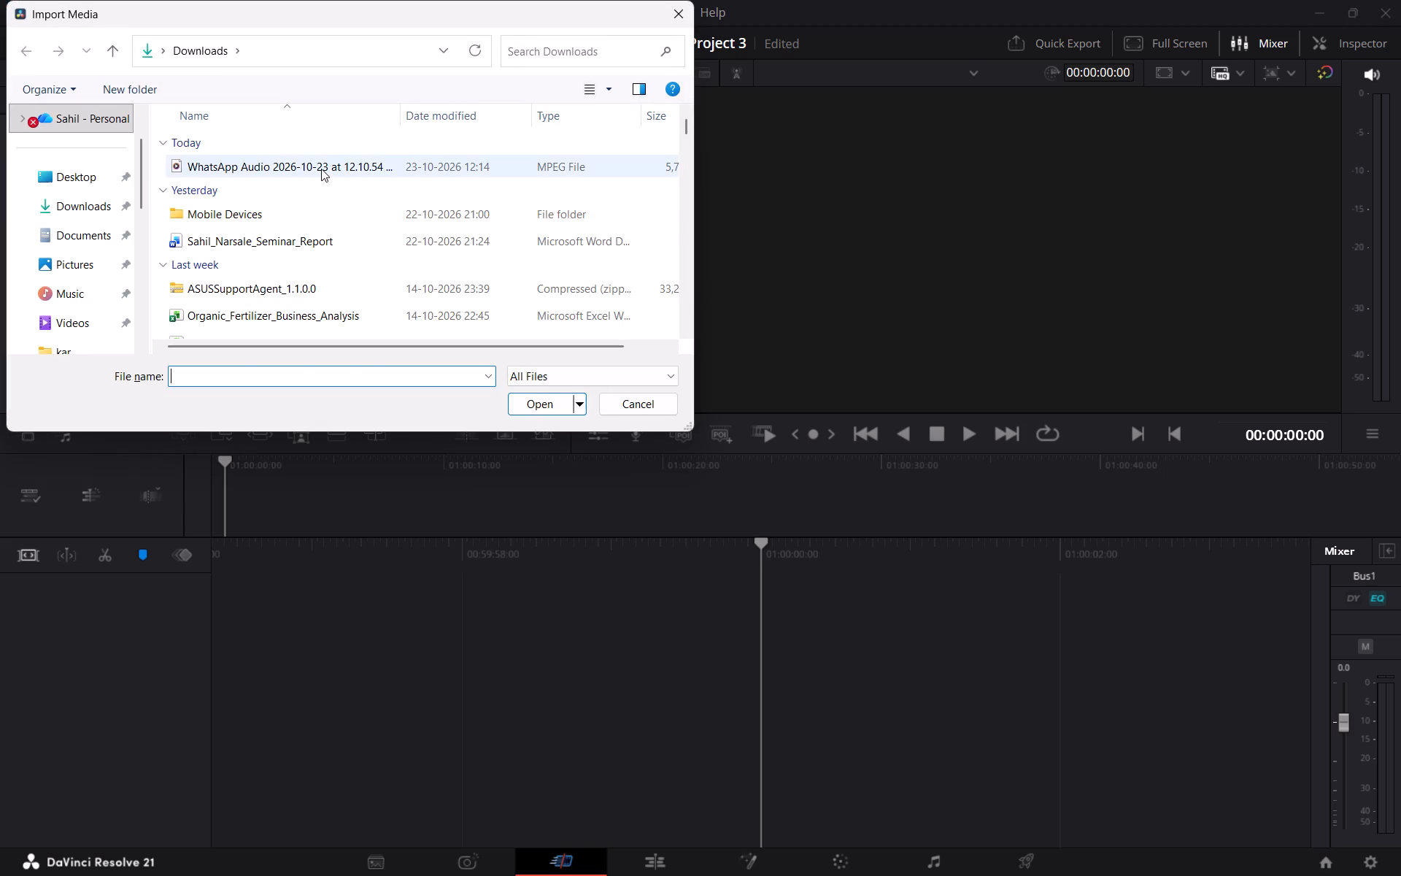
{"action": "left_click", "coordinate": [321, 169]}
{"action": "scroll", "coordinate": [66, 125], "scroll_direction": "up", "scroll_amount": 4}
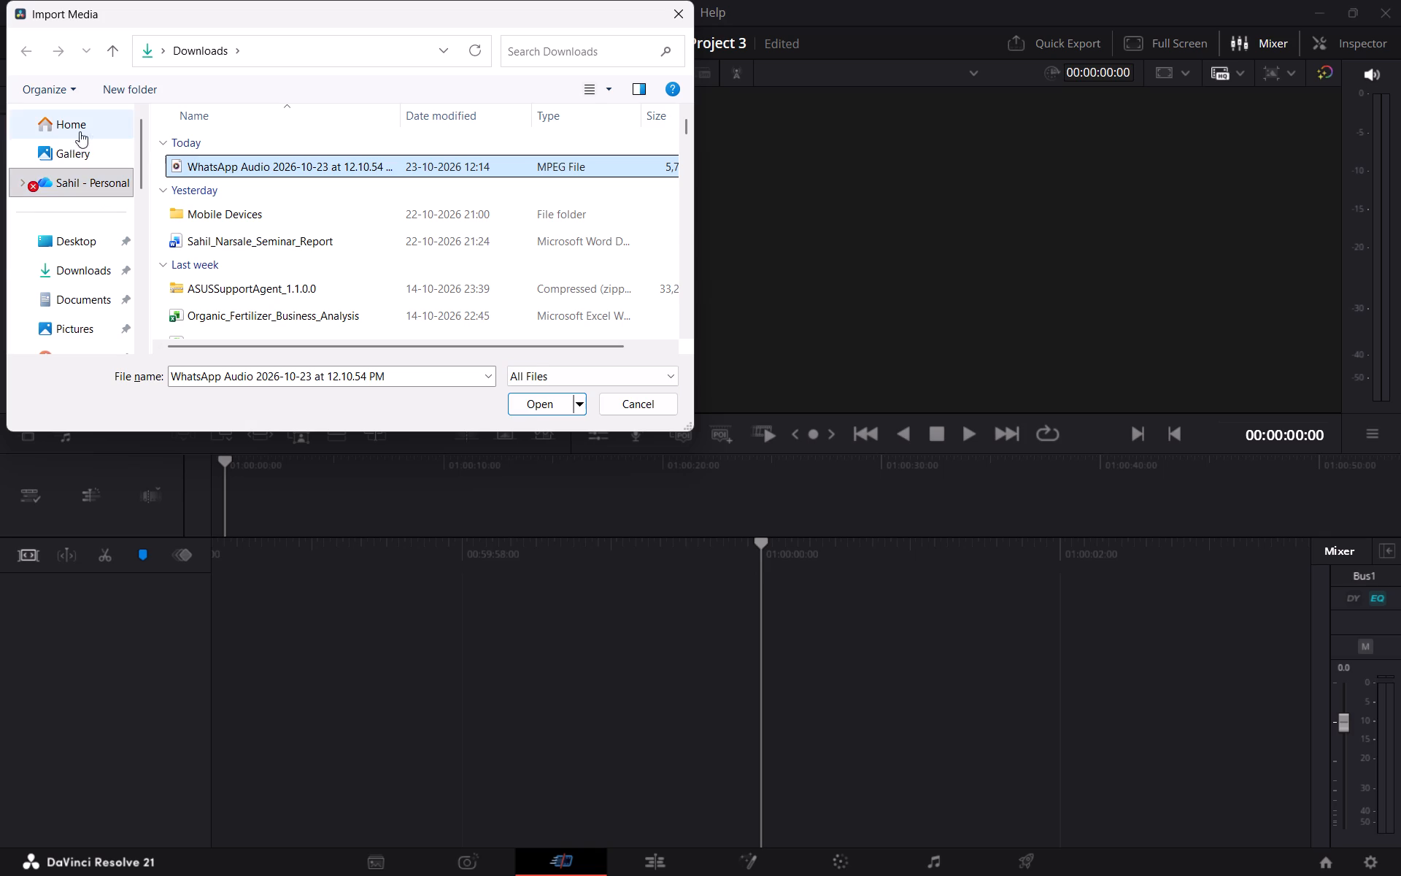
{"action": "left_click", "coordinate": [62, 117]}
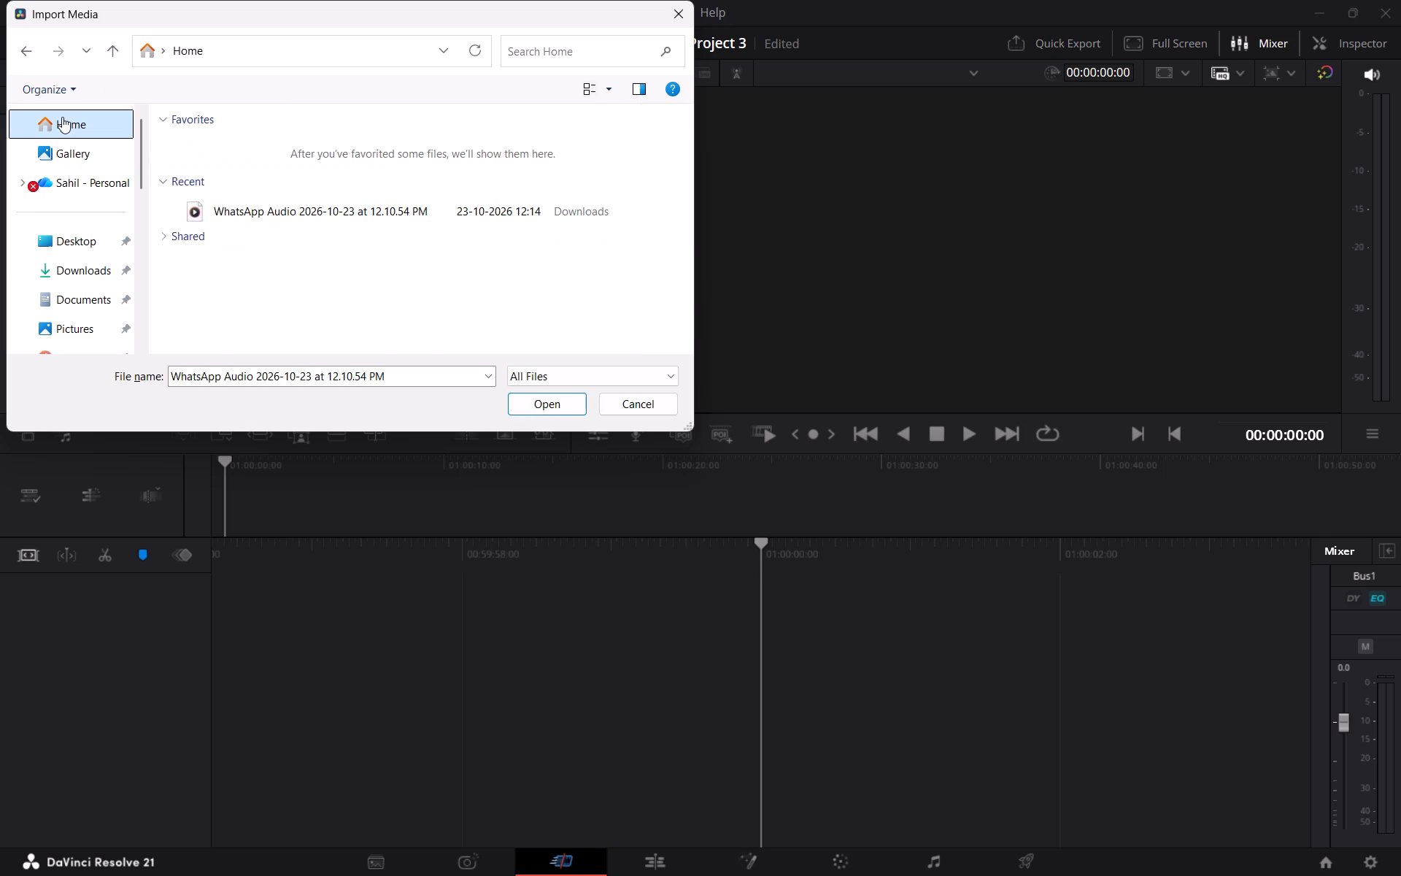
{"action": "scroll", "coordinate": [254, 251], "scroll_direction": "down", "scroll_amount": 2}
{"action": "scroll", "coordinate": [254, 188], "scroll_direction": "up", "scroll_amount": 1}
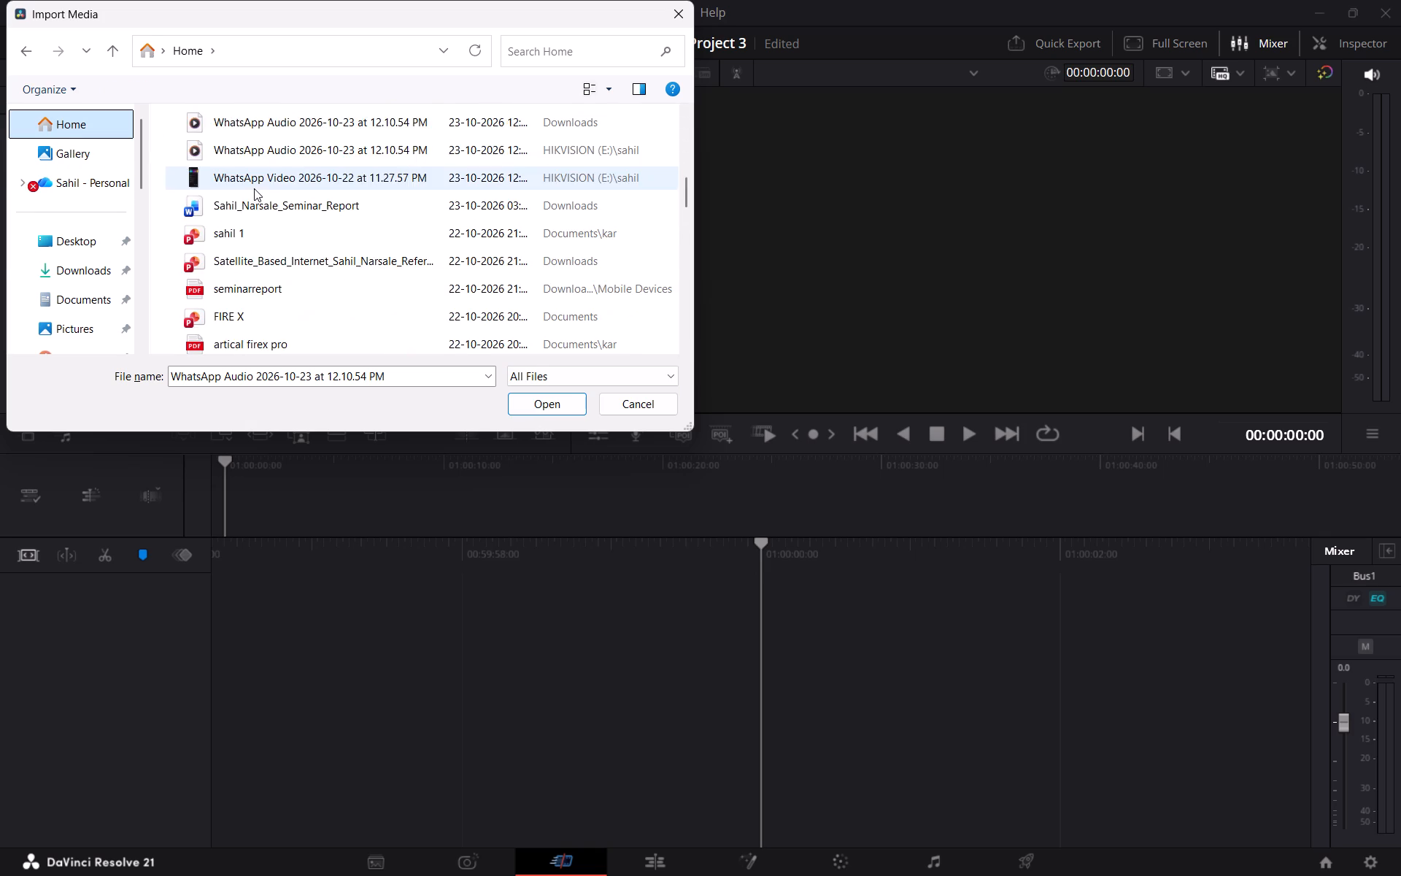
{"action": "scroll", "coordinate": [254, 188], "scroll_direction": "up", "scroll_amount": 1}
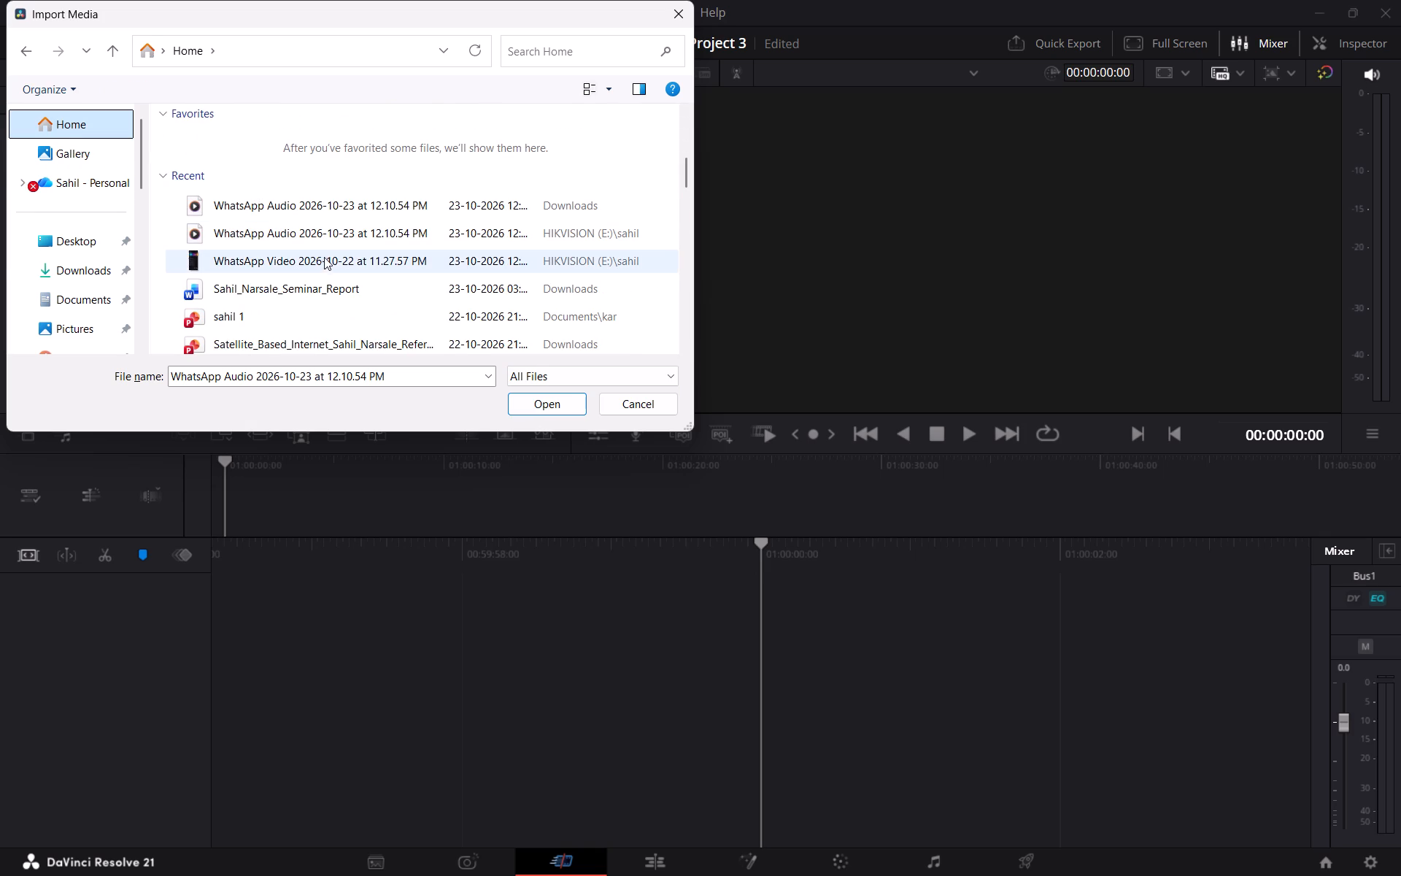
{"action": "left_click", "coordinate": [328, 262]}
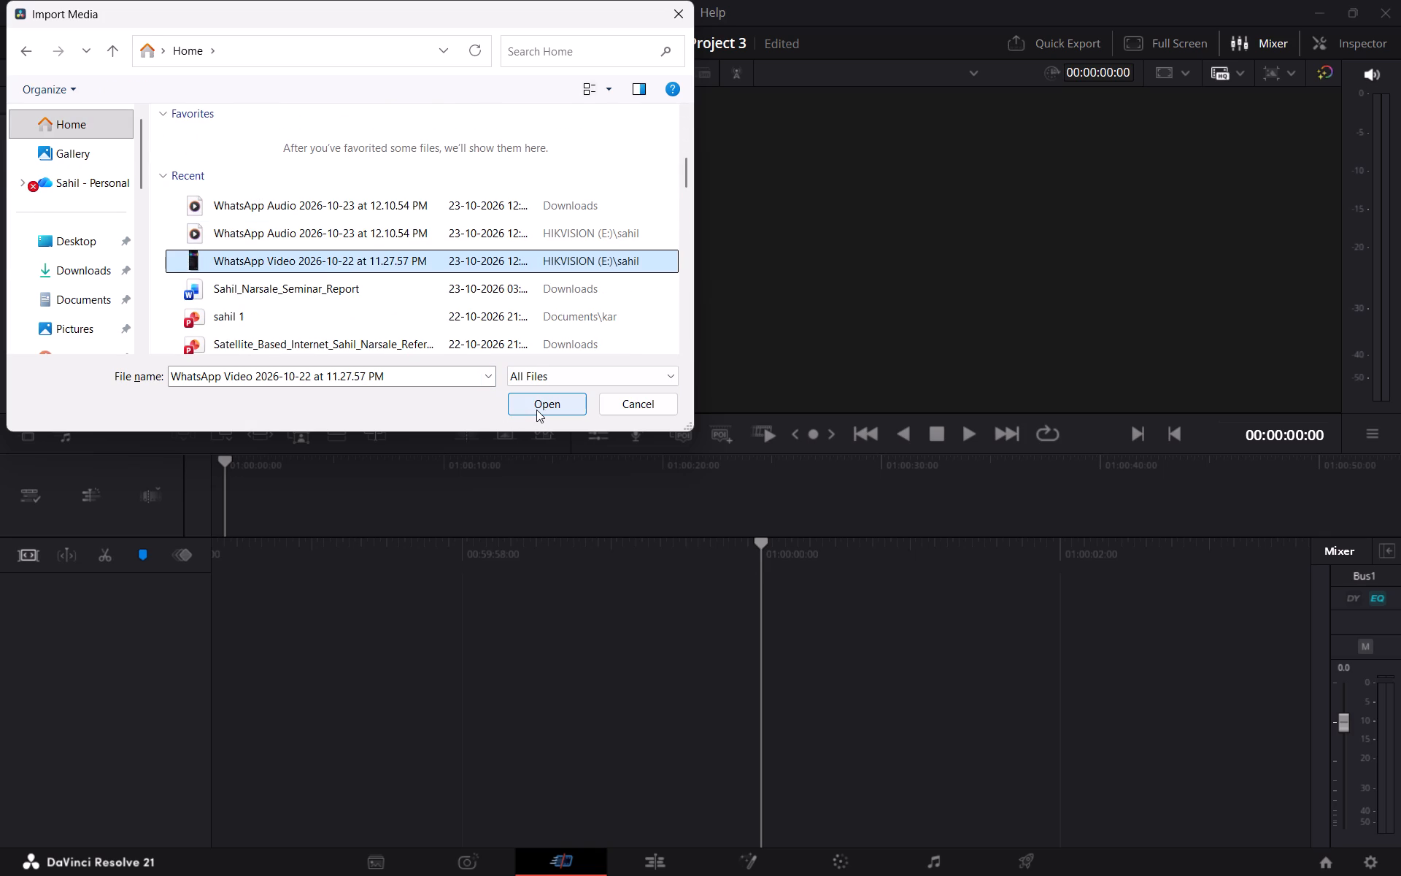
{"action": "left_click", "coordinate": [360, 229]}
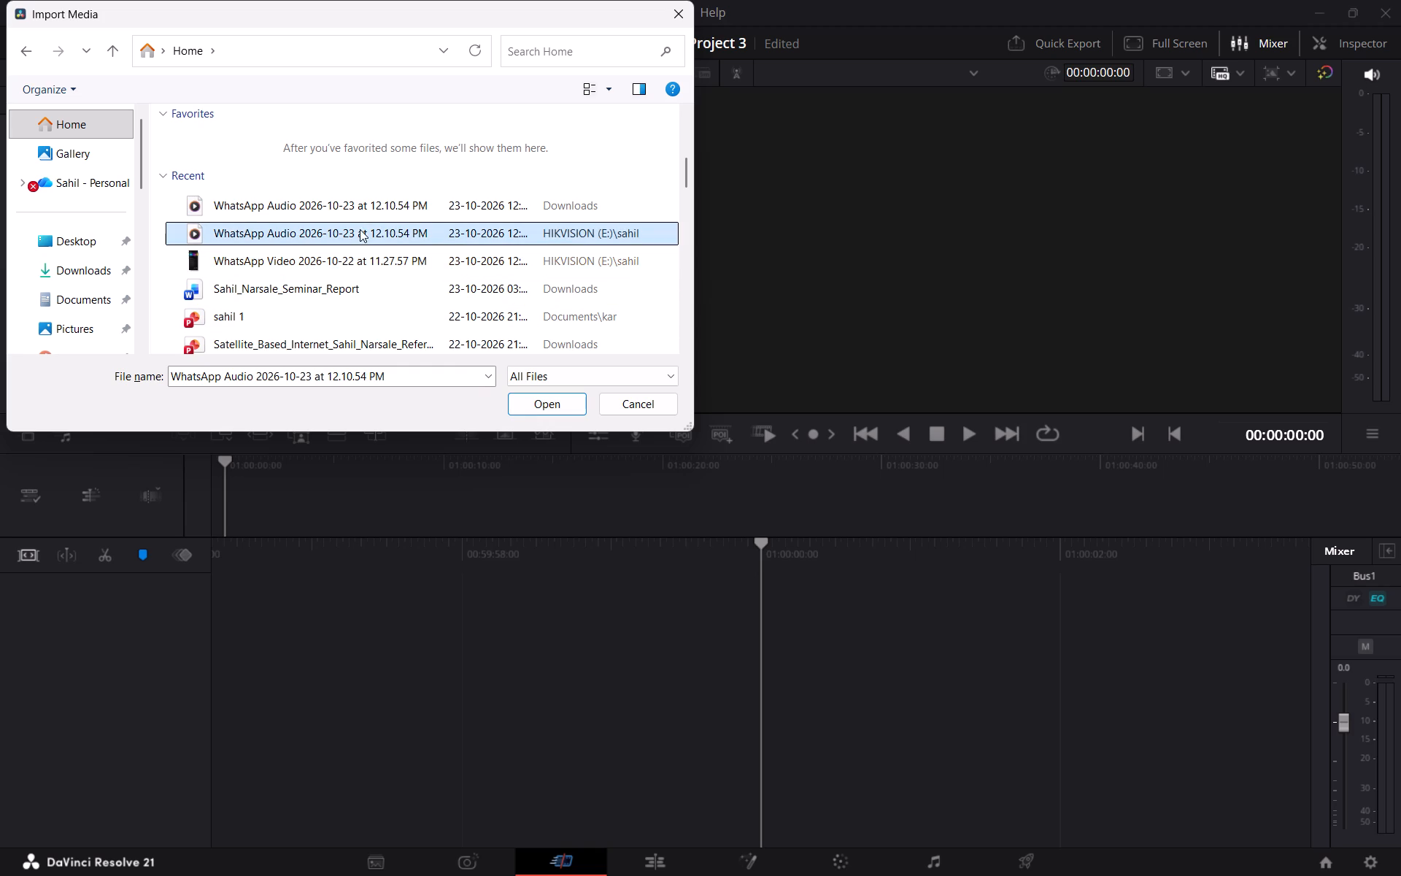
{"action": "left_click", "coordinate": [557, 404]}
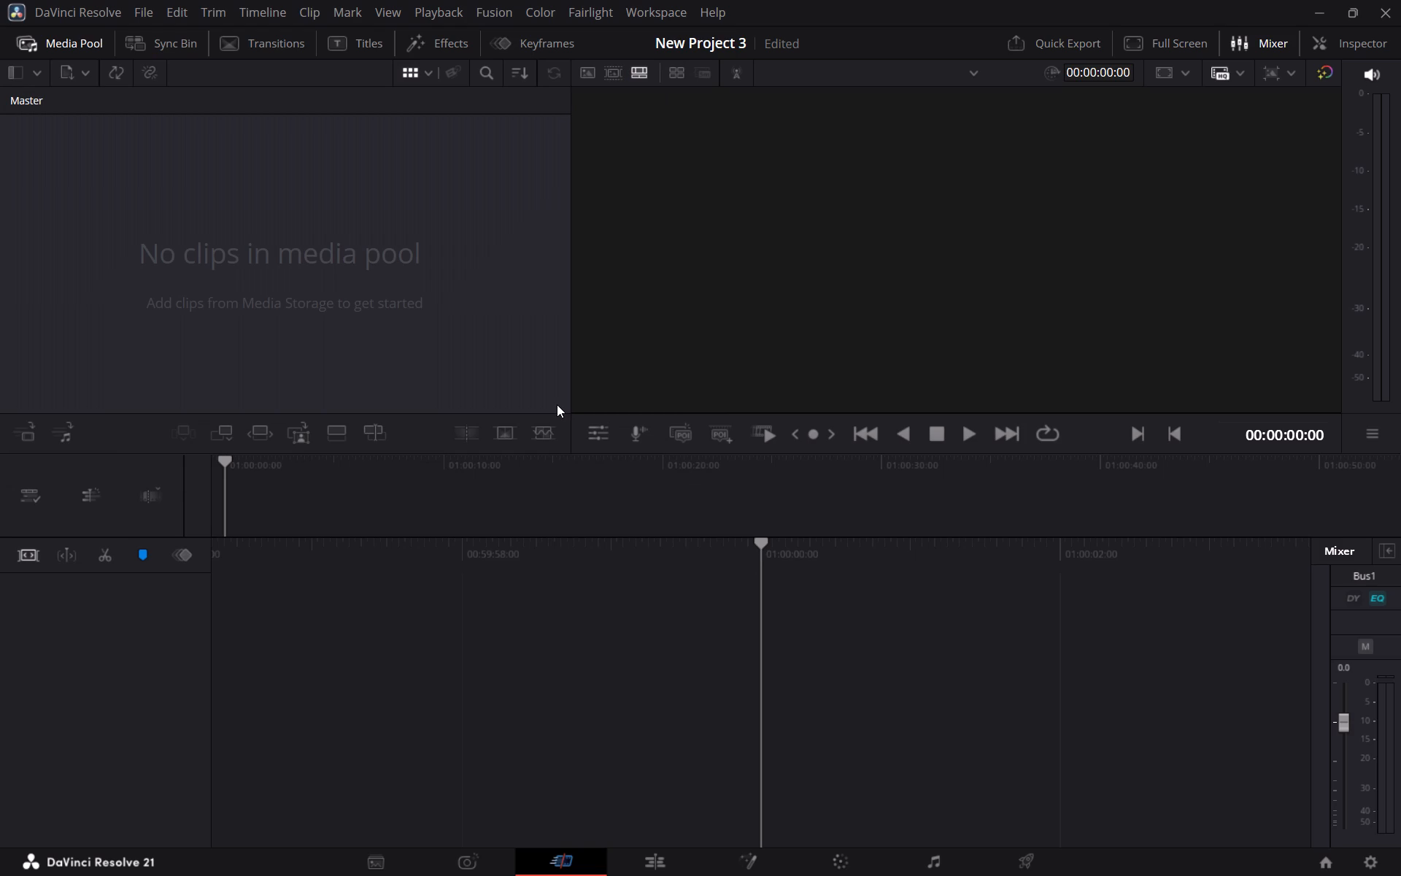
Import the file WhatsApp Video 2026-10-22 at 11.27.57 PM from the HIKVISION (E:) drive into the media pool.
{"action": "key", "text": "ctrl+i"}
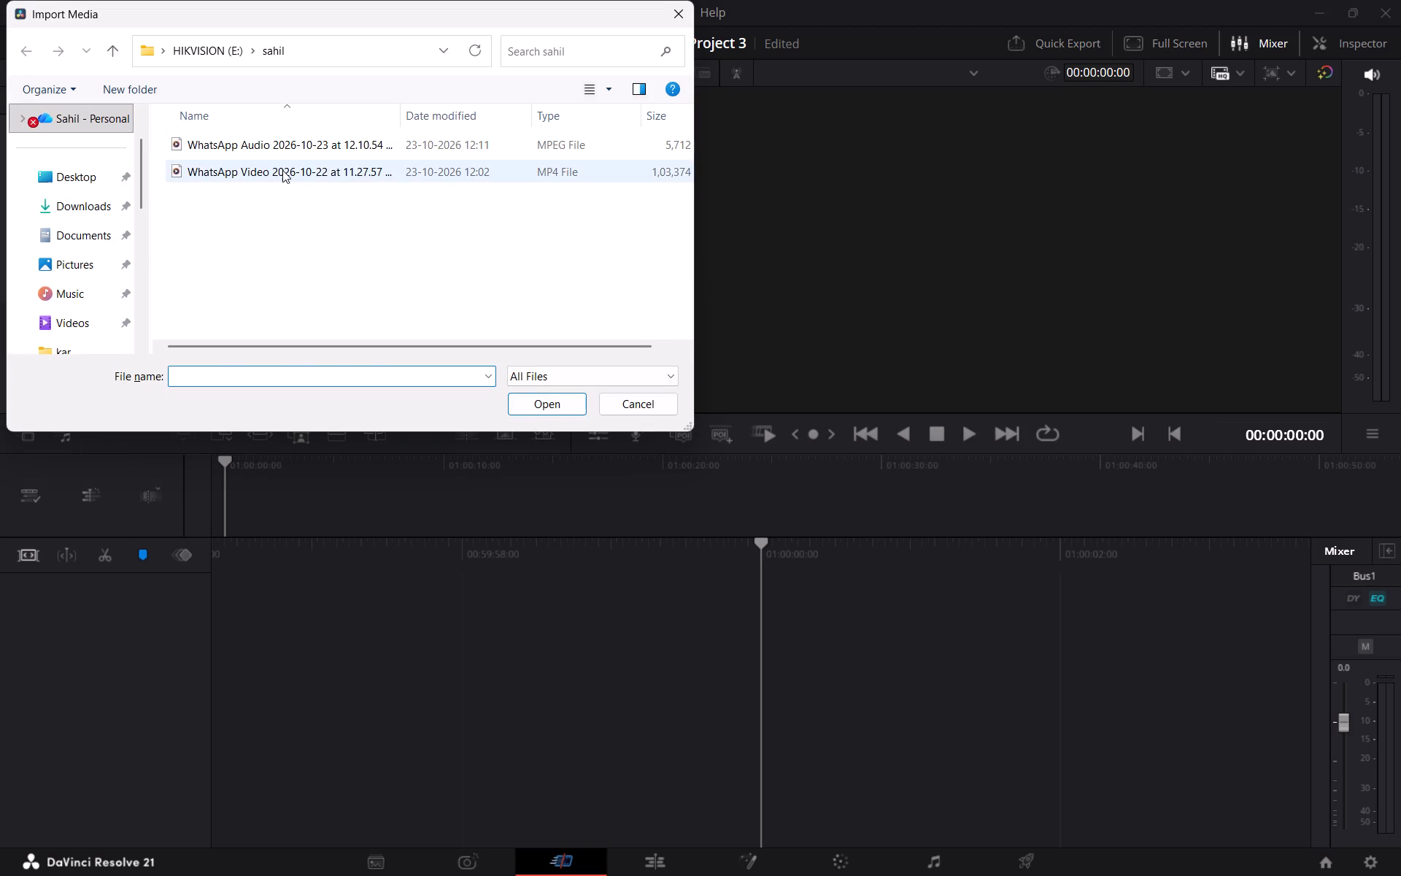
{"action": "left_click", "coordinate": [282, 170]}
{"action": "left_click", "coordinate": [540, 405]}
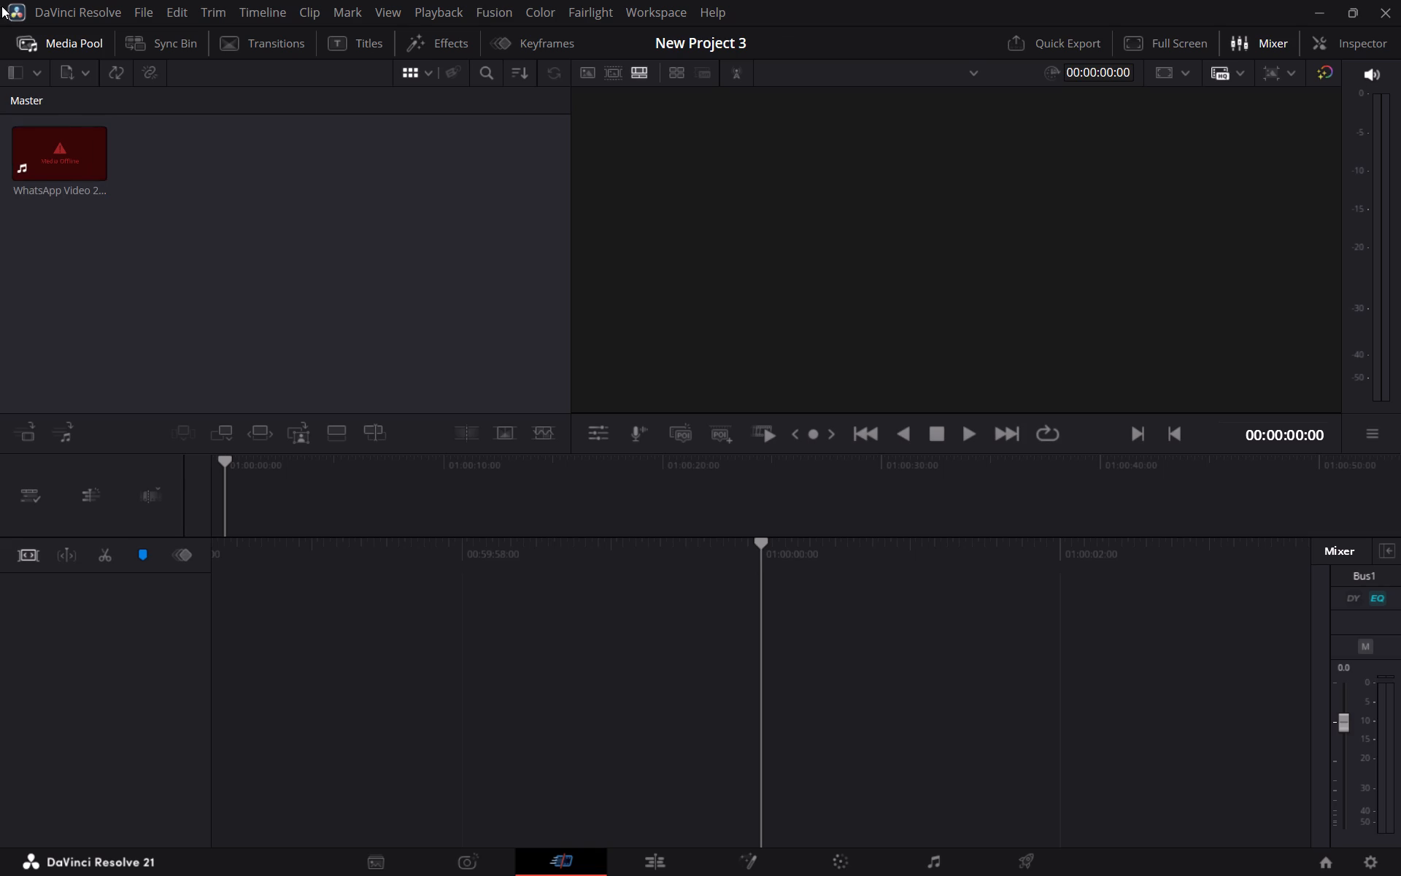
Place the imported WhatsApp video clip on a new timeline, starting at 01:00:00:00 on track V1.
{"action": "left_click_drag", "start_coordinate": [77, 146], "coordinate": [299, 531]}
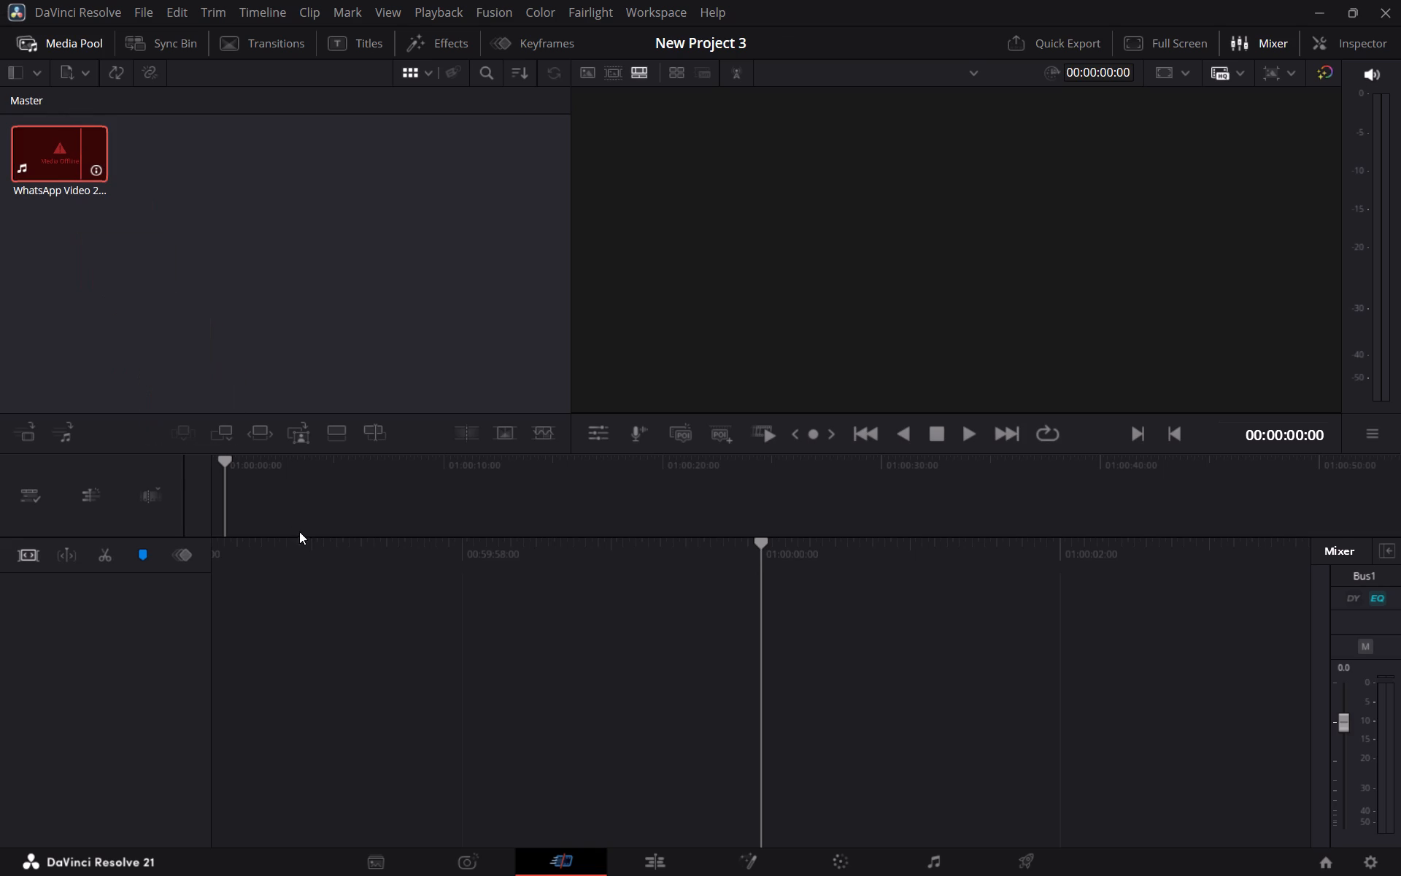
{"action": "left_click_drag", "start_coordinate": [299, 531], "coordinate": [336, 678]}
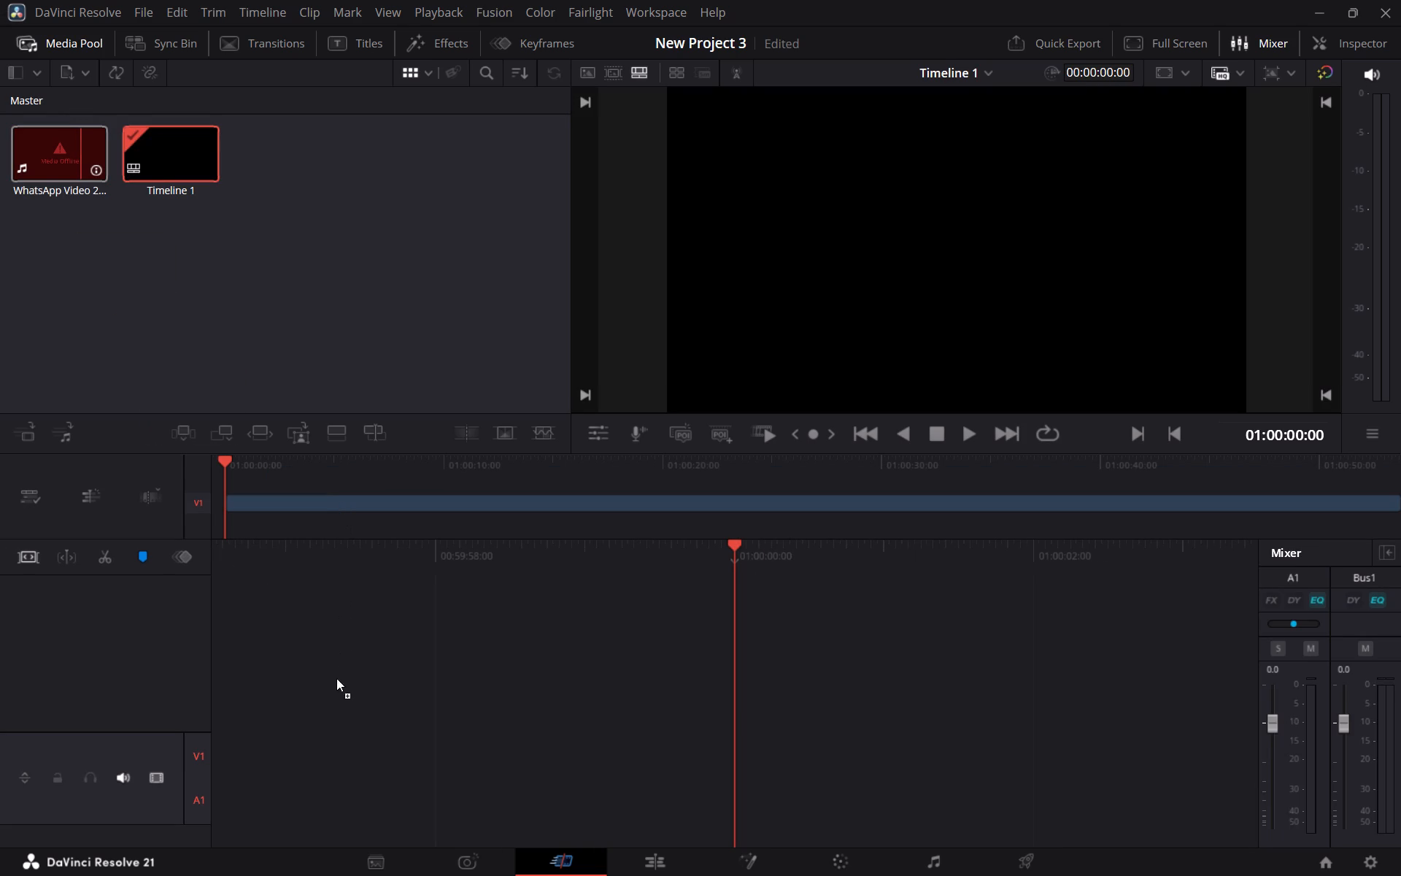
{"action": "left_click_drag", "start_coordinate": [336, 678], "coordinate": [201, 566]}
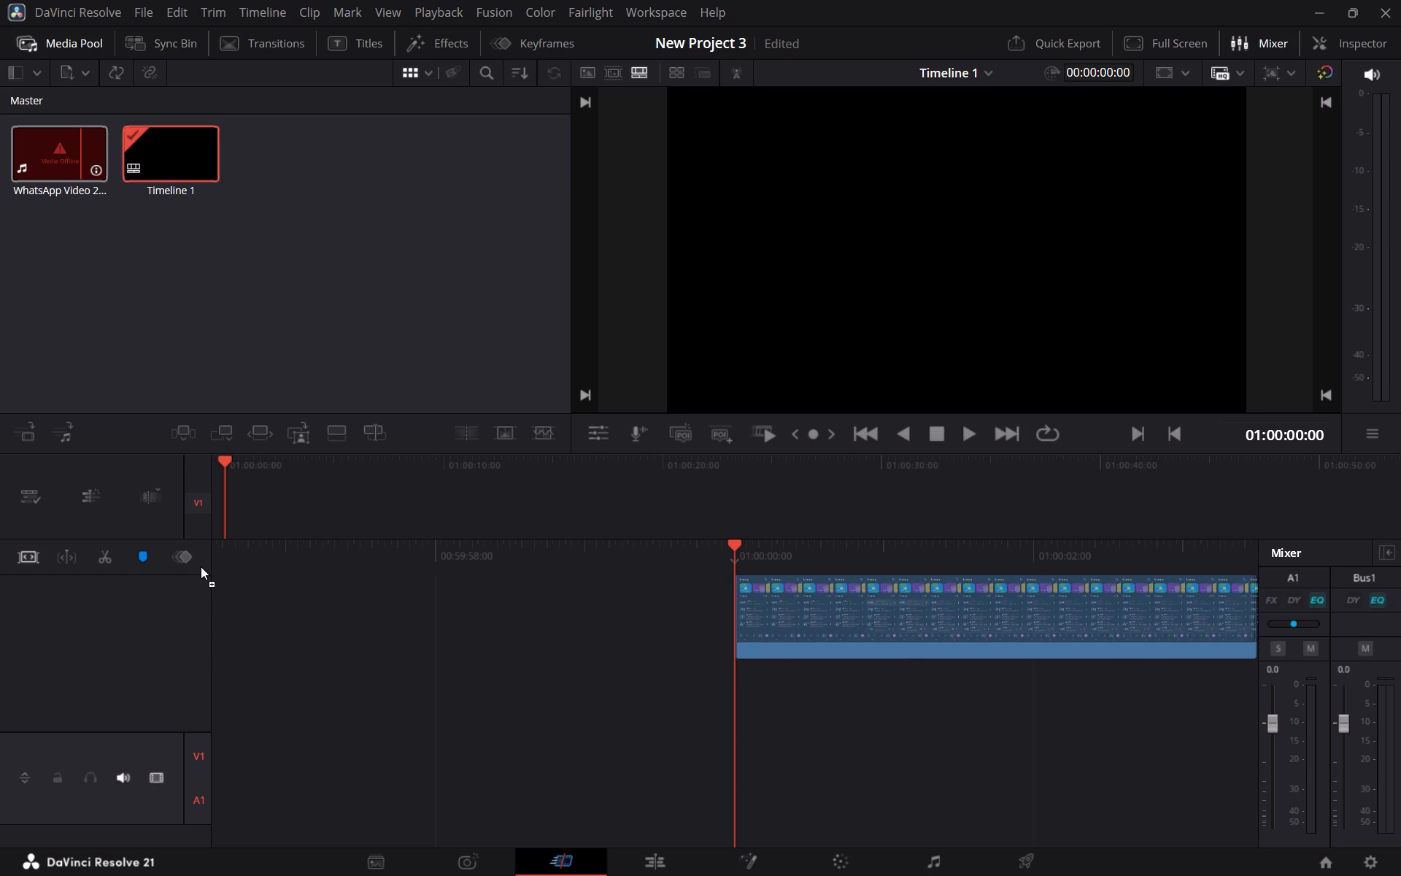
{"action": "left_click_drag", "start_coordinate": [201, 566], "coordinate": [200, 566]}
Play the timeline from its start to check the placed video clip.
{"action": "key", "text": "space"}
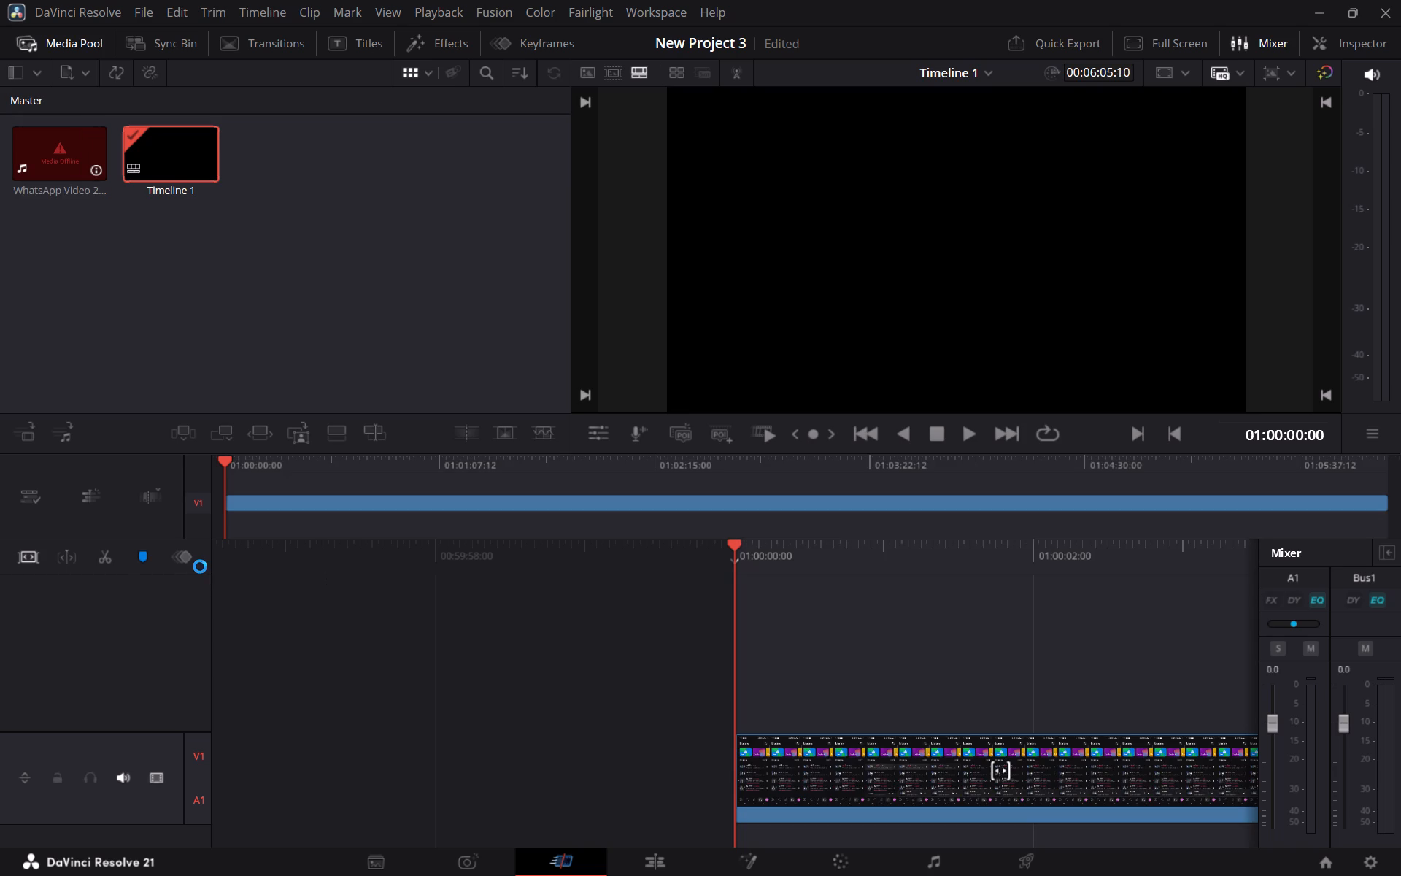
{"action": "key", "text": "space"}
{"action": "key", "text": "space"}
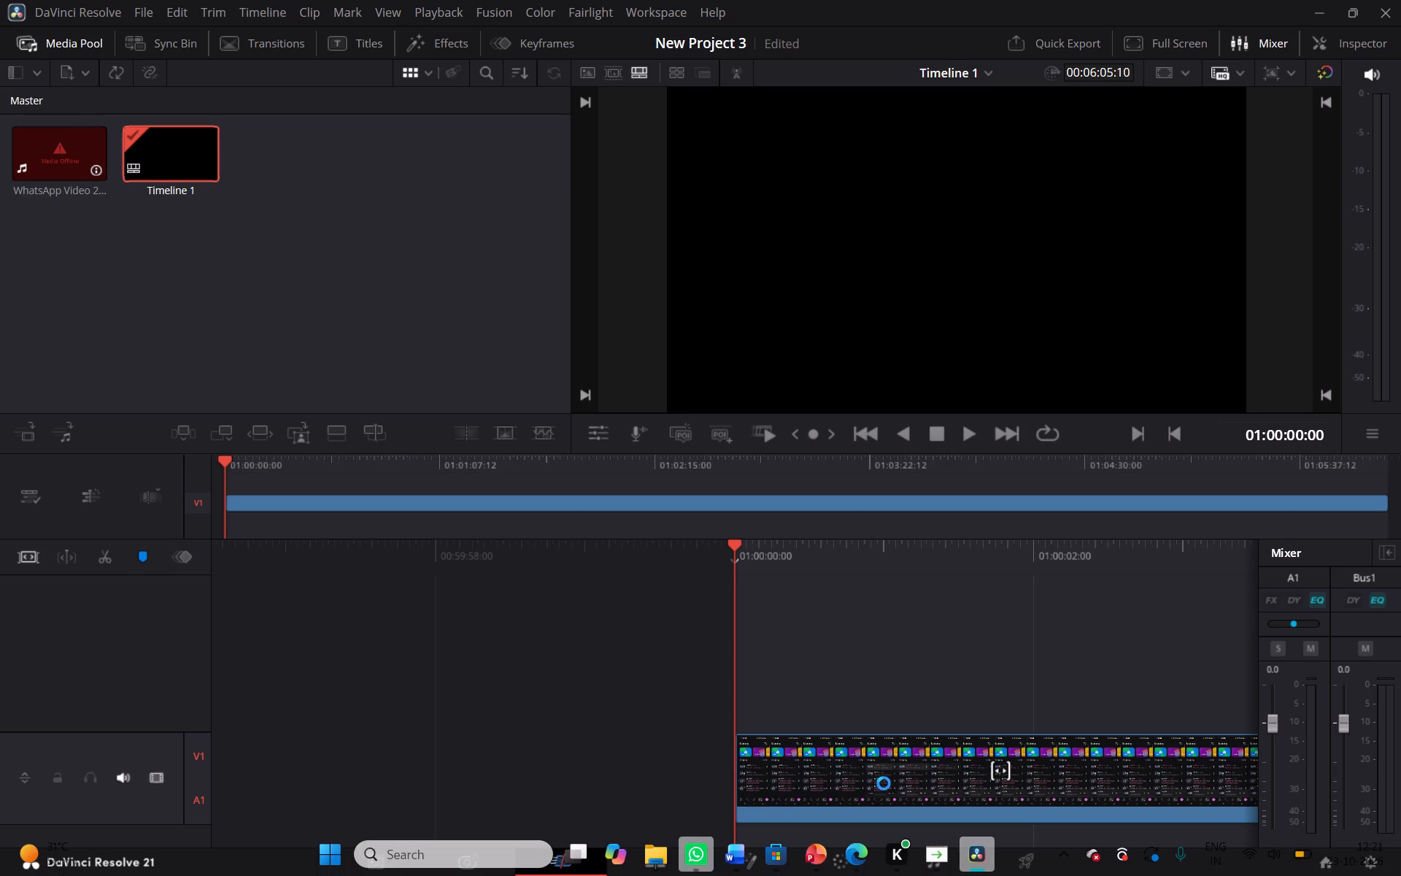
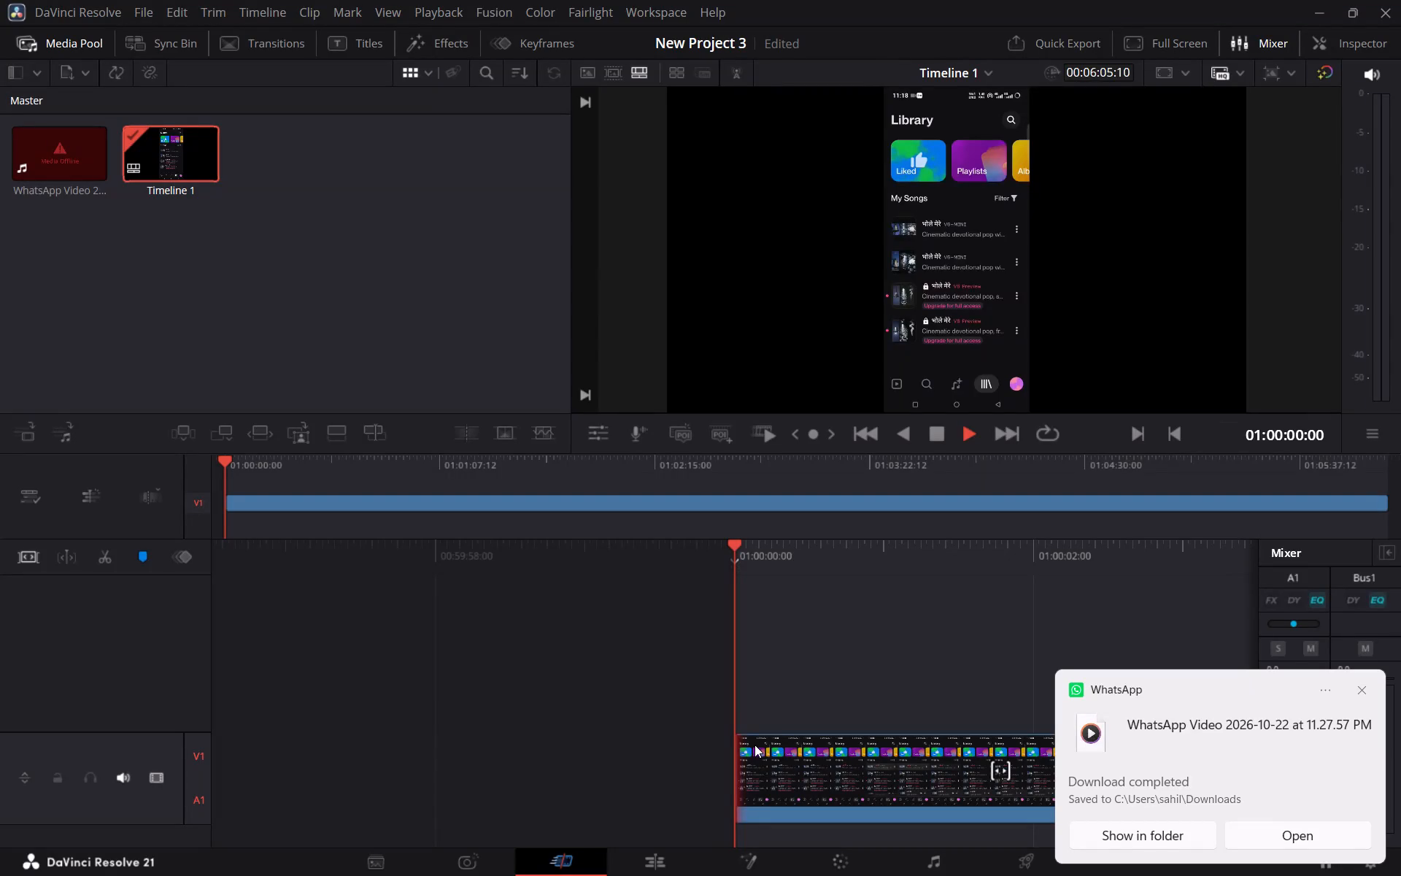
Play the placed WhatsApp video clip on the timeline and stop playback at about 01:00:10:02.
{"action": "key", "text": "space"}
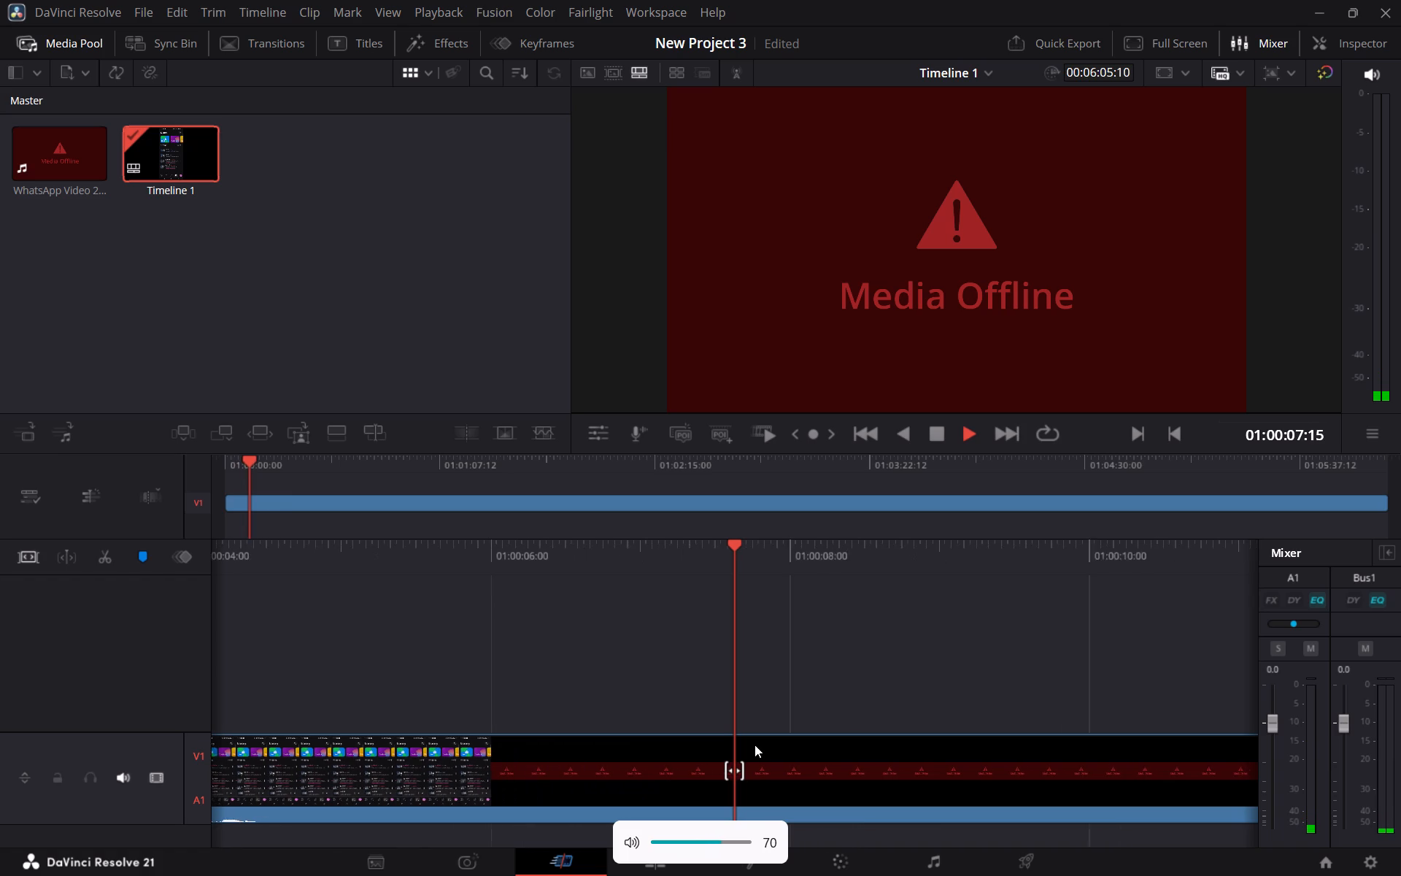
{"action": "left_click", "coordinate": [754, 745]}
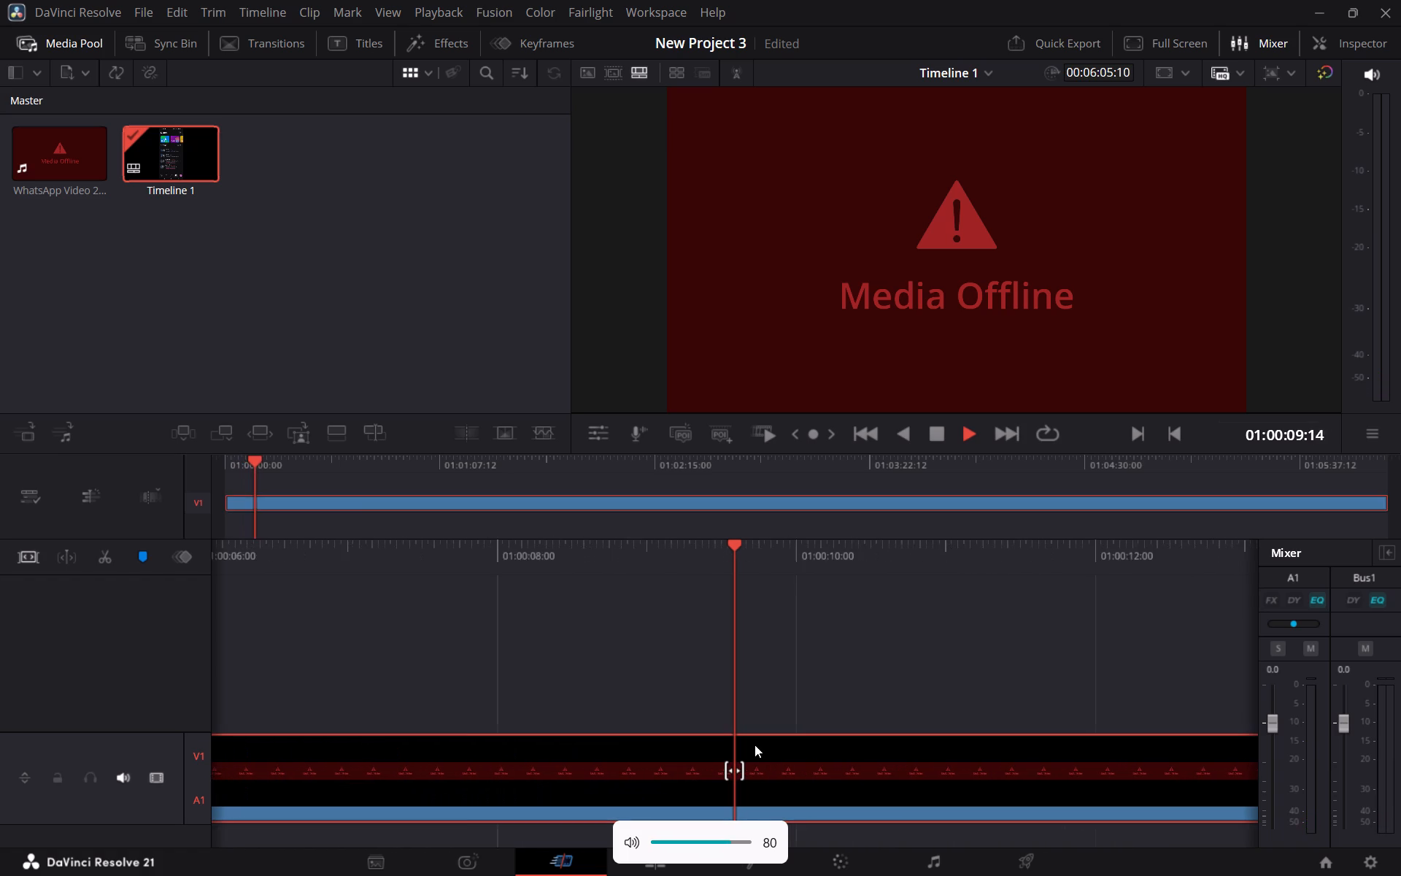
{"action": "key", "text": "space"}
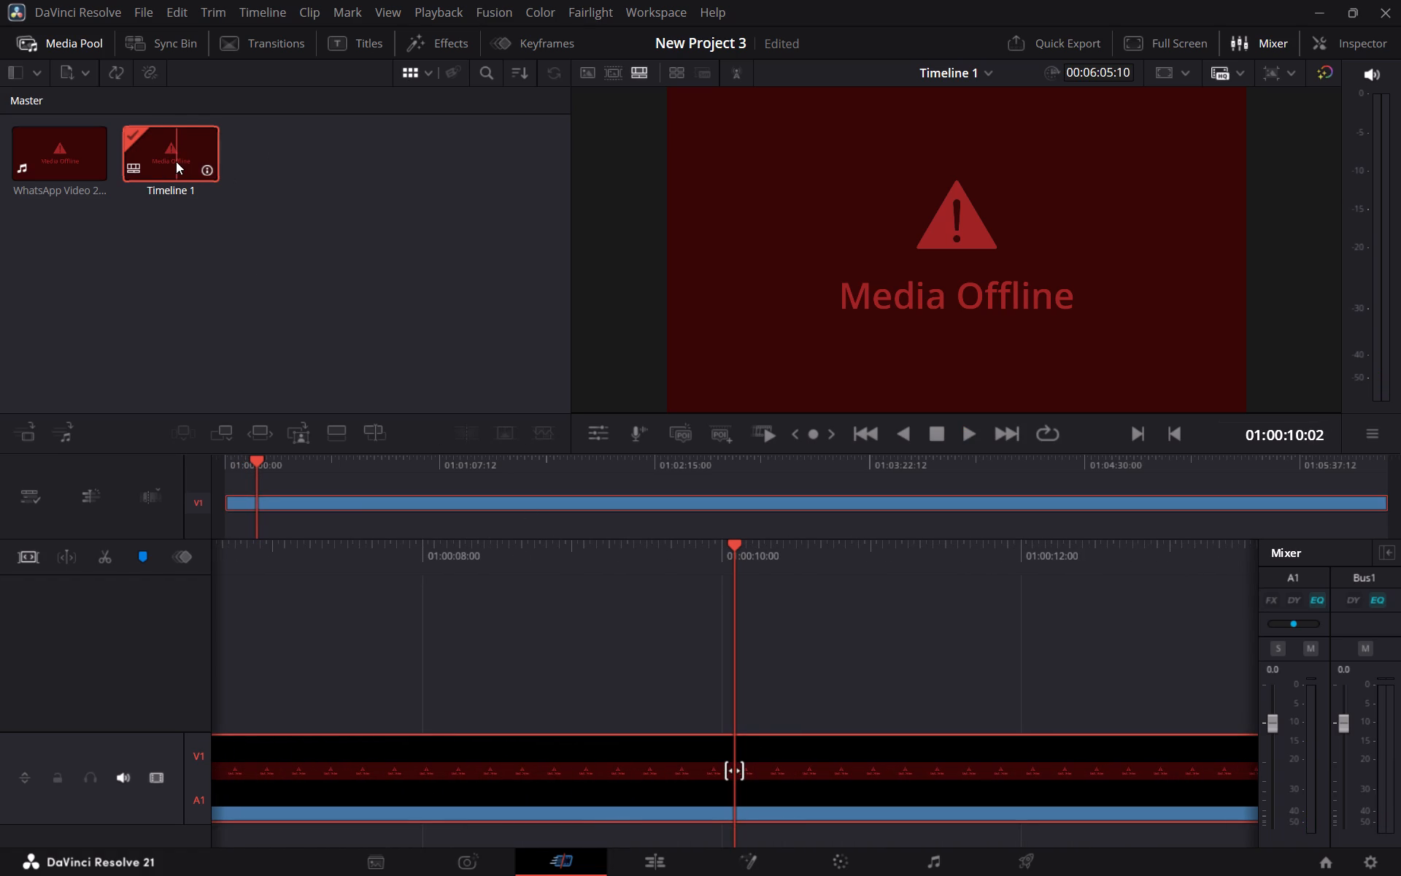
Delete Timeline 1 from the media pool.
{"action": "right_click", "coordinate": [176, 161]}
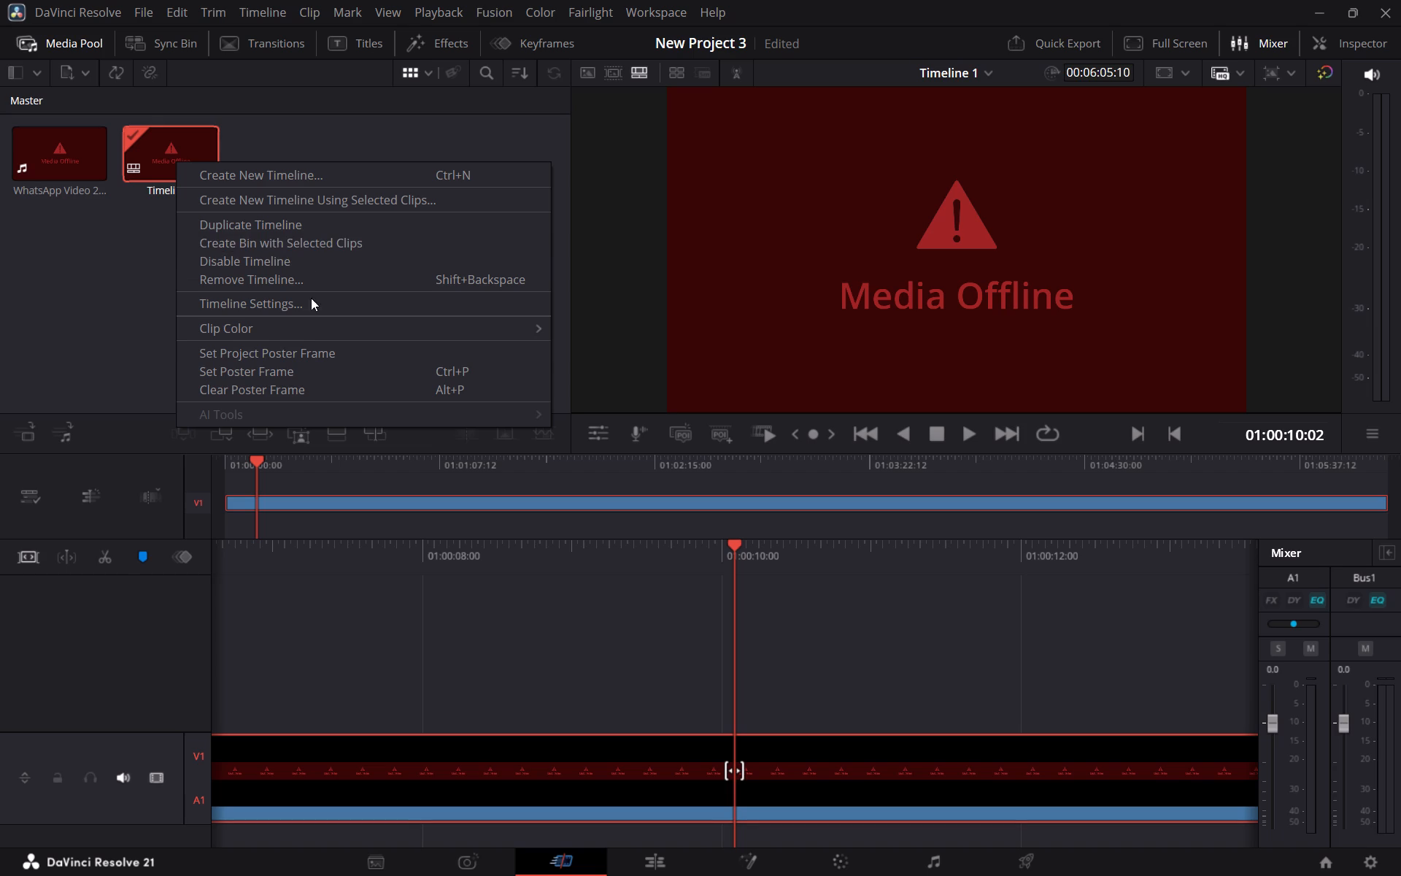
{"action": "key", "text": "Delete"}
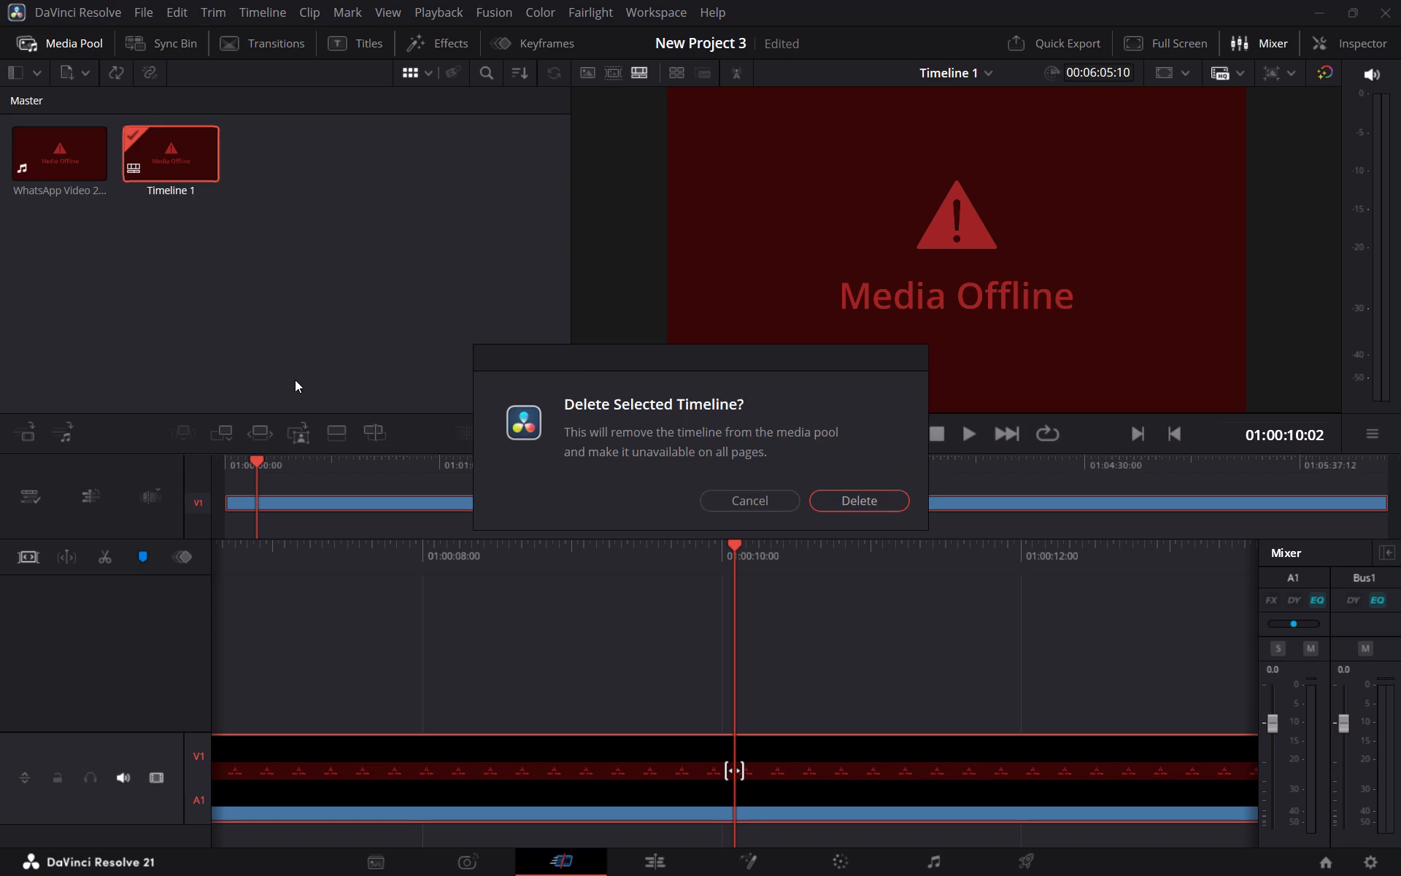
{"action": "left_click", "coordinate": [870, 507]}
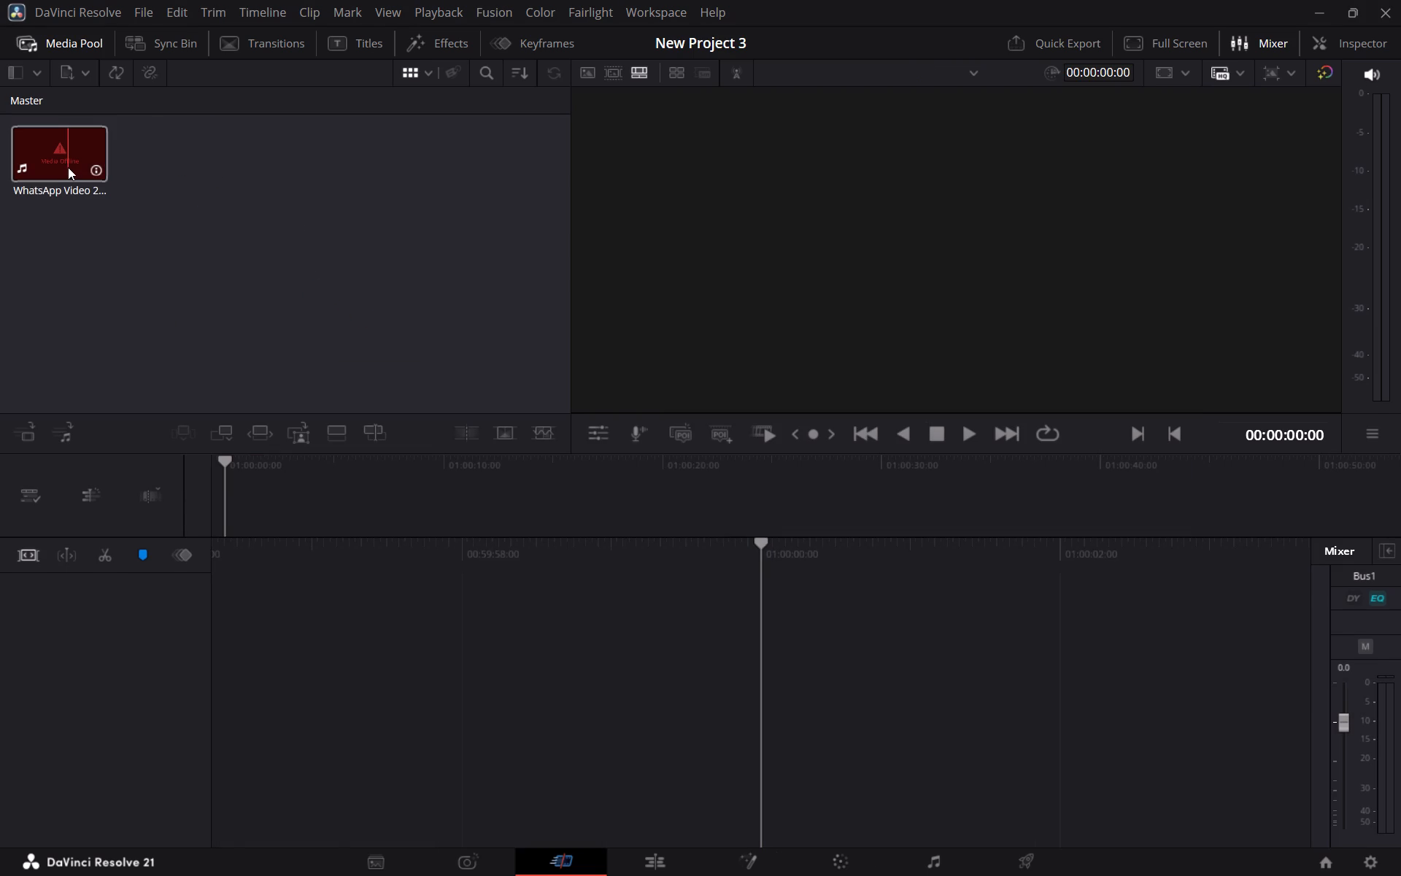
Remove the offline WhatsApp video clip from the media pool.
{"action": "right_click", "coordinate": [68, 167]}
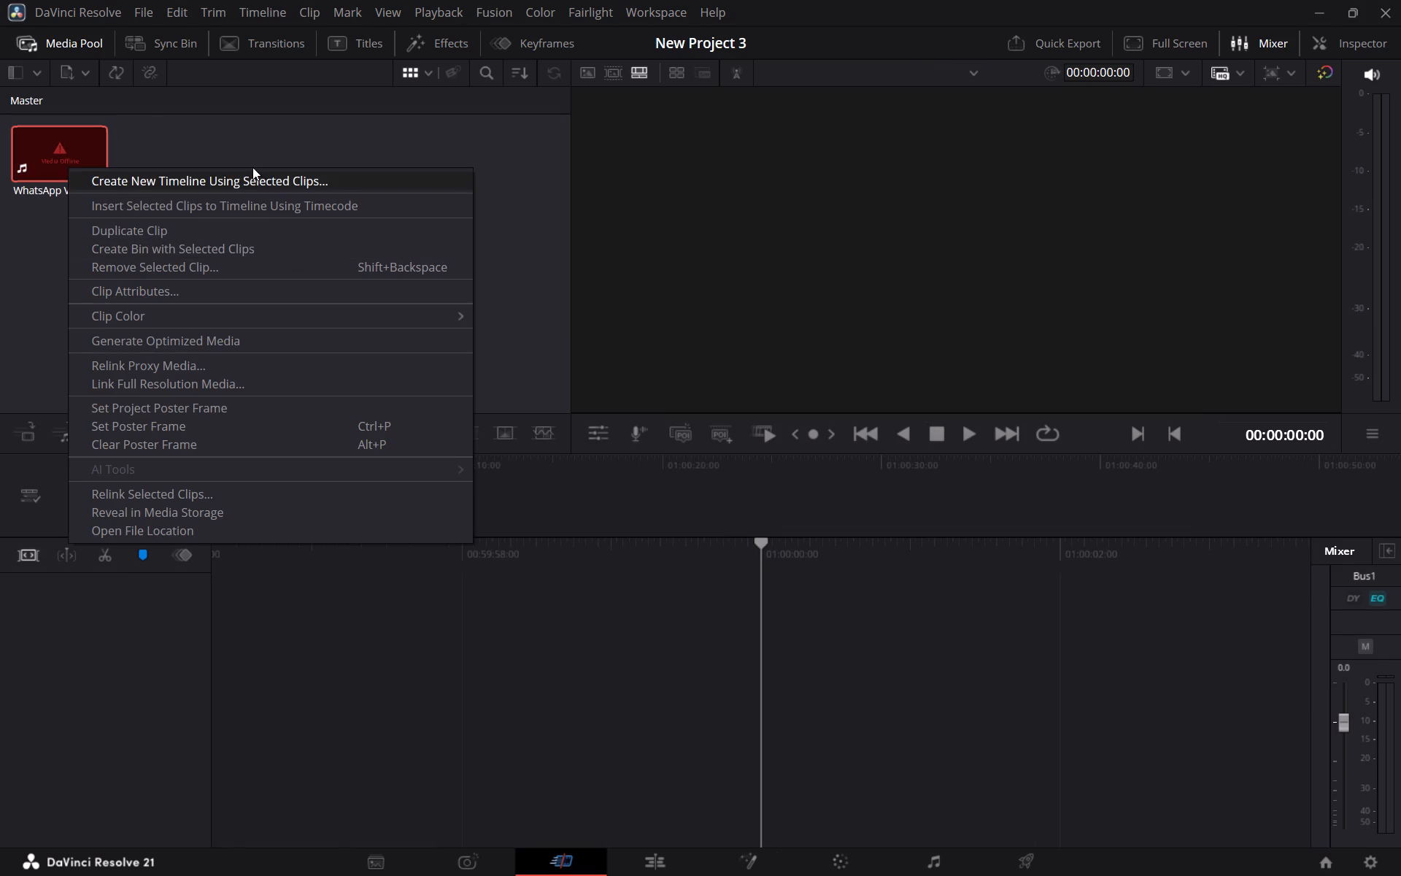
{"action": "left_click", "coordinate": [143, 134]}
{"action": "key", "text": "Delete"}
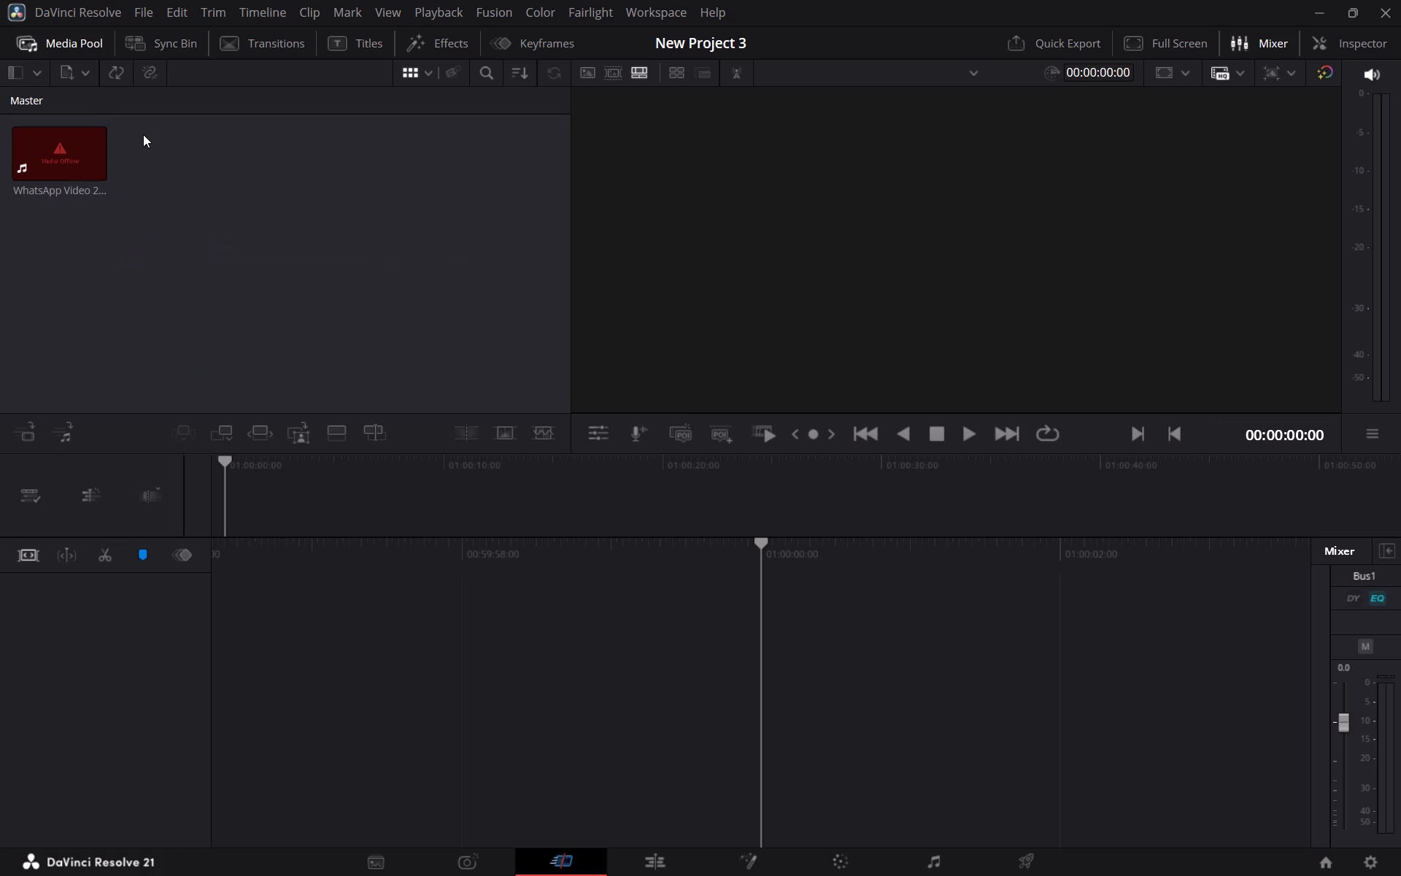
{"action": "right_click", "coordinate": [143, 134]}
{"action": "left_click", "coordinate": [60, 161]}
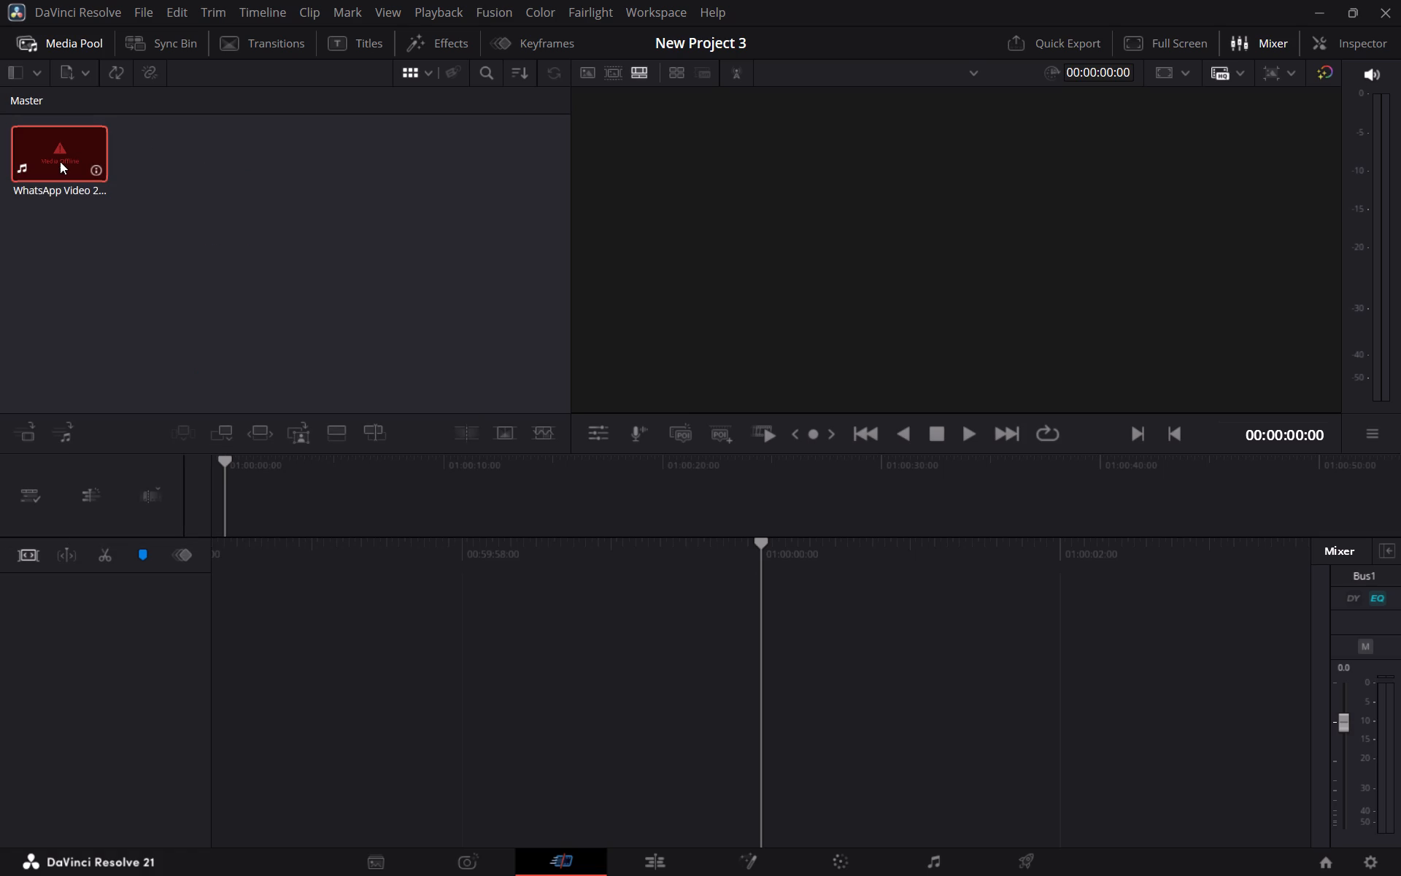
{"action": "key", "text": "Delete"}
Import the recent file WhatsApp Video 2026-10-22 at 11.27.57 PM from the Downloads folder into the media pool.
{"action": "key", "text": "ctrl+i"}
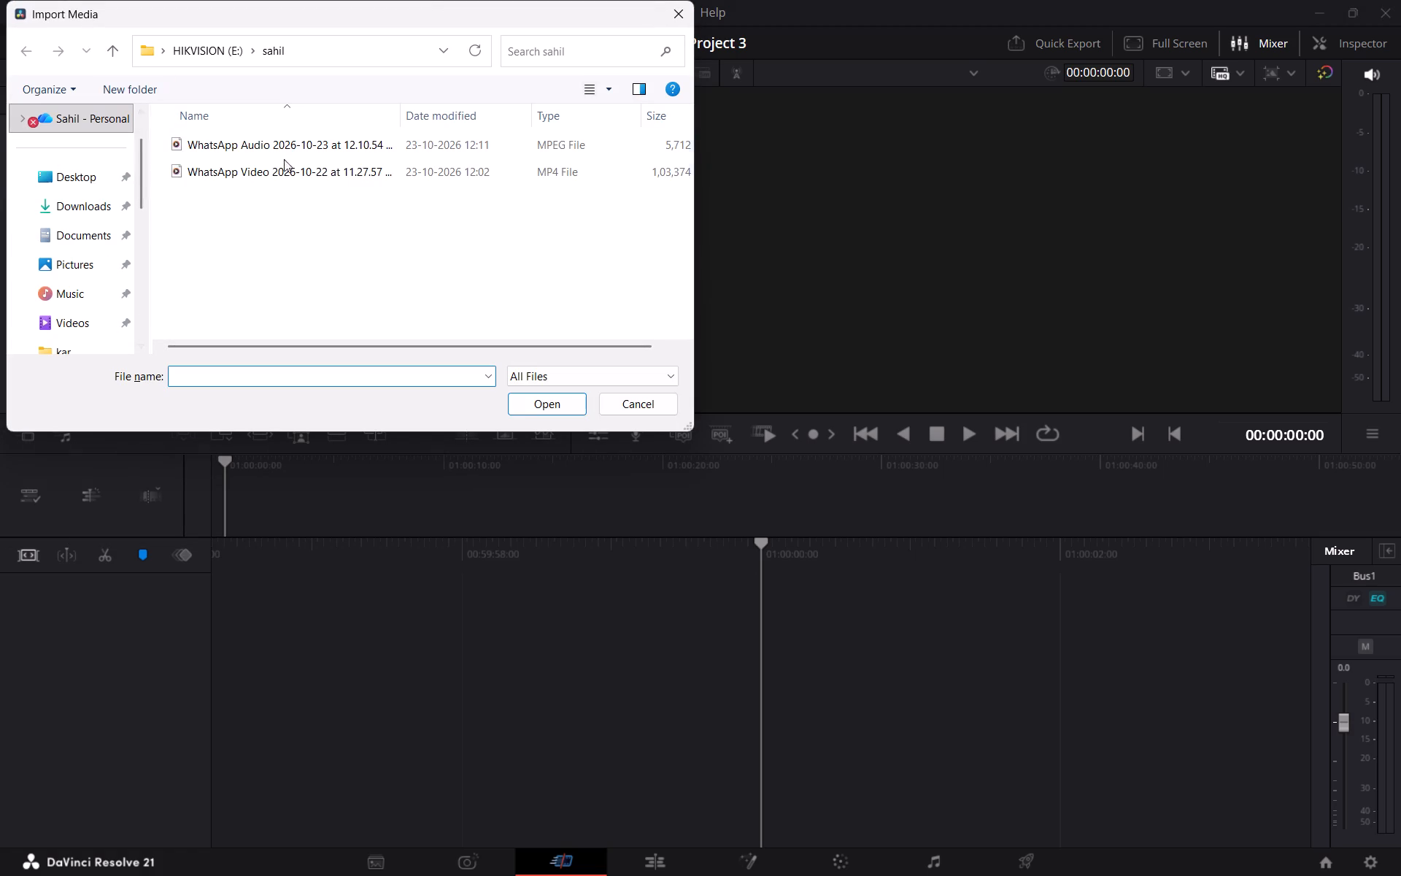
{"action": "scroll", "coordinate": [104, 188], "scroll_direction": "up", "scroll_amount": 7}
{"action": "left_click", "coordinate": [109, 131]}
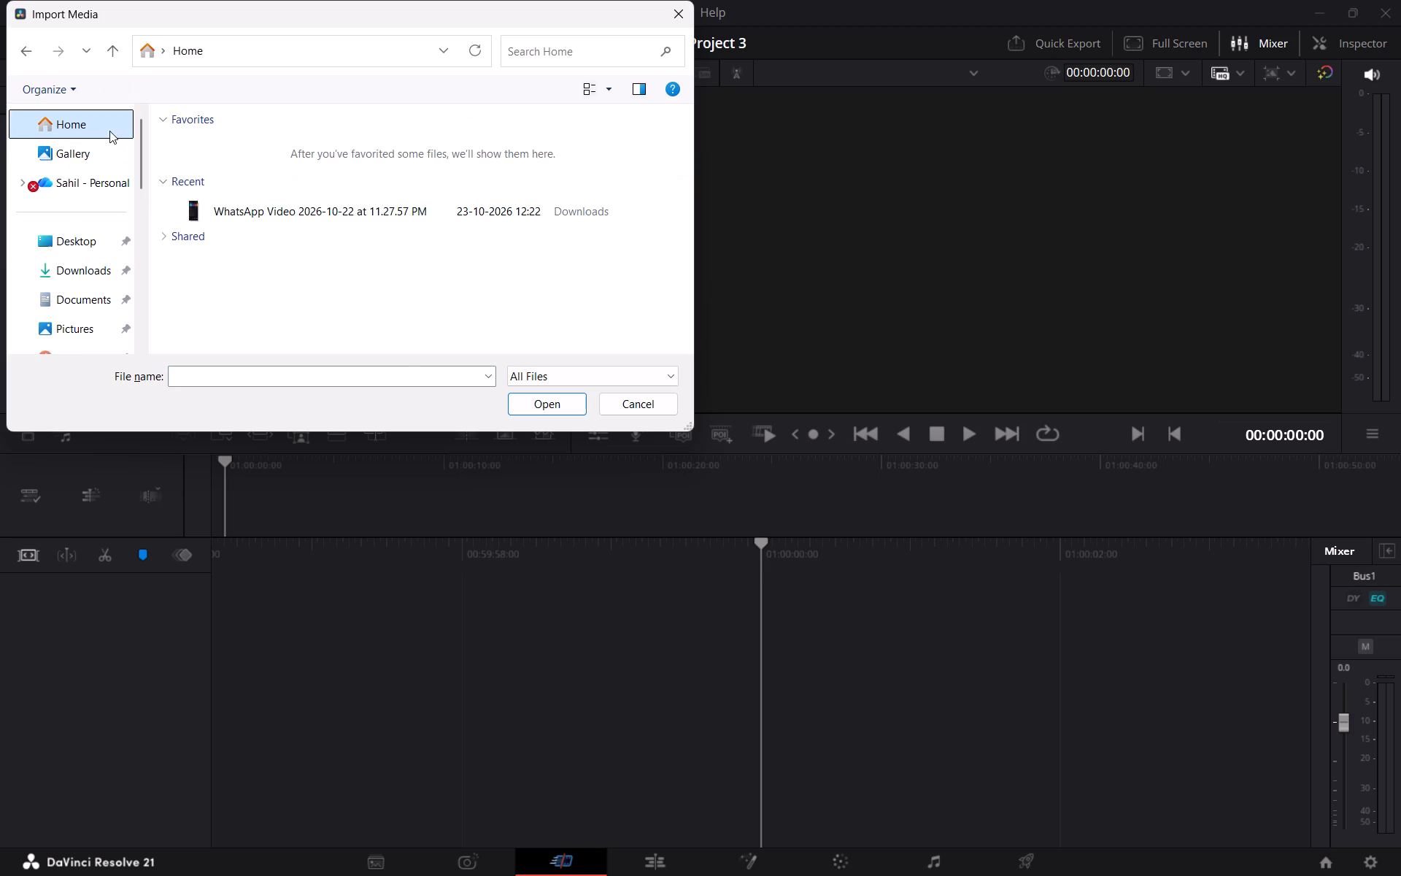
{"action": "scroll", "coordinate": [345, 268], "scroll_direction": "down", "scroll_amount": 3}
{"action": "left_click", "coordinate": [327, 169]}
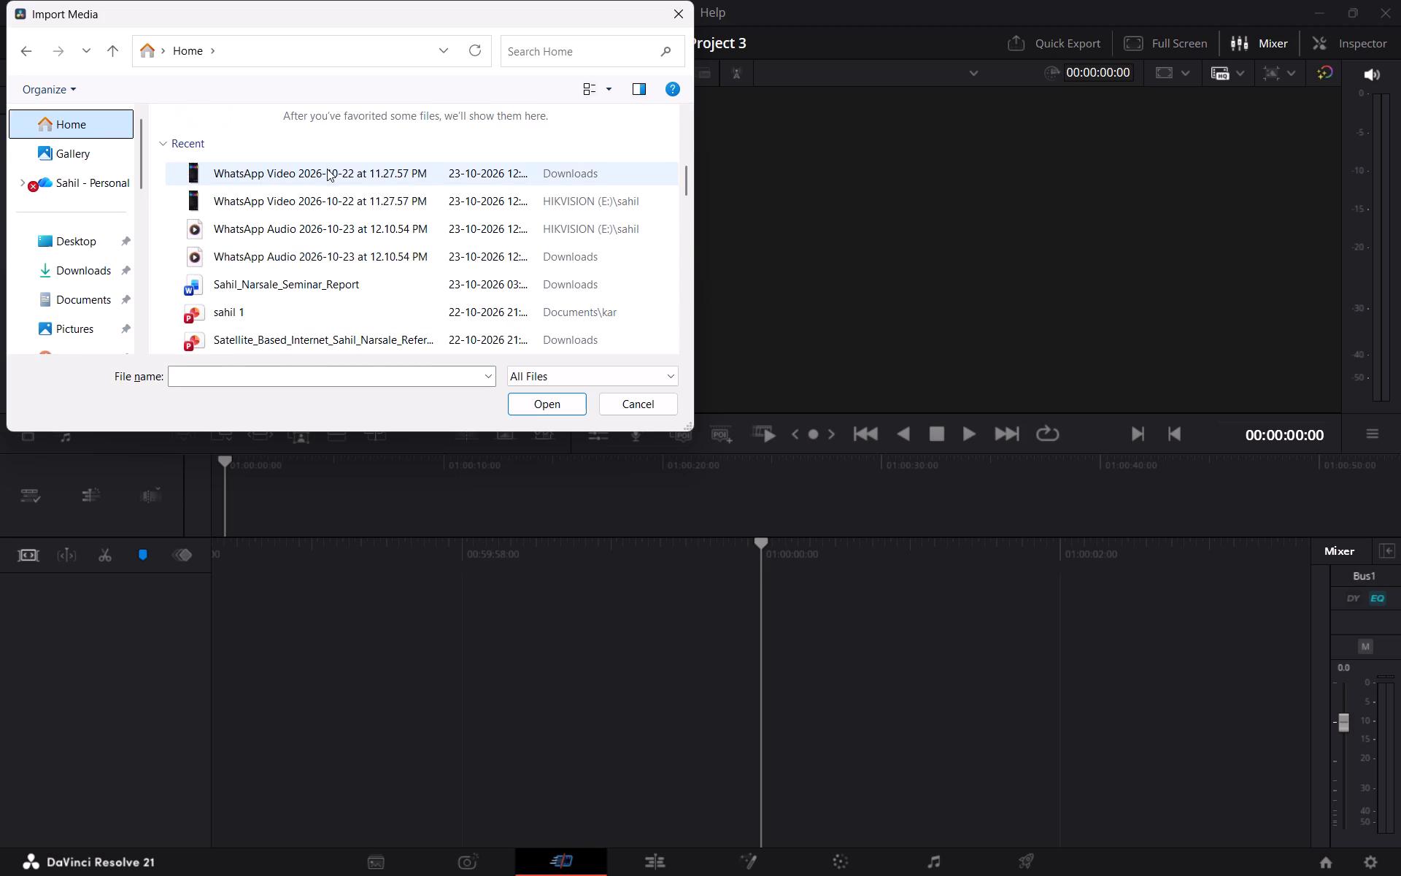
{"action": "left_click", "coordinate": [541, 416]}
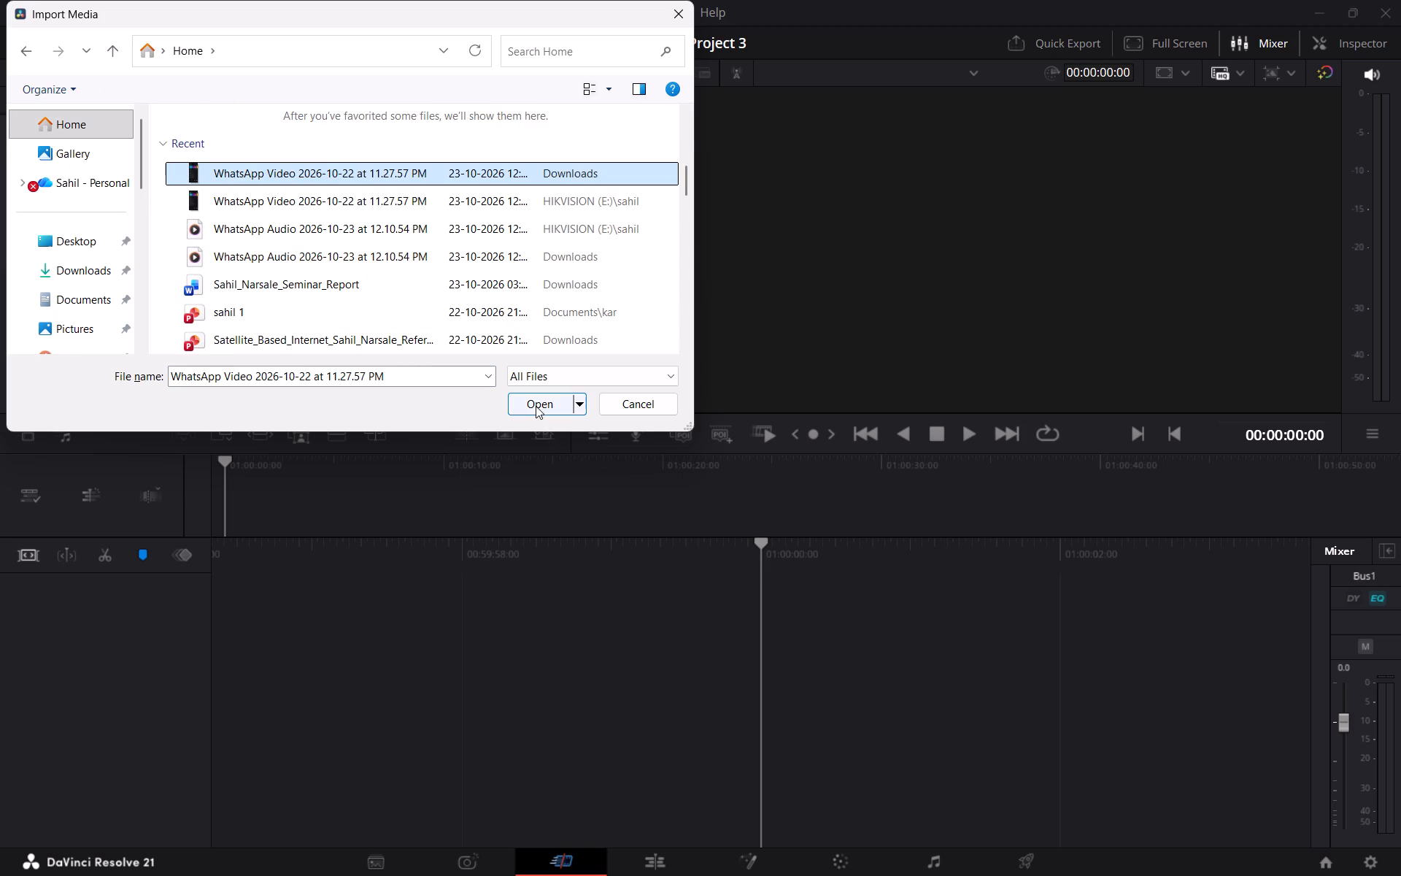
{"action": "left_click", "coordinate": [536, 406]}
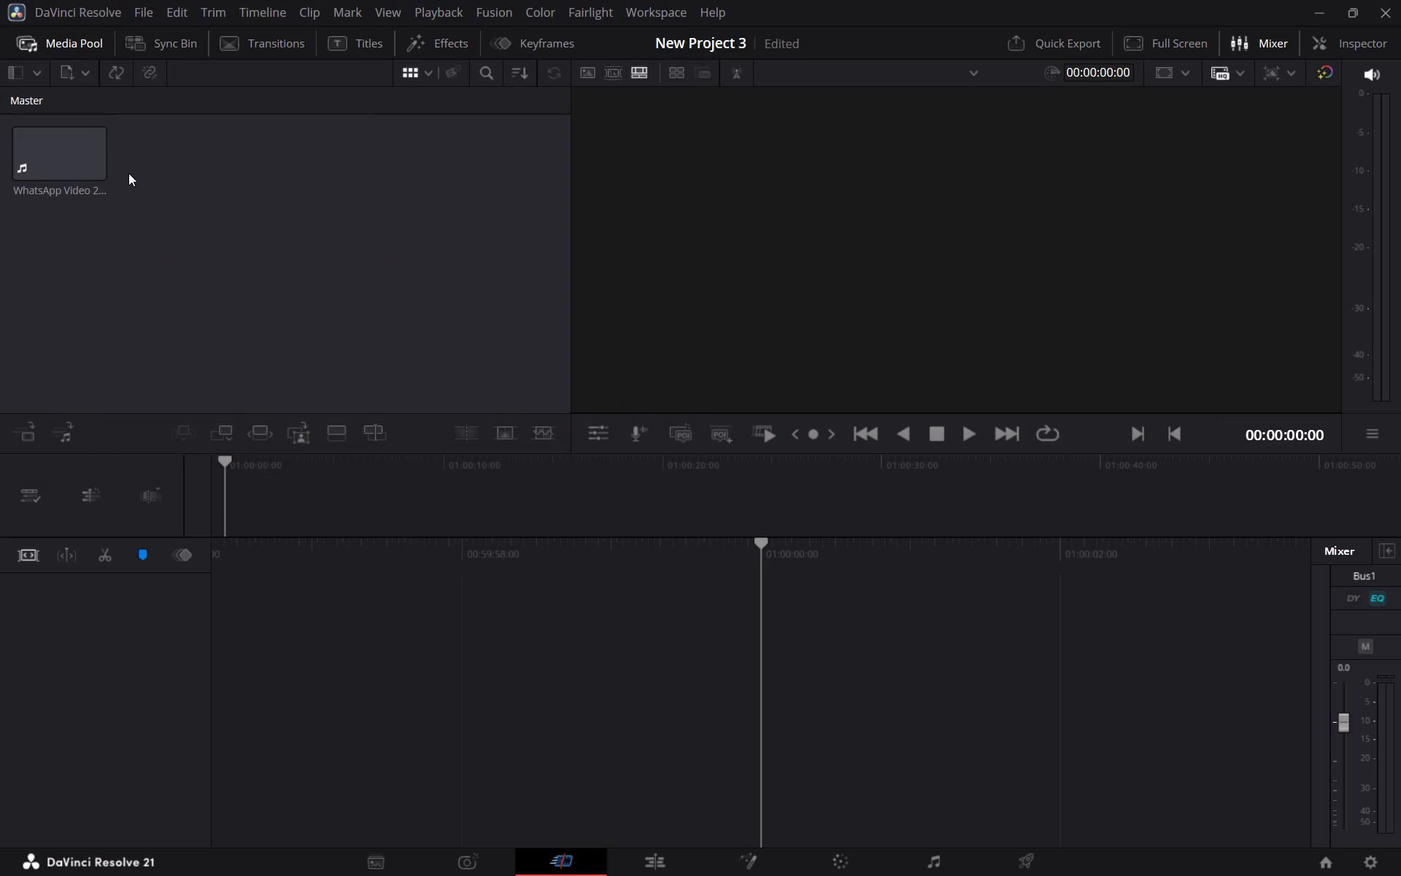
Place the newly imported WhatsApp video clip on a new timeline, starting at 01:00:00:00 on track V1.
{"action": "left_click_drag", "start_coordinate": [81, 154], "coordinate": [312, 592]}
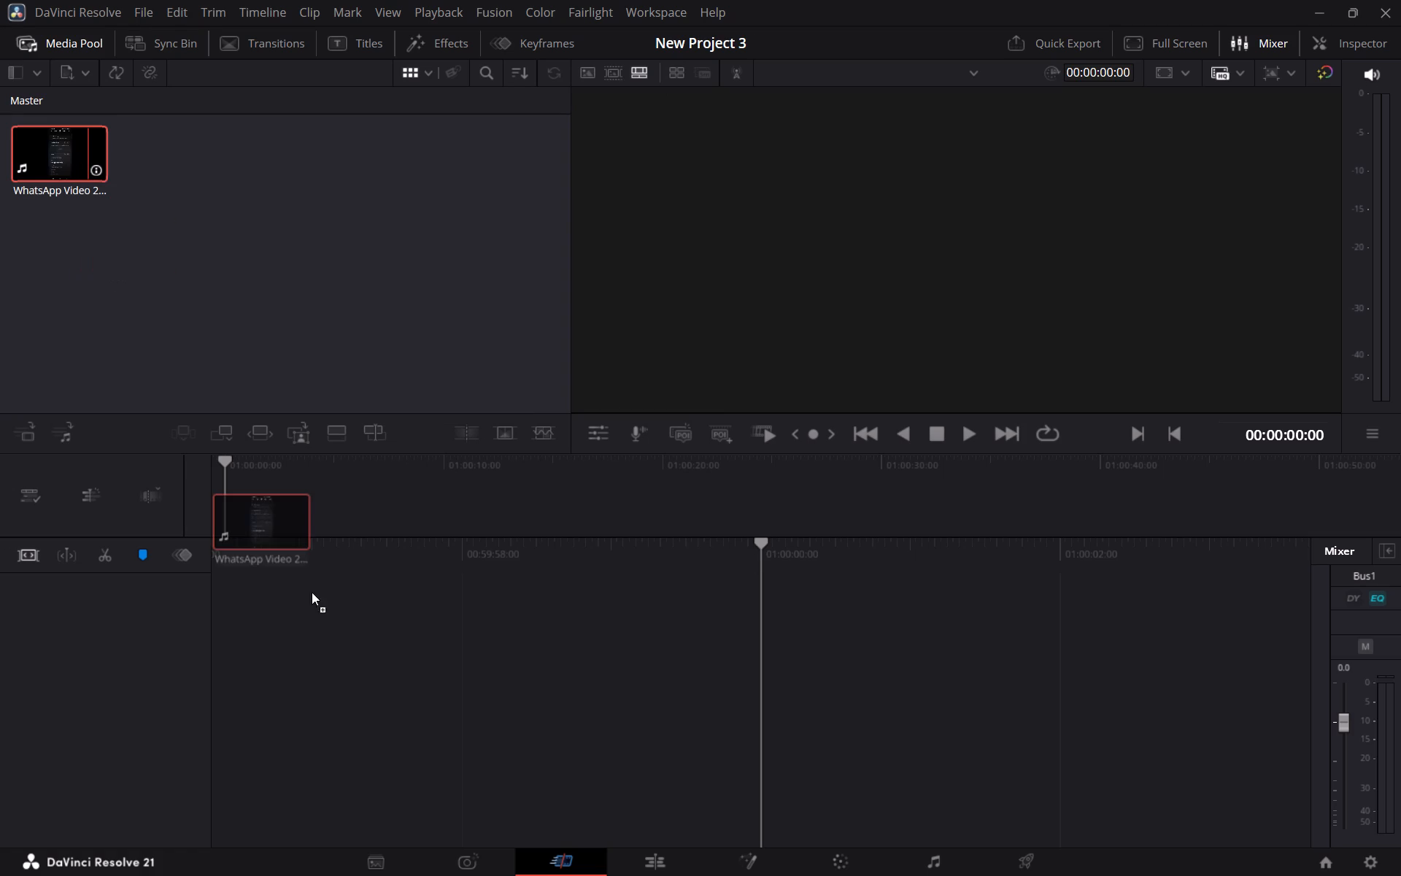
{"action": "left_click_drag", "start_coordinate": [312, 592], "coordinate": [350, 646]}
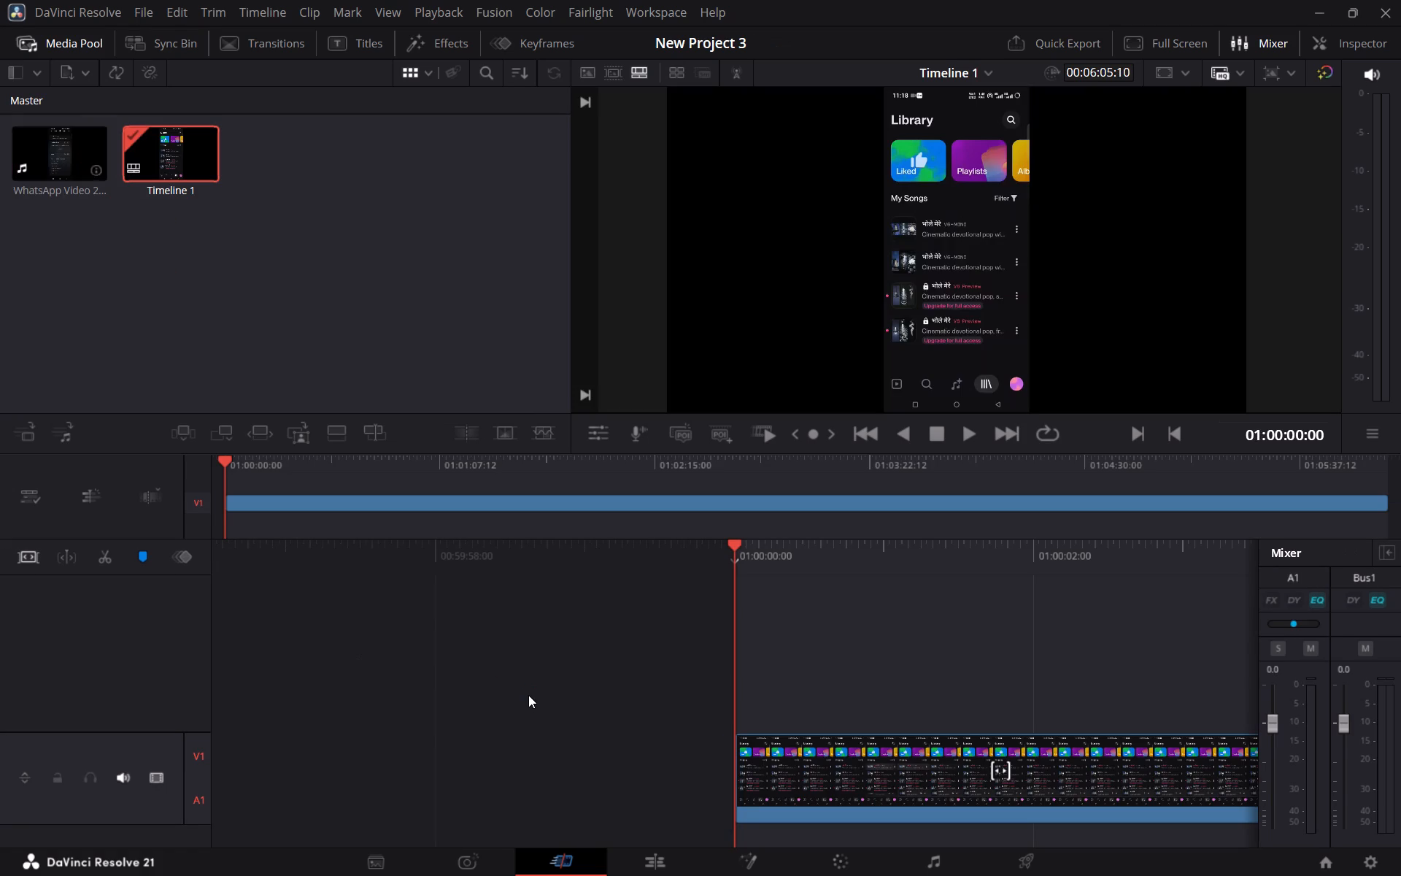
Play the new timeline from its start to check the video clip's picture and sound.
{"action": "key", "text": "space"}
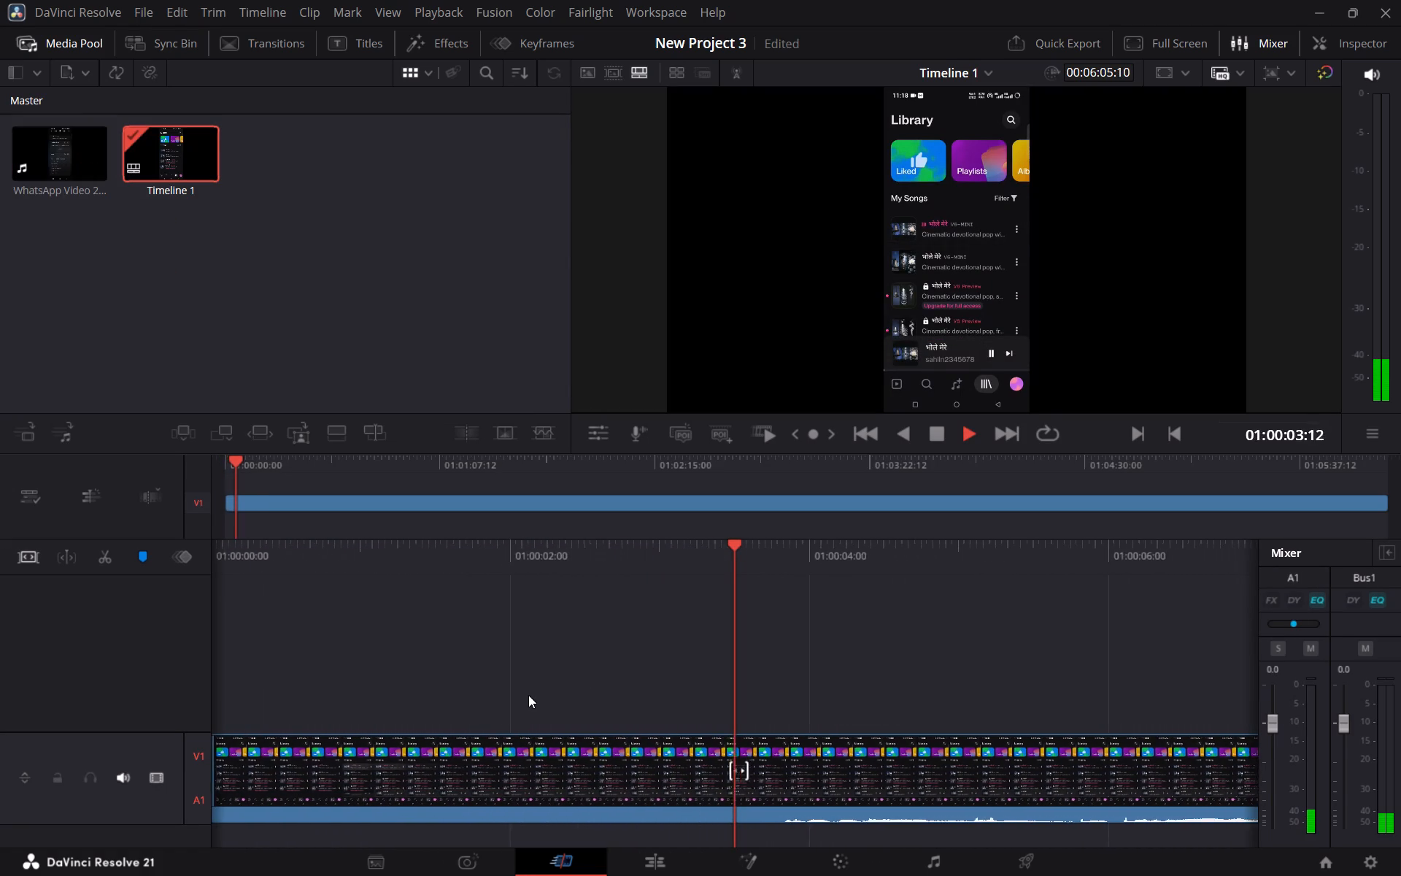
{"action": "scroll", "coordinate": [660, 719], "scroll_direction": "down", "scroll_amount": 2, "text": "ctrl"}
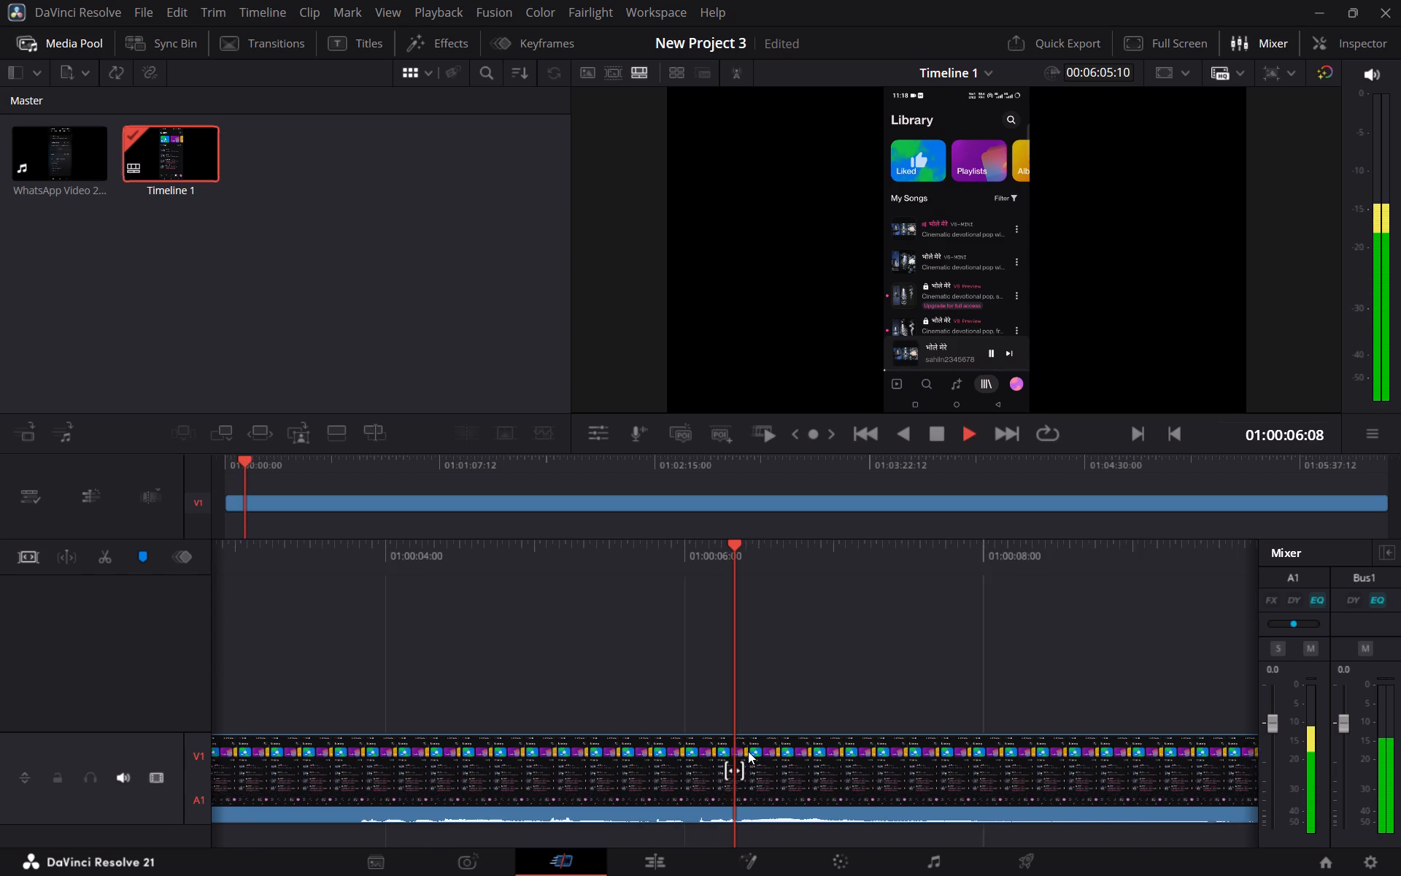
Replay the WhatsApp video clip from the start of Timeline 1 to find where its audio begins.
{"action": "left_click", "coordinate": [584, 677]}
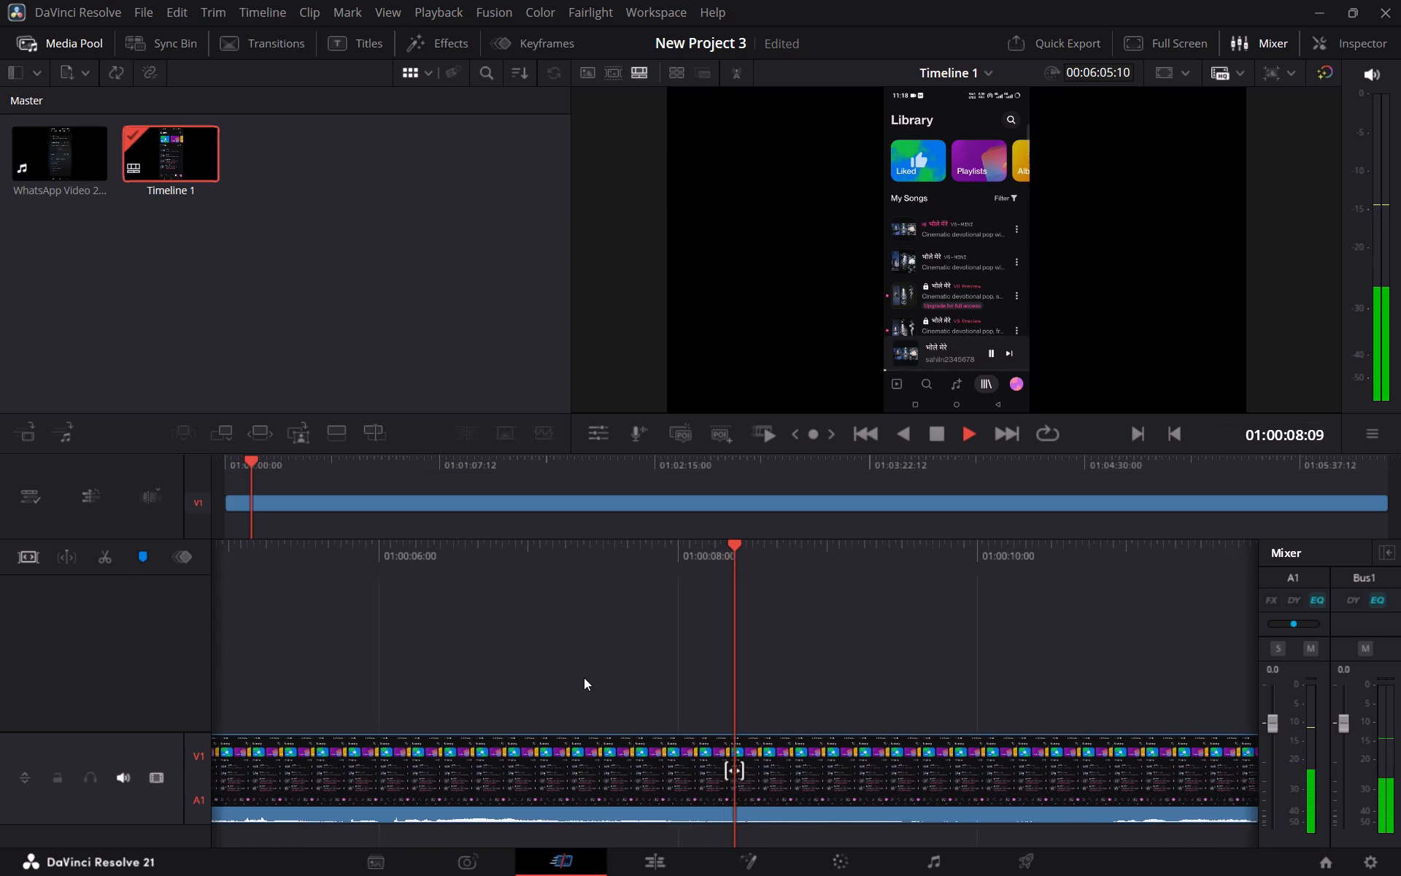
{"action": "double_click", "coordinate": [730, 640]}
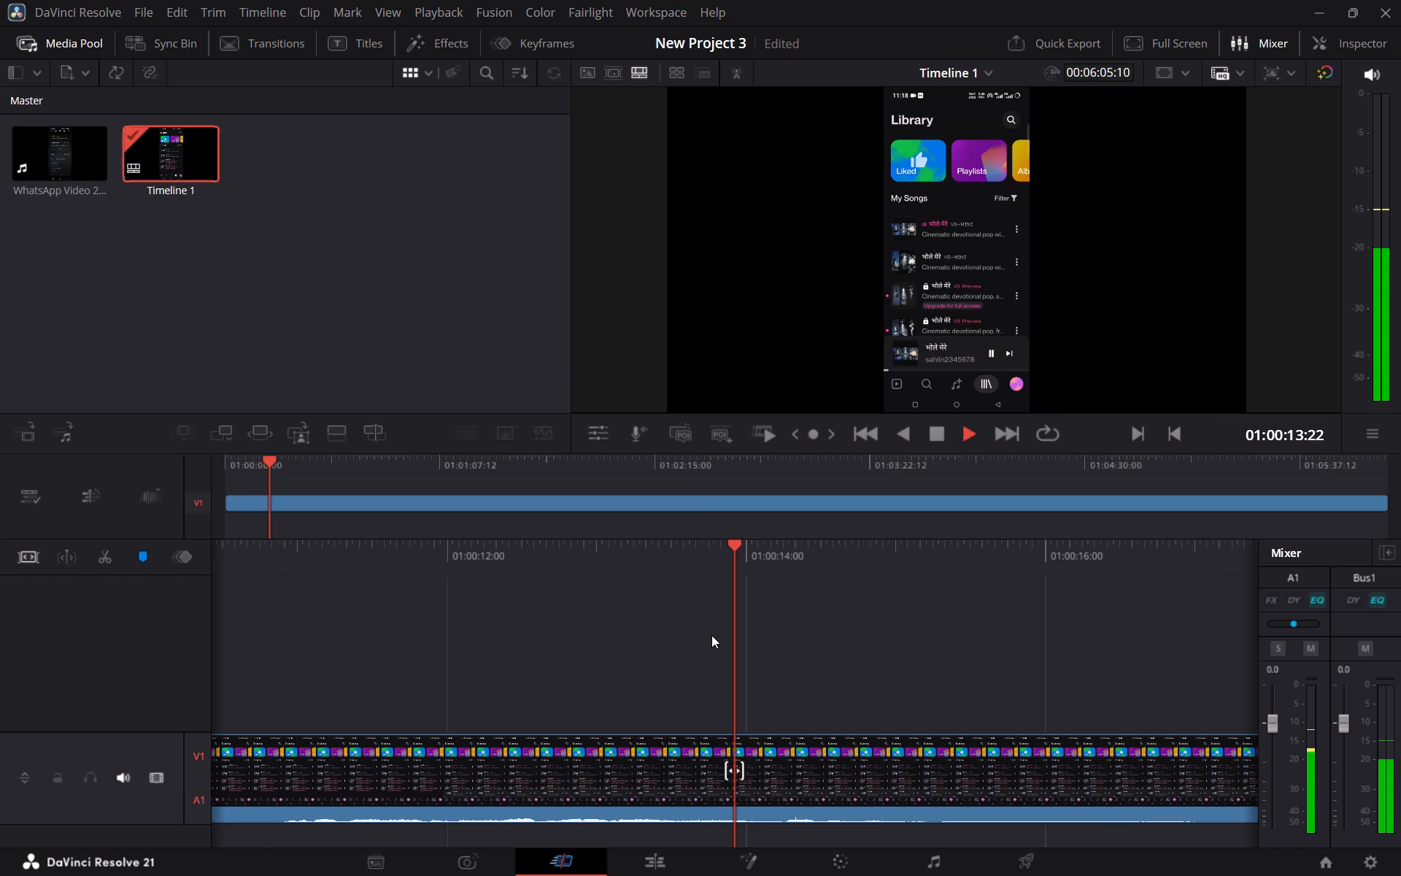
{"action": "left_click_drag", "start_coordinate": [731, 765], "coordinate": [683, 764]}
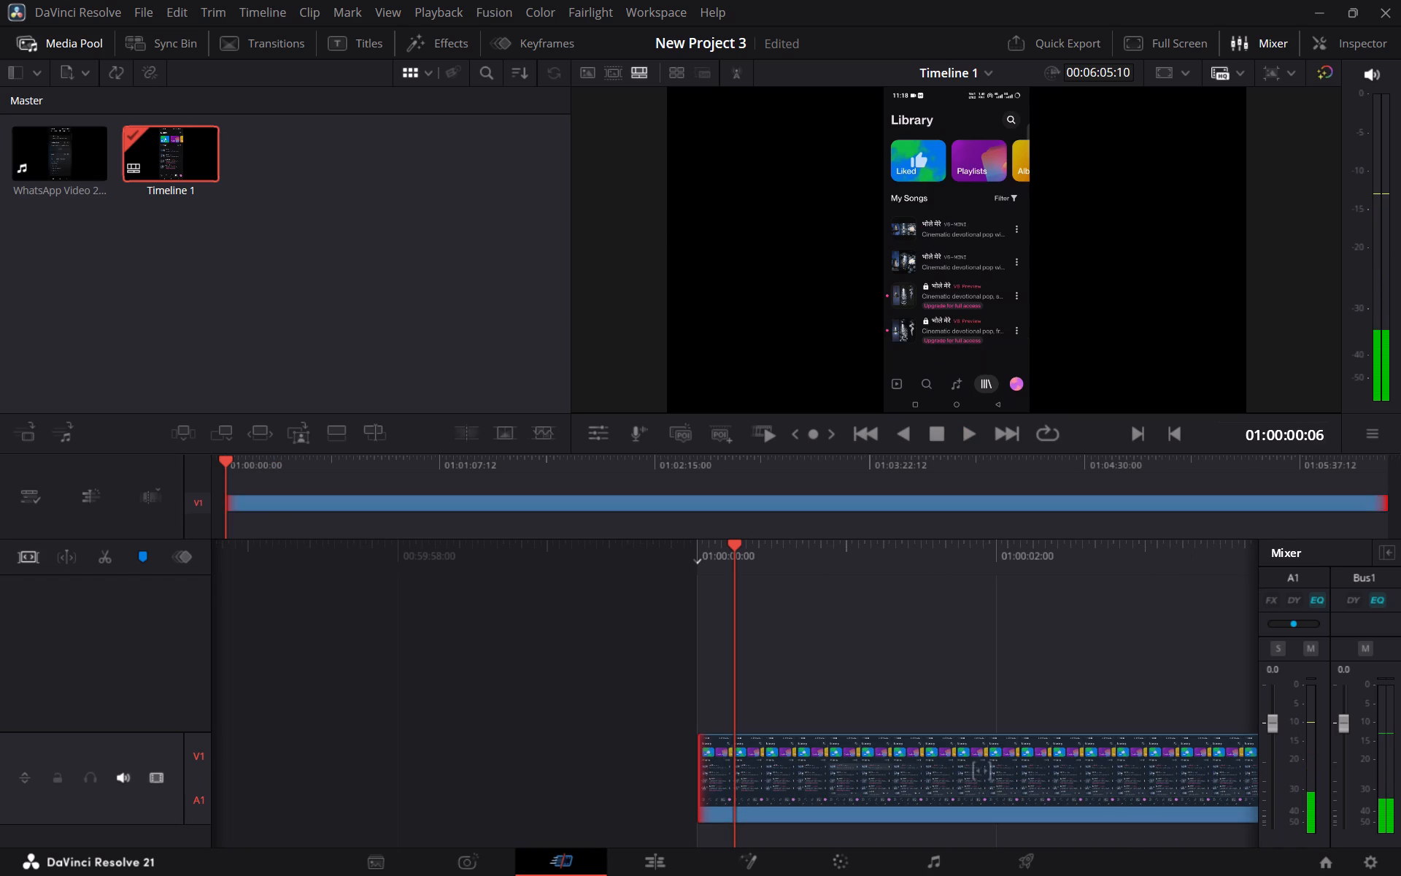
{"action": "left_click_drag", "start_coordinate": [683, 764], "coordinate": [650, 763]}
{"action": "key", "text": "space"}
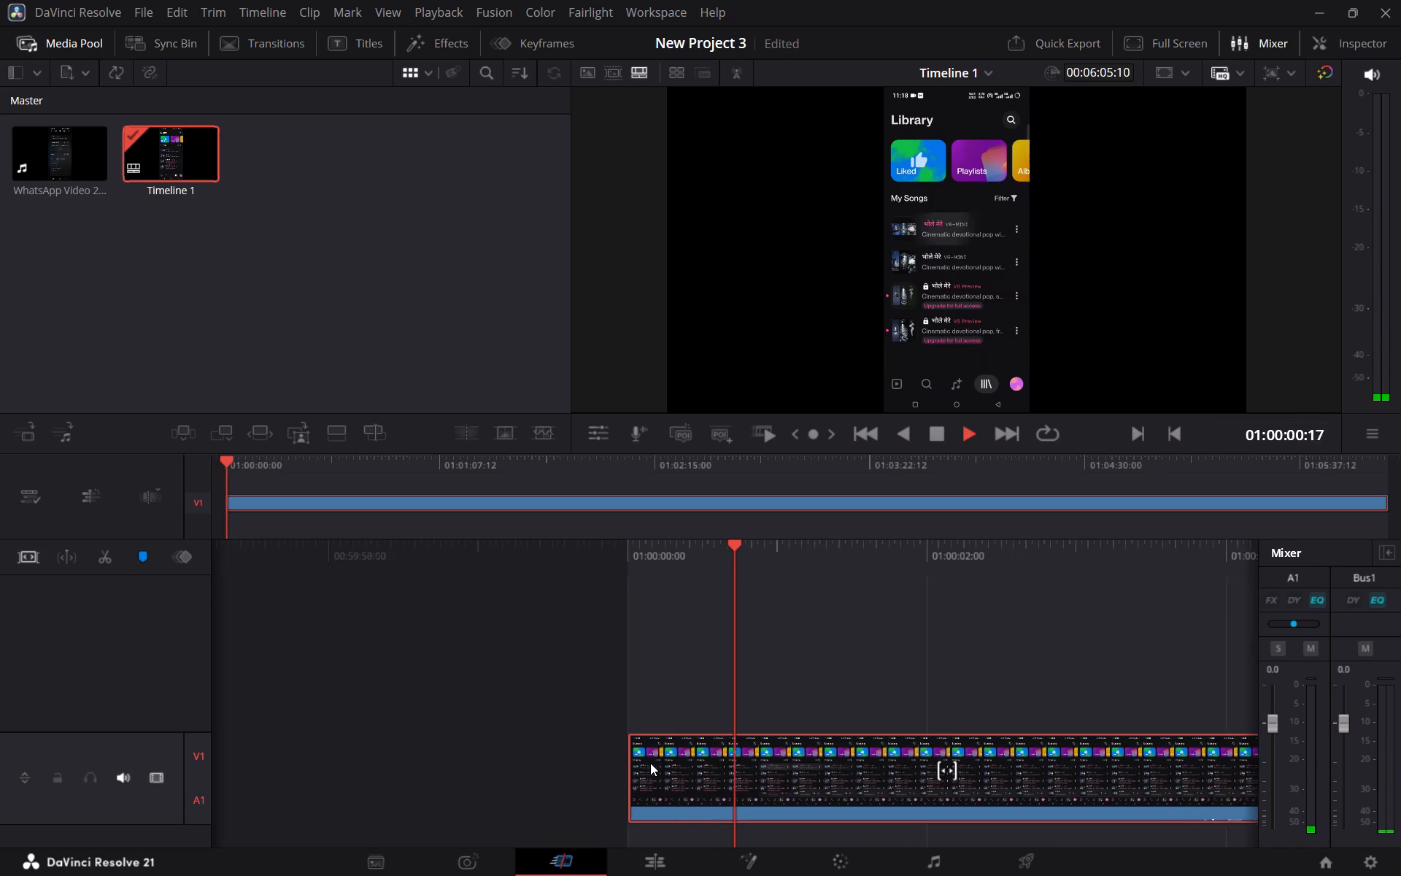
{"action": "scroll", "coordinate": [681, 674], "scroll_direction": "up", "scroll_amount": 3, "text": "ctrl"}
{"action": "scroll", "coordinate": [789, 680], "scroll_direction": "up", "scroll_amount": 3, "text": "ctrl"}
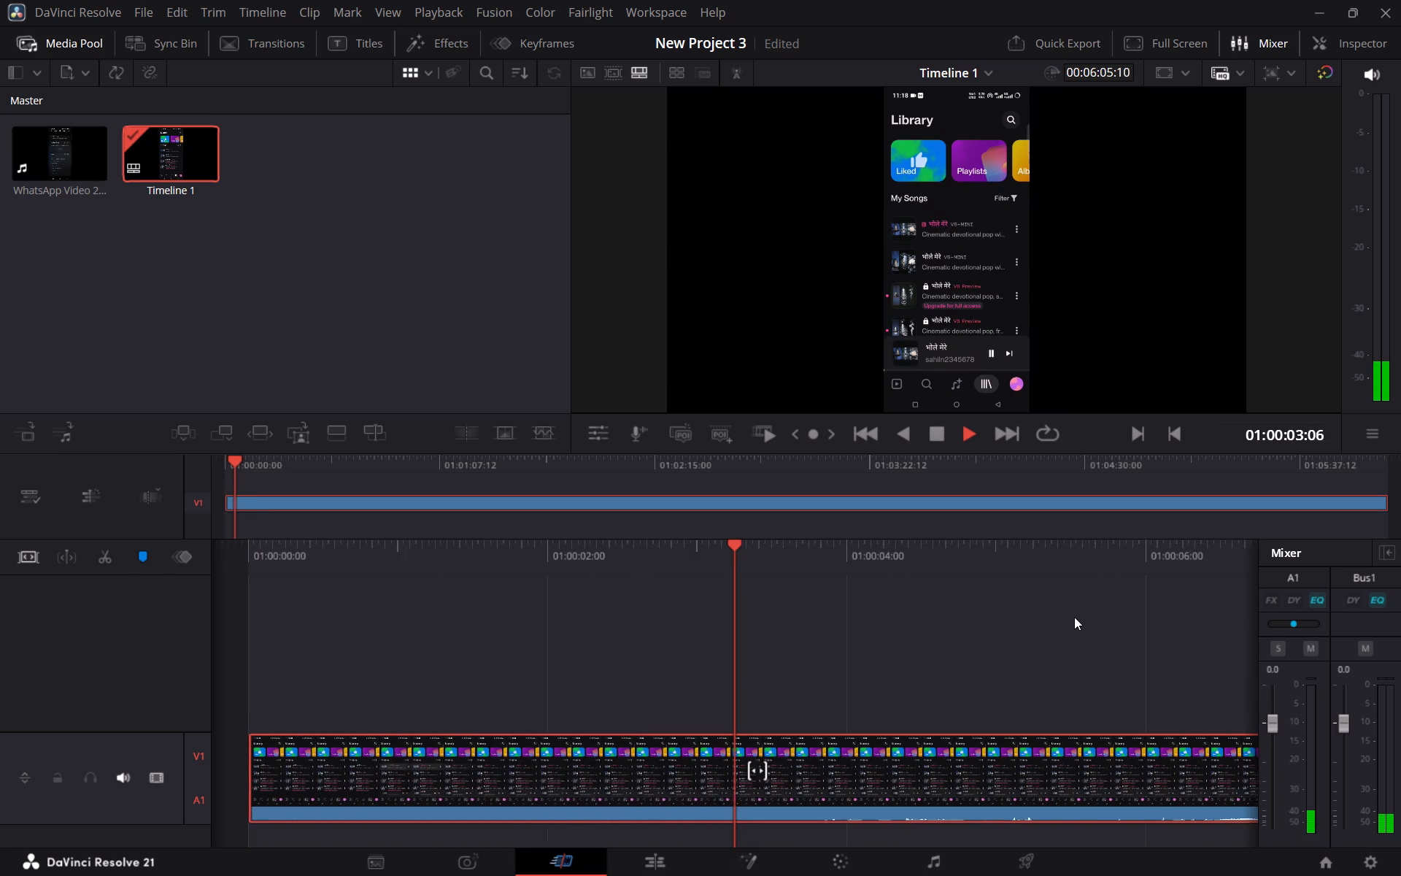
Step back frame by frame and replay the opening seconds to pinpoint the frame for trimming the clip's beginning.
{"action": "key", "text": "space"}
{"action": "key", "text": "Left"}
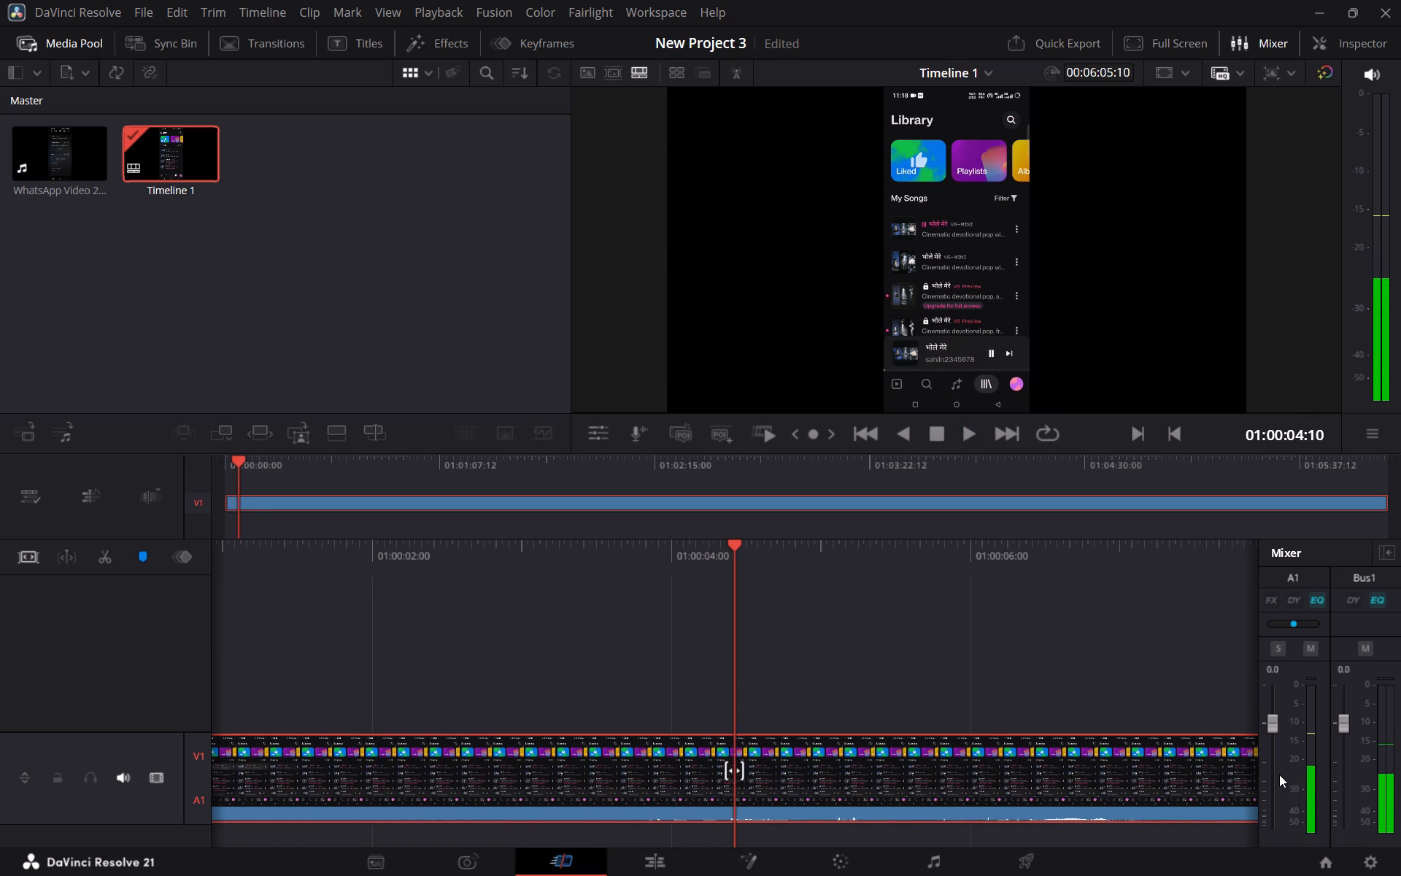
{"action": "key", "text": "Left"}
{"action": "key", "text": "Left"}
{"action": "key", "text": "Left"}
{"action": "key", "text": "Left"}
{"action": "key", "text": "Left"}
{"action": "key", "text": "Left"}
{"action": "key", "text": "Left"}
{"action": "key", "text": "Left"}
{"action": "key", "text": "Left"}
{"action": "key", "text": "Left"}
{"action": "key", "text": "Left"}
{"action": "key", "text": "Left"}
{"action": "key", "text": "Left"}
{"action": "key", "text": "Left"}
{"action": "key", "text": "Left"}
{"action": "key", "text": "Left"}
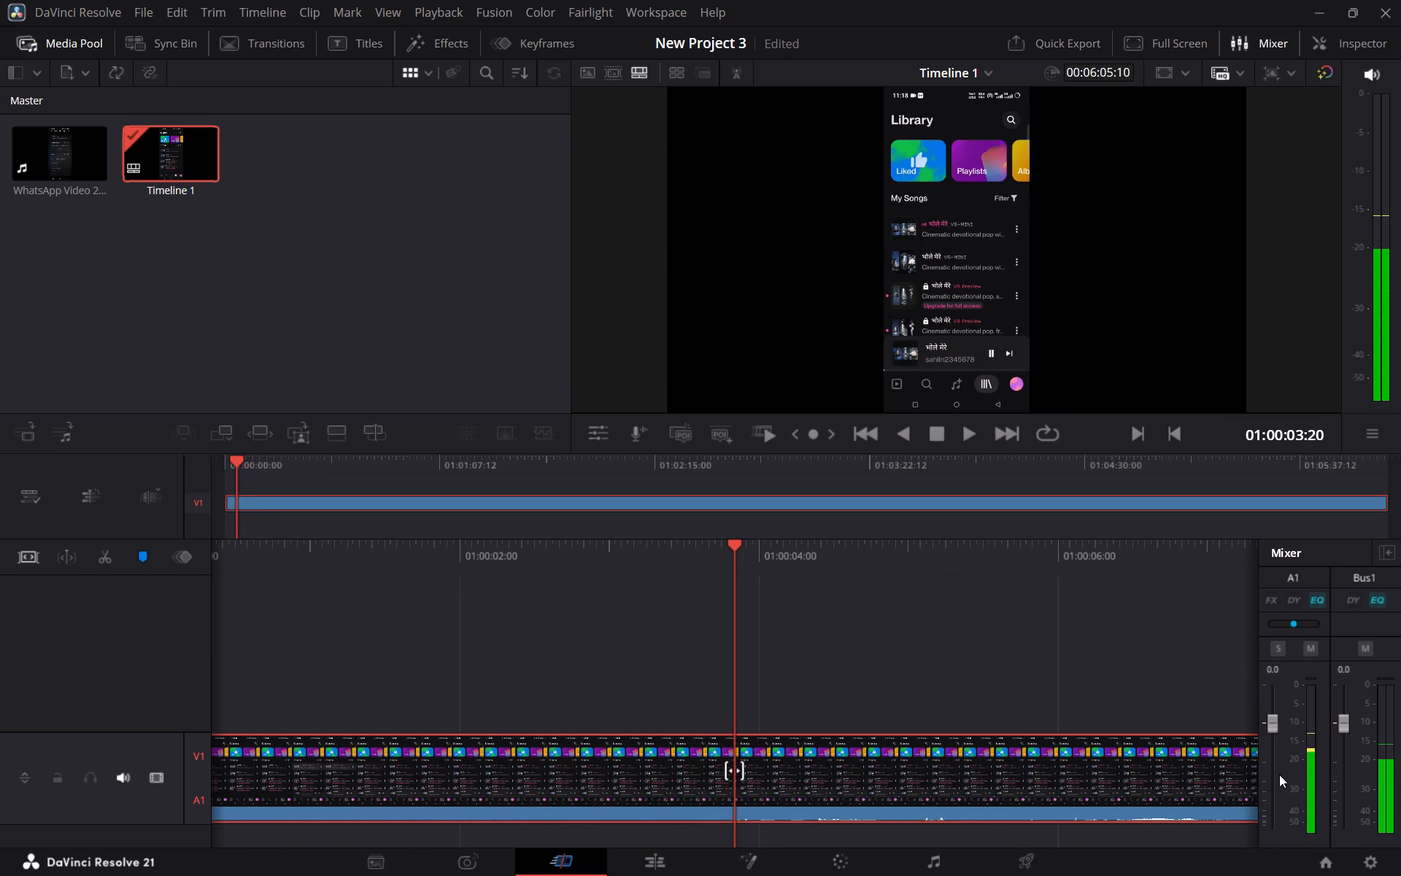
{"action": "key", "text": "space"}
{"action": "key", "text": "Left"}
{"action": "key", "text": "Left"}
{"action": "key", "text": "Left"}
{"action": "key", "text": "Left"}
{"action": "key", "text": "Left"}
{"action": "key", "text": "Left"}
{"action": "key", "text": "Left"}
{"action": "key", "text": "Left"}
{"action": "key", "text": "Left"}
{"action": "key", "text": "Left"}
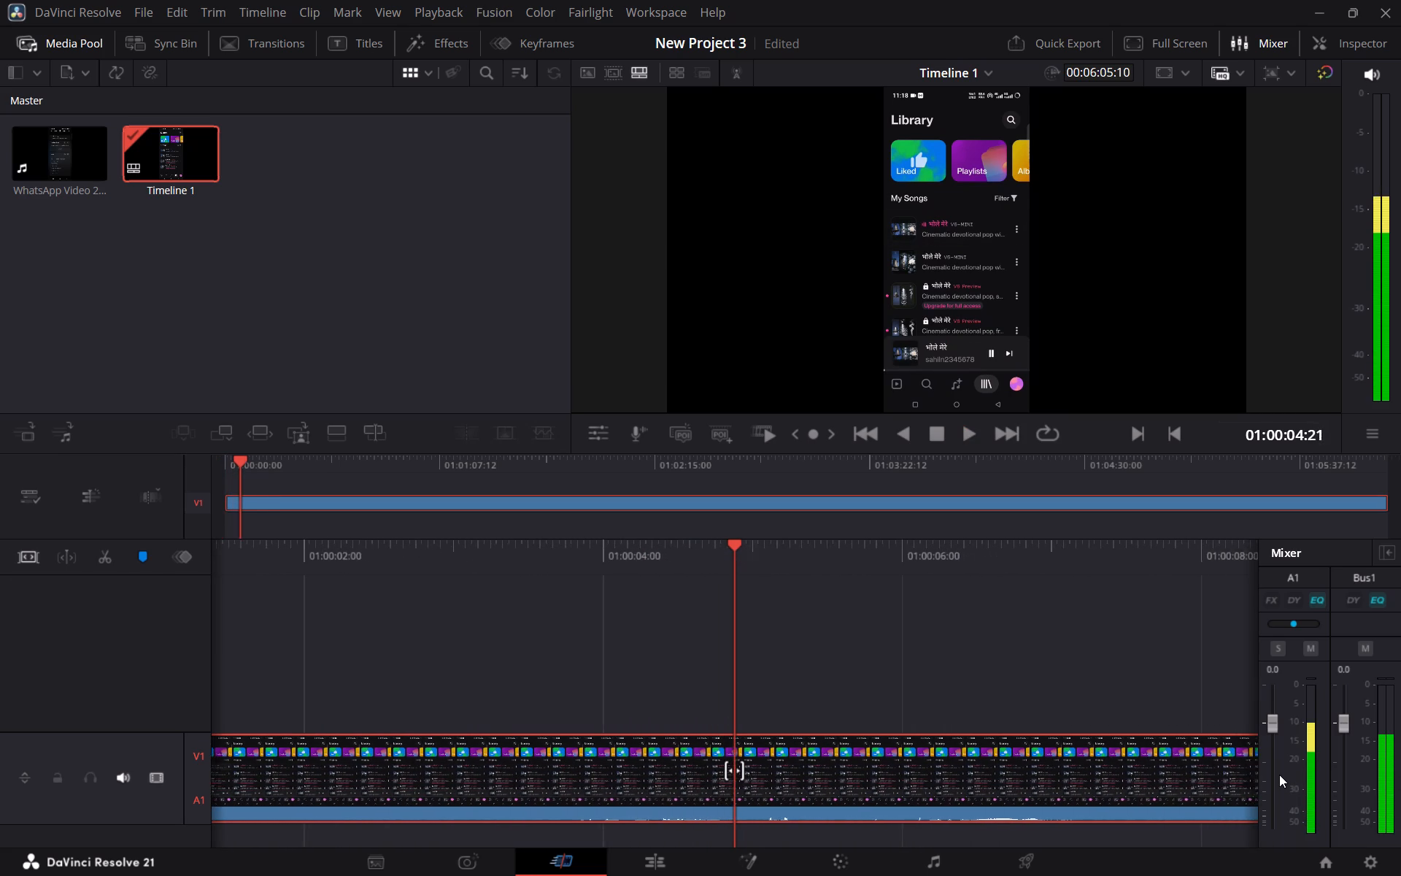
{"action": "key", "text": "space"}
{"action": "key", "text": "Left"}
{"action": "key", "text": "Left"}
{"action": "key", "text": "Left"}
{"action": "key", "text": "Left"}
{"action": "key", "text": "Left"}
{"action": "key", "text": "Left"}
{"action": "key", "text": "Left"}
{"action": "key", "text": "Left"}
{"action": "key", "text": "Left"}
{"action": "key", "text": "Left"}
{"action": "key", "text": "Left"}
{"action": "key", "text": "Left"}
{"action": "key", "text": "Left"}
{"action": "key", "text": "Left"}
{"action": "key", "text": "Left"}
{"action": "key", "text": "Left"}
{"action": "key", "text": "Left"}
{"action": "key", "text": "Left"}
{"action": "key", "text": "Left"}
{"action": "key", "text": "Left"}
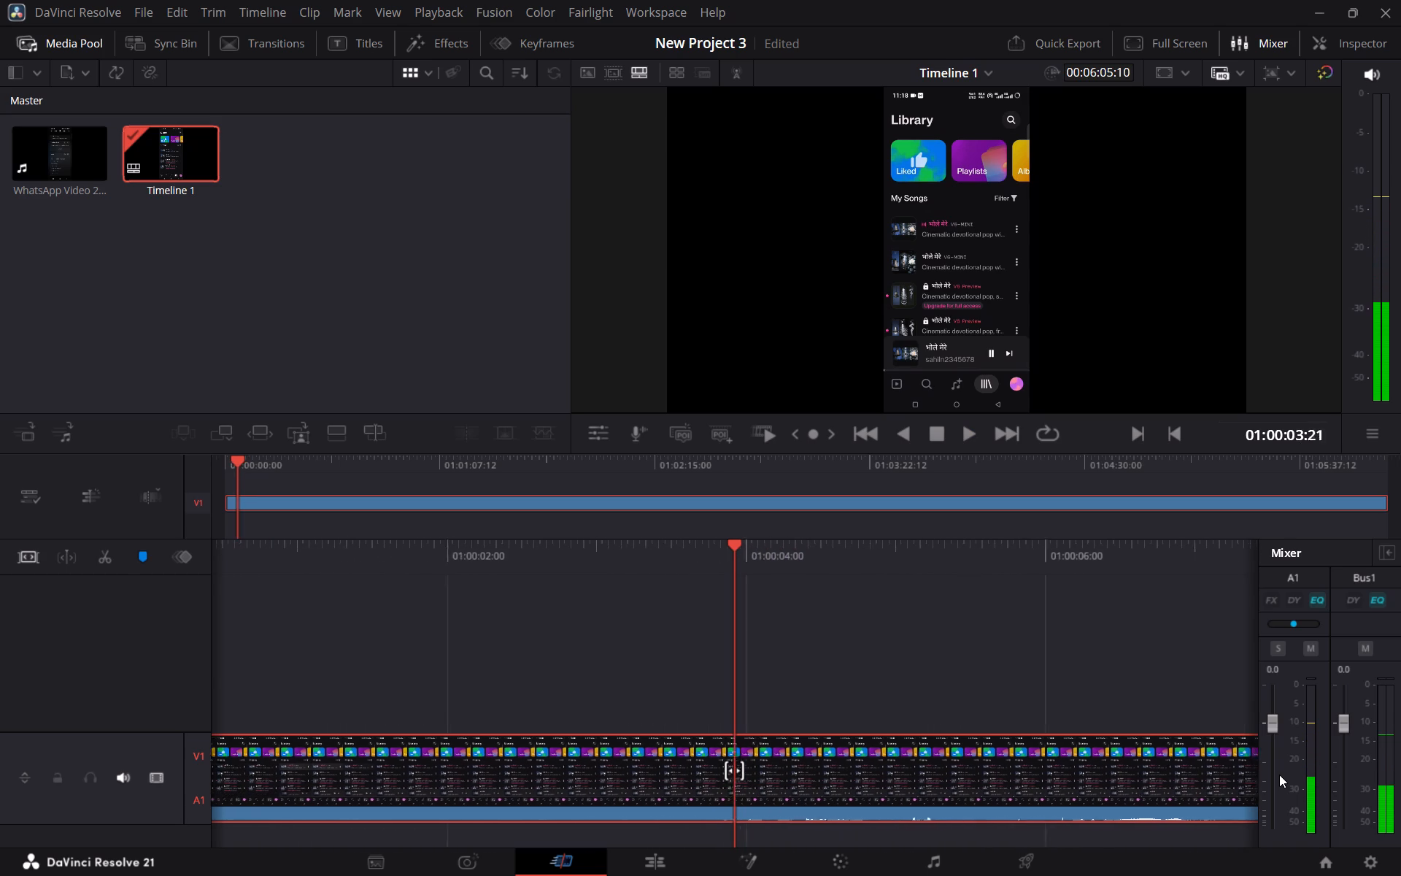
Fine-position the playhead at 01:00:03:11 and split the clip on V1 and A1 there.
{"action": "key", "text": "Right"}
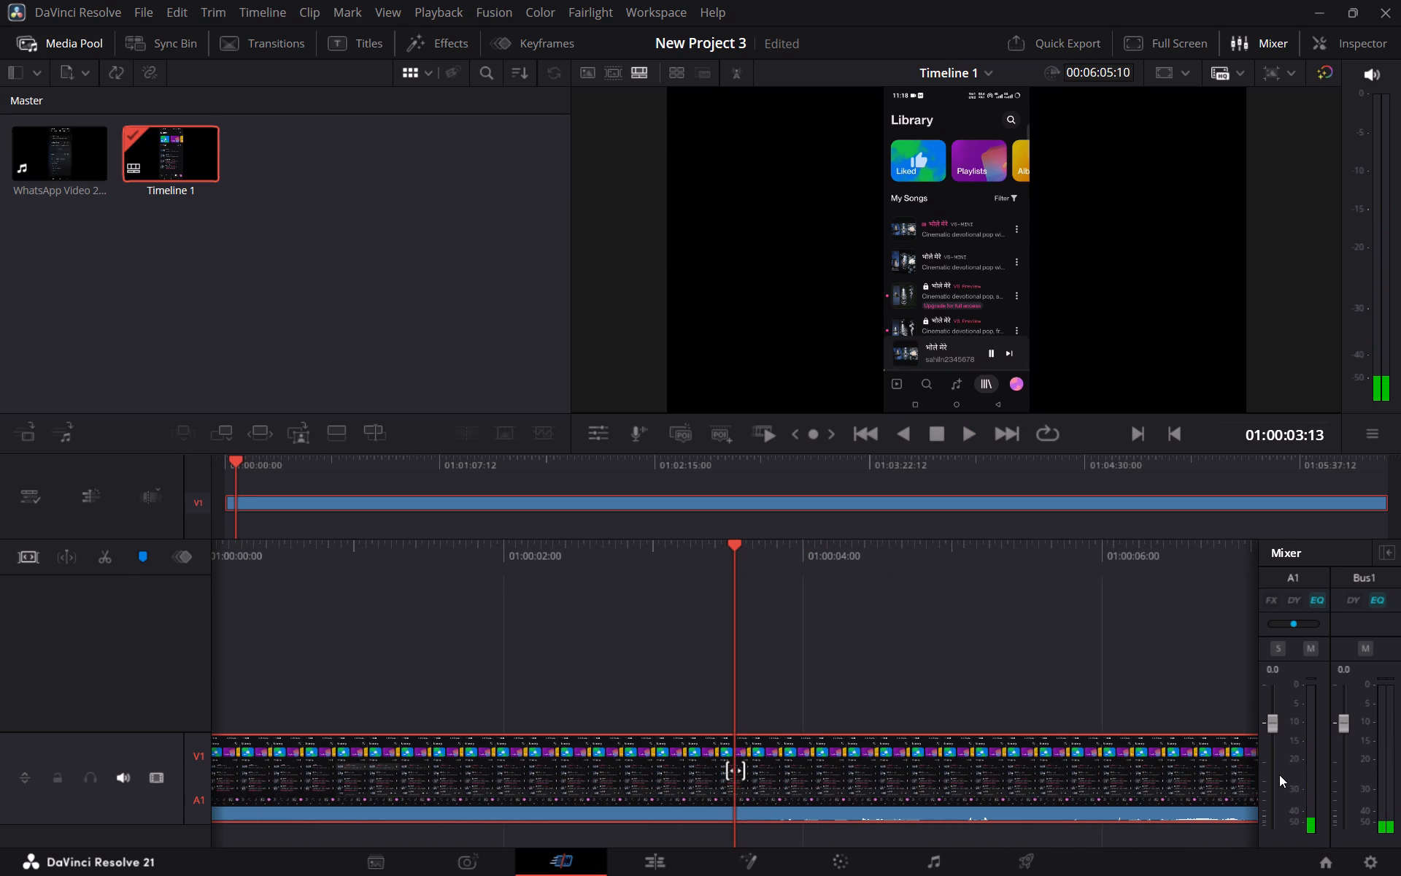
{"action": "key", "text": "Left"}
{"action": "key", "text": "Right"}
{"action": "key", "text": "Right"}
{"action": "key", "text": "Left"}
{"action": "key", "text": "Left"}
{"action": "key", "text": "Left"}
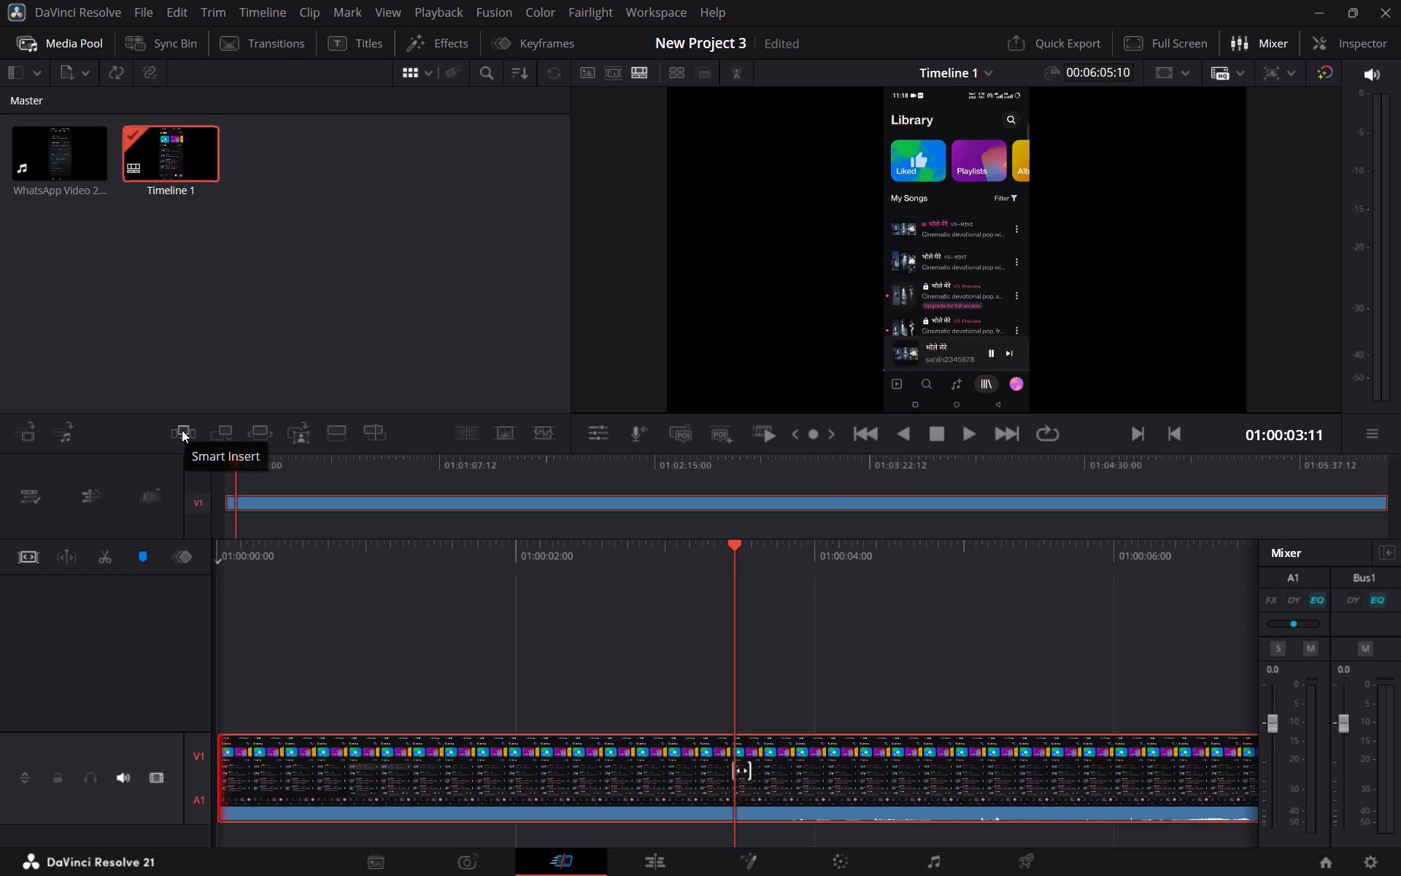
{"action": "key", "text": "ctrl+b"}
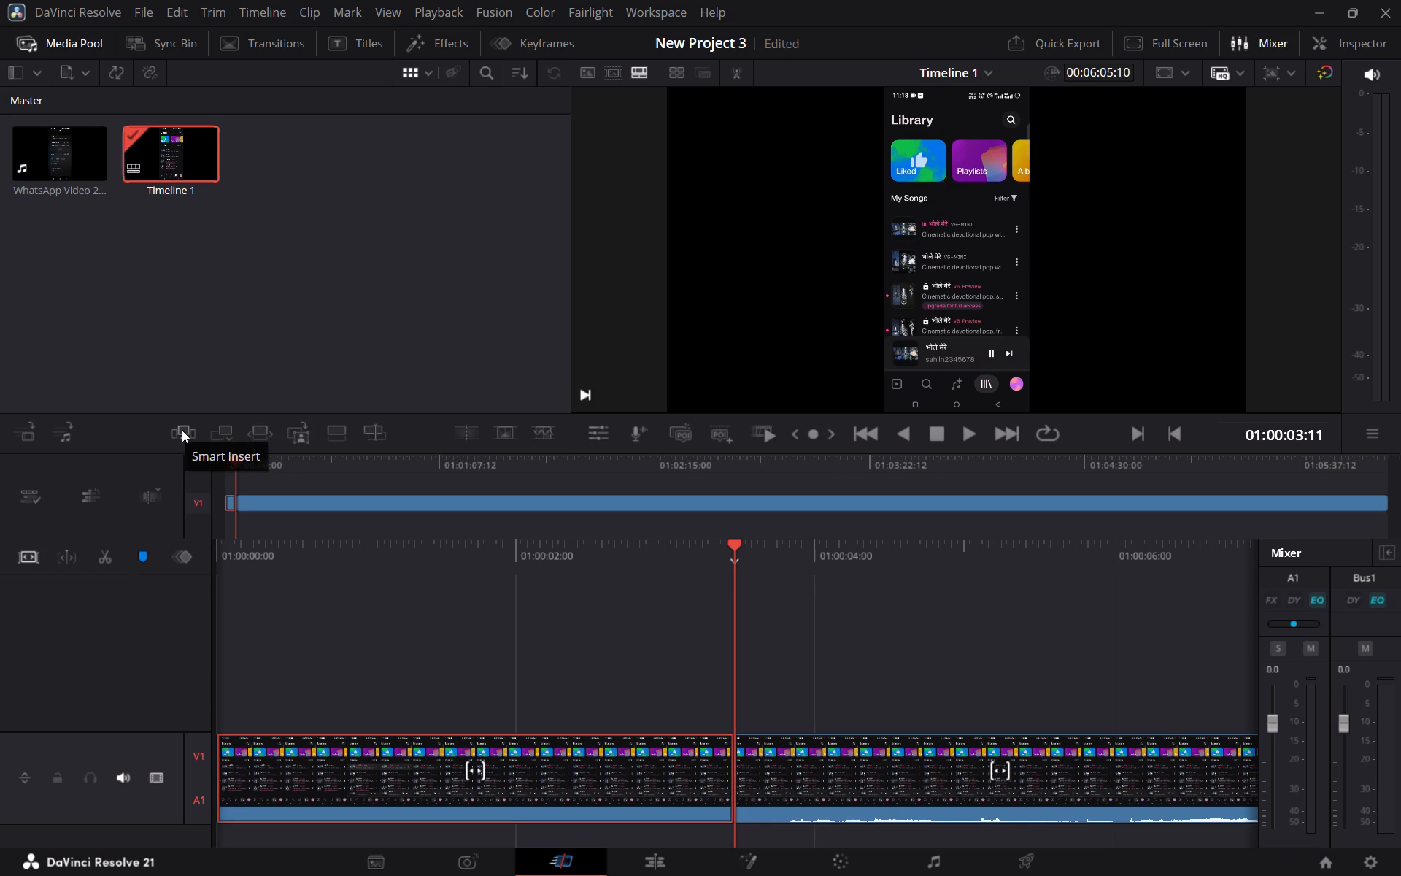
Ripple-delete the opening segment before the split so the remaining clip starts at 01:00:00:00, and play it.
{"action": "left_click", "coordinate": [593, 743]}
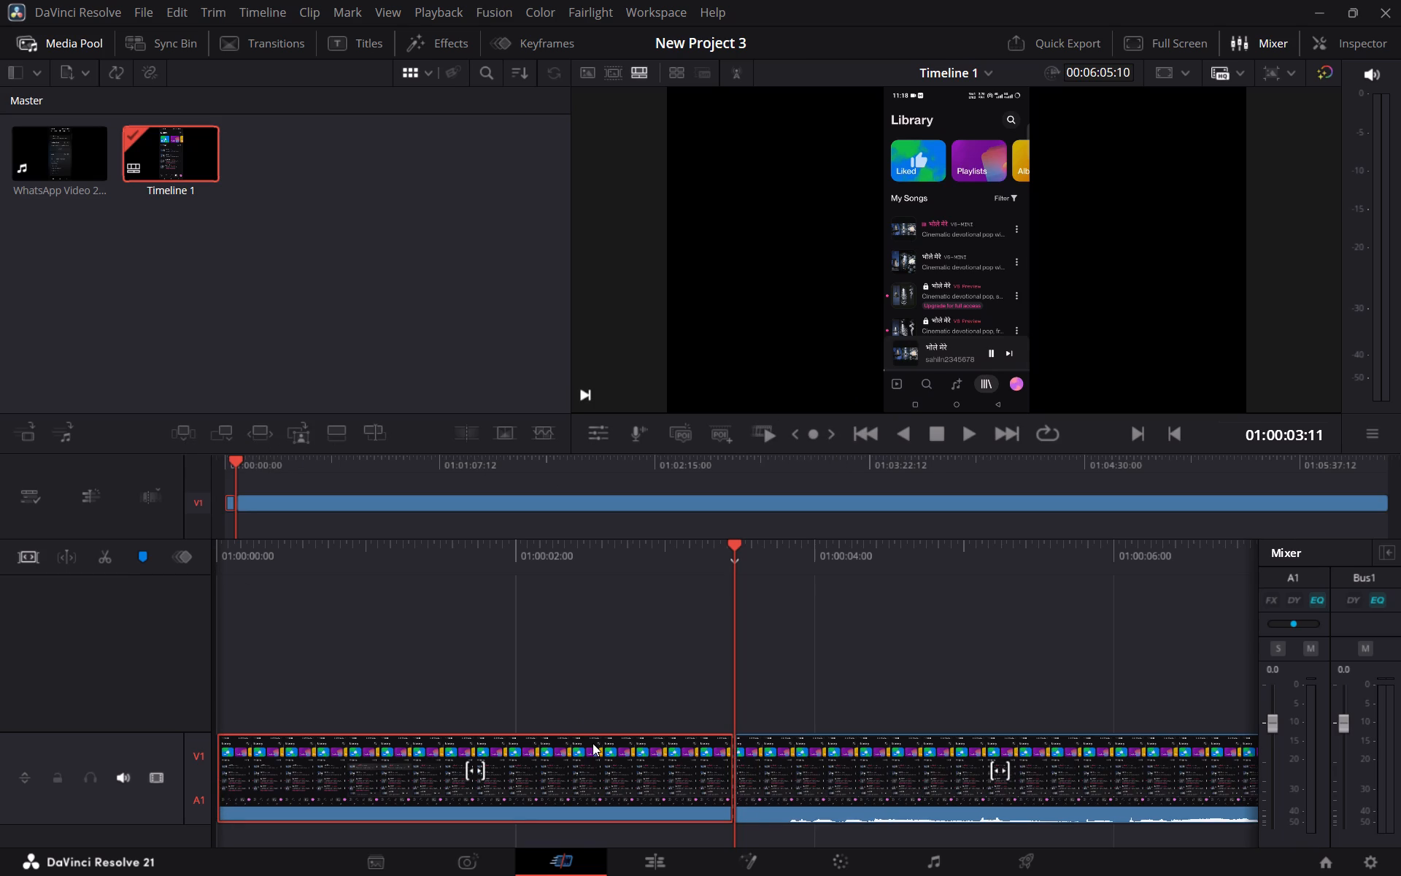
{"action": "key", "text": "Delete"}
{"action": "key", "text": "space"}
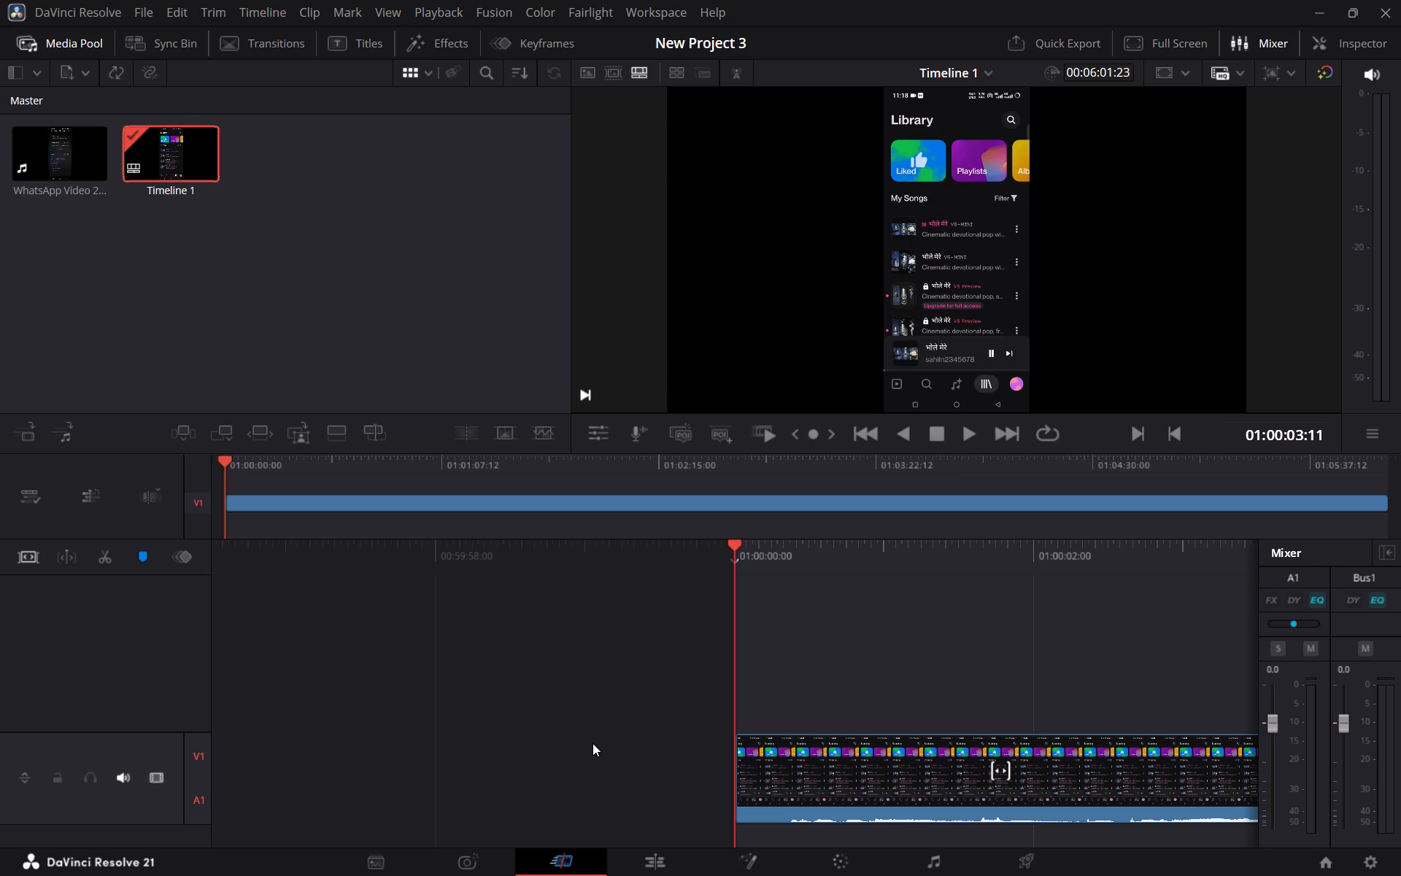
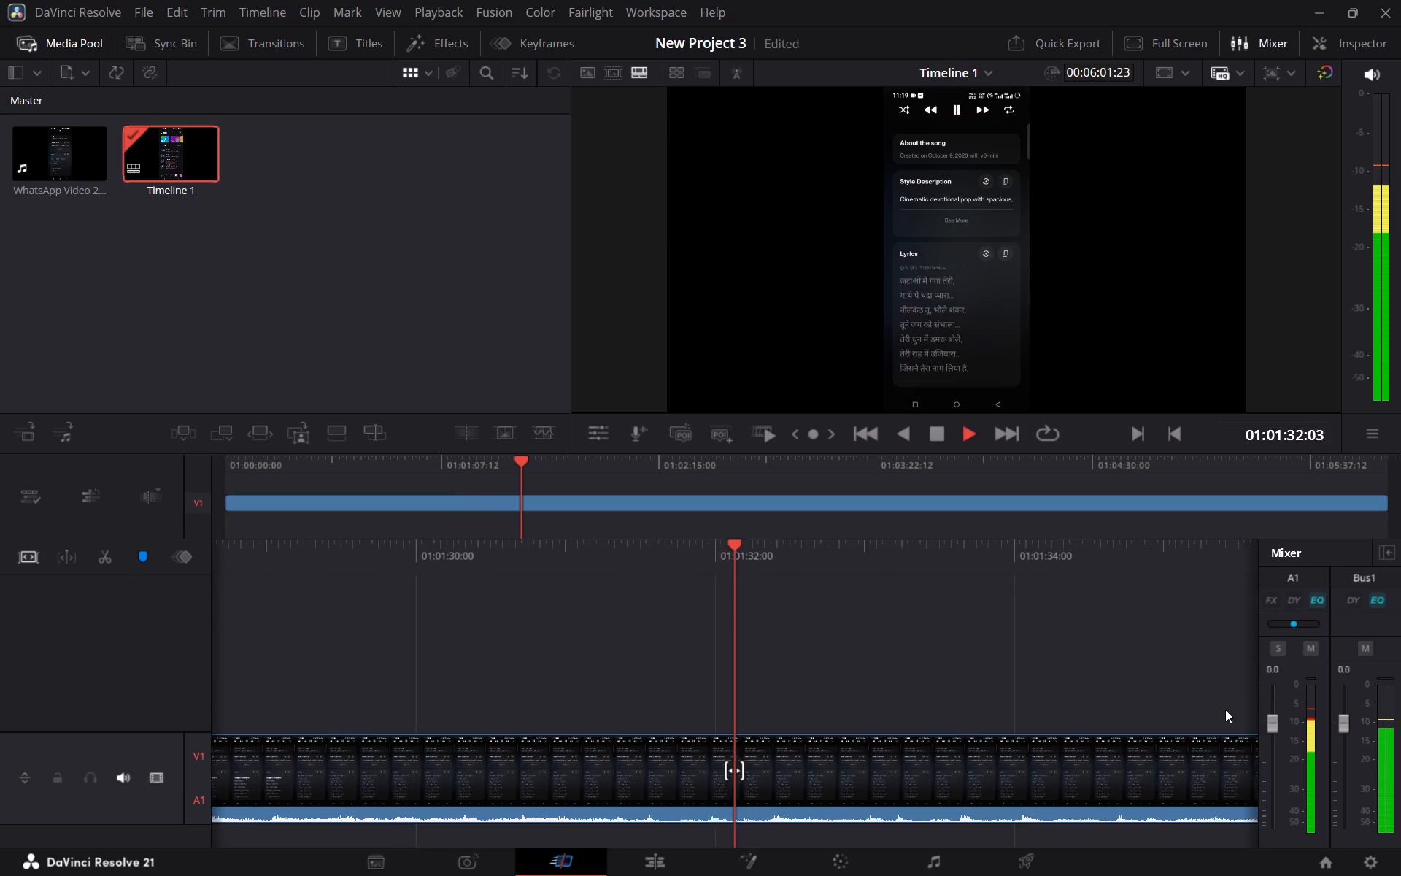
Raise the volume level of audio track A1 to +3.6 dB while Timeline 1 plays.
{"action": "left_click_drag", "start_coordinate": [1273, 726], "coordinate": [1273, 723]}
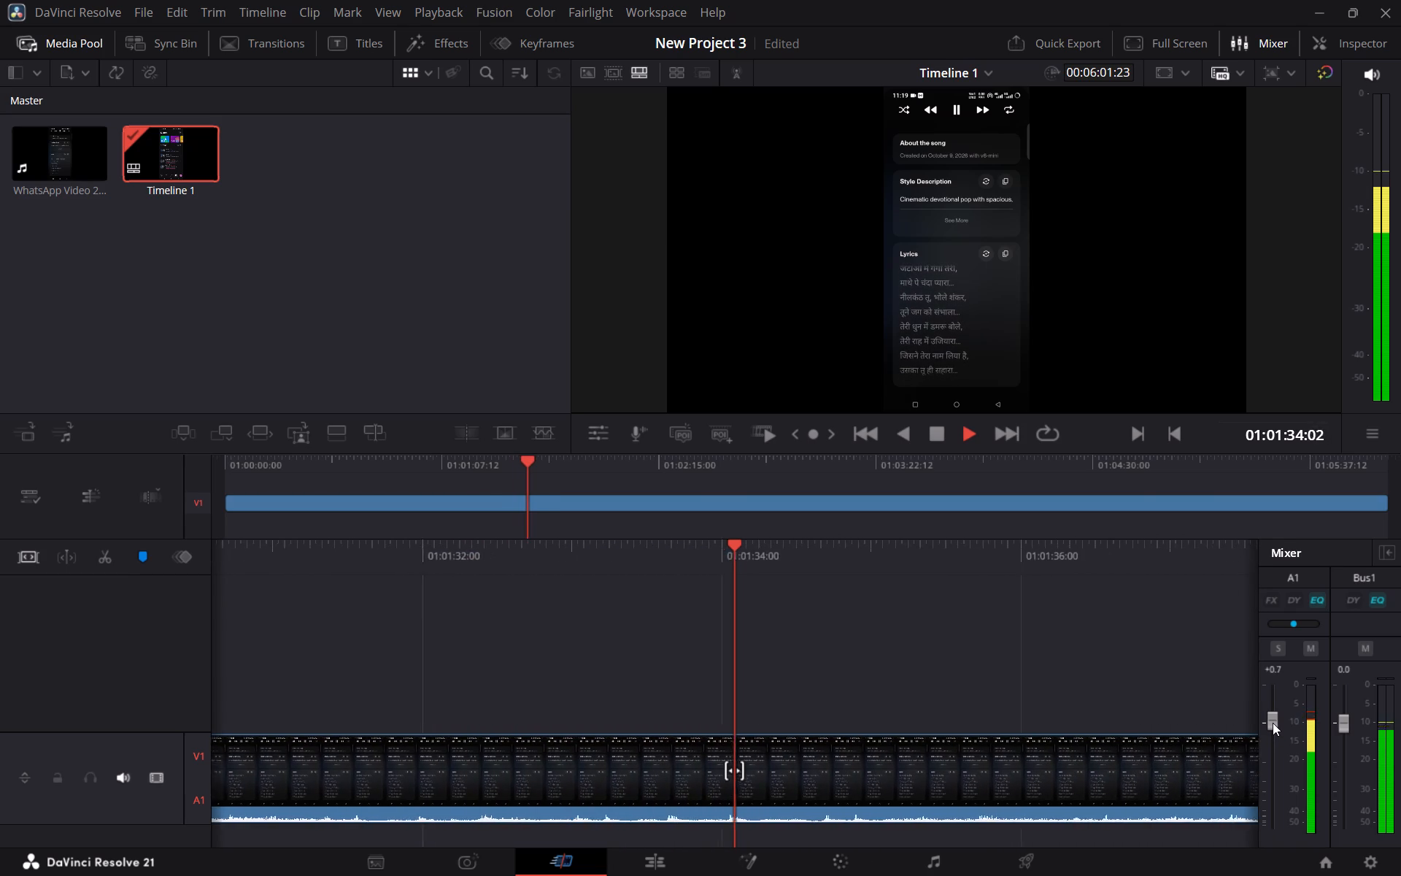
{"action": "left_click_drag", "start_coordinate": [1273, 723], "coordinate": [1275, 711]}
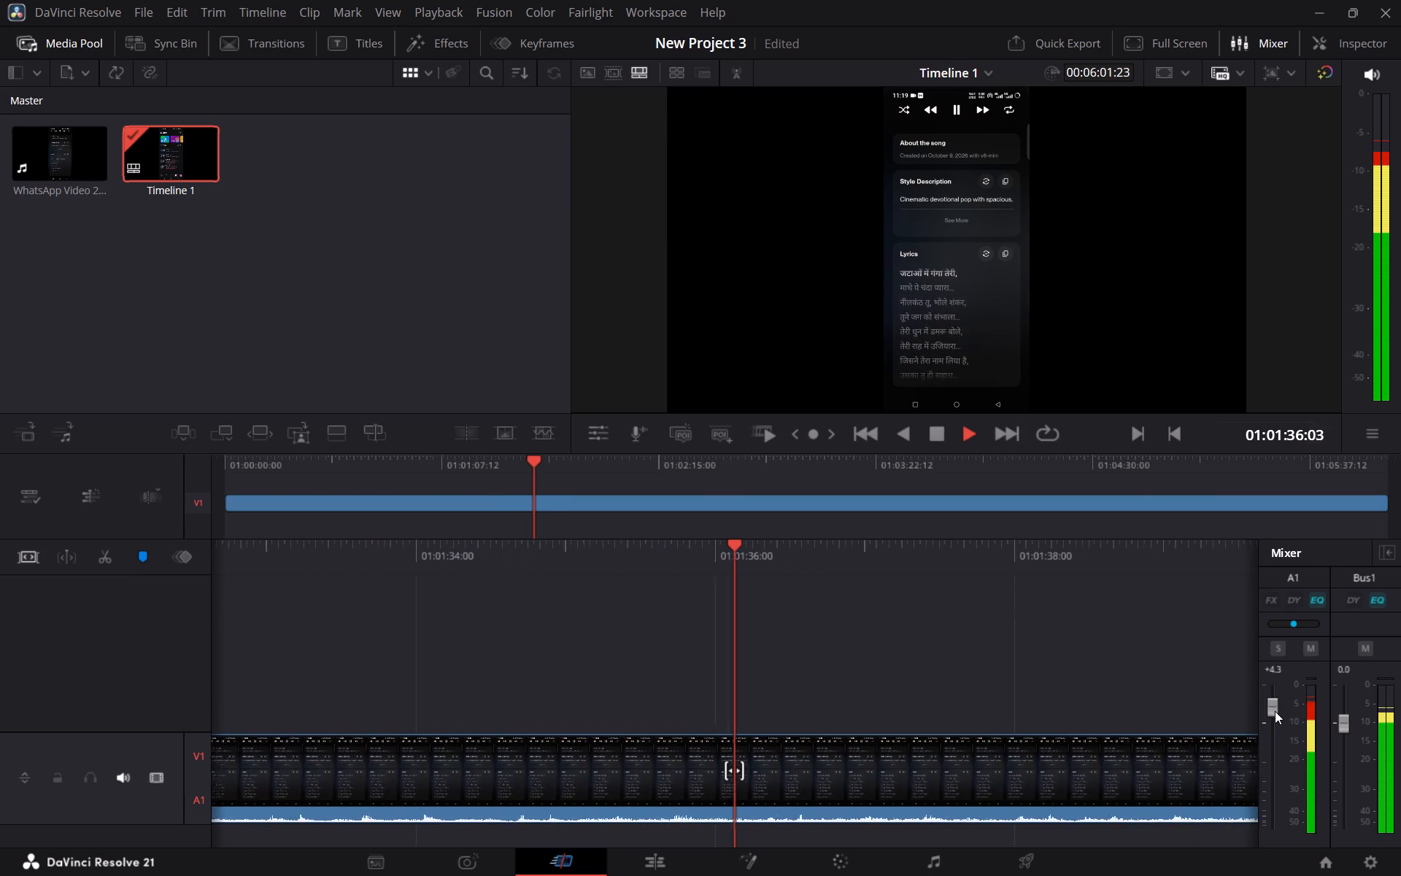
{"action": "left_click_drag", "start_coordinate": [1275, 711], "coordinate": [1275, 712]}
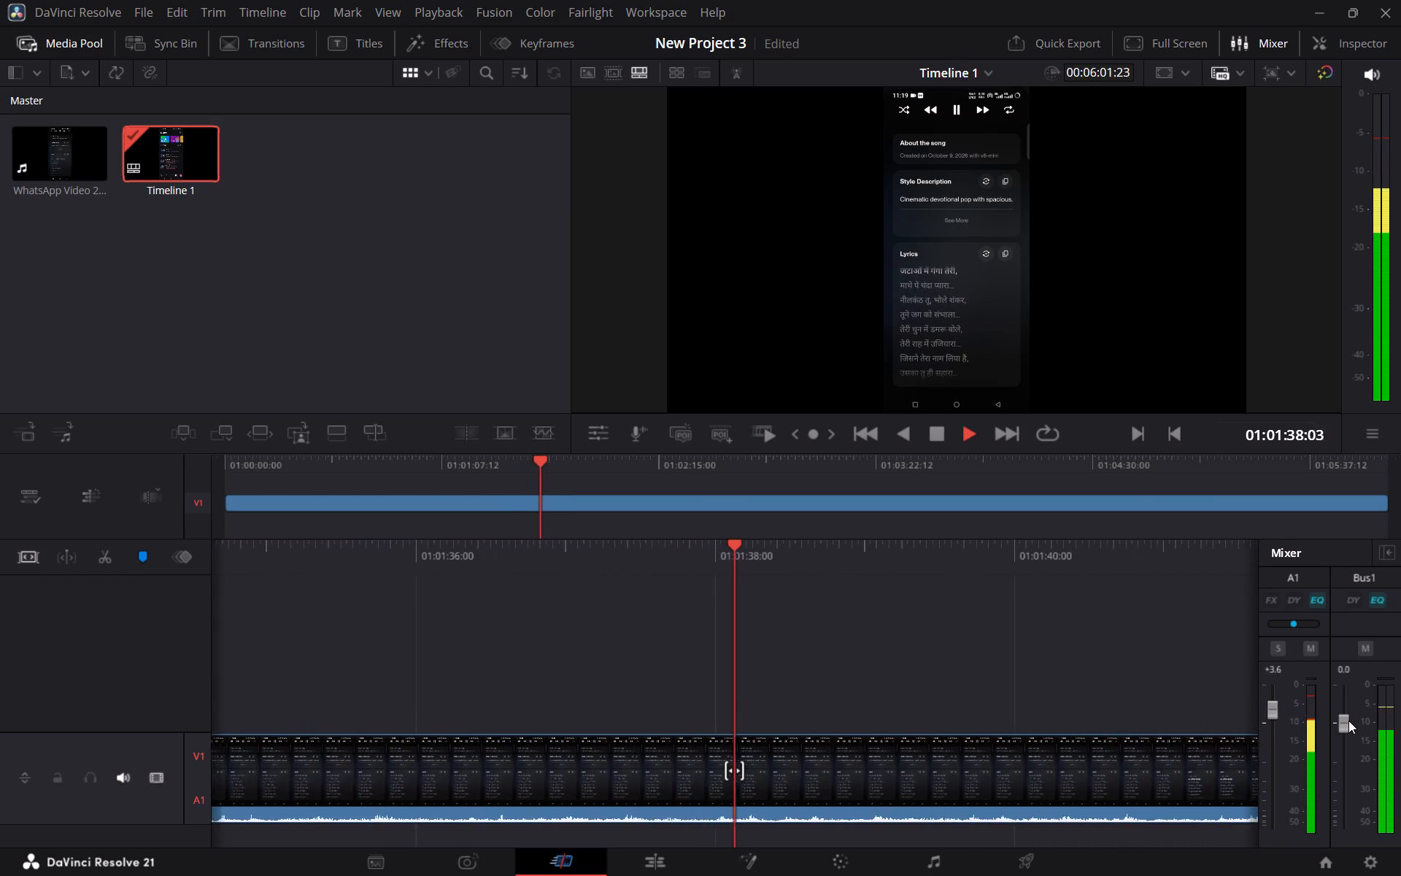
{"action": "left_click", "coordinate": [1348, 721]}
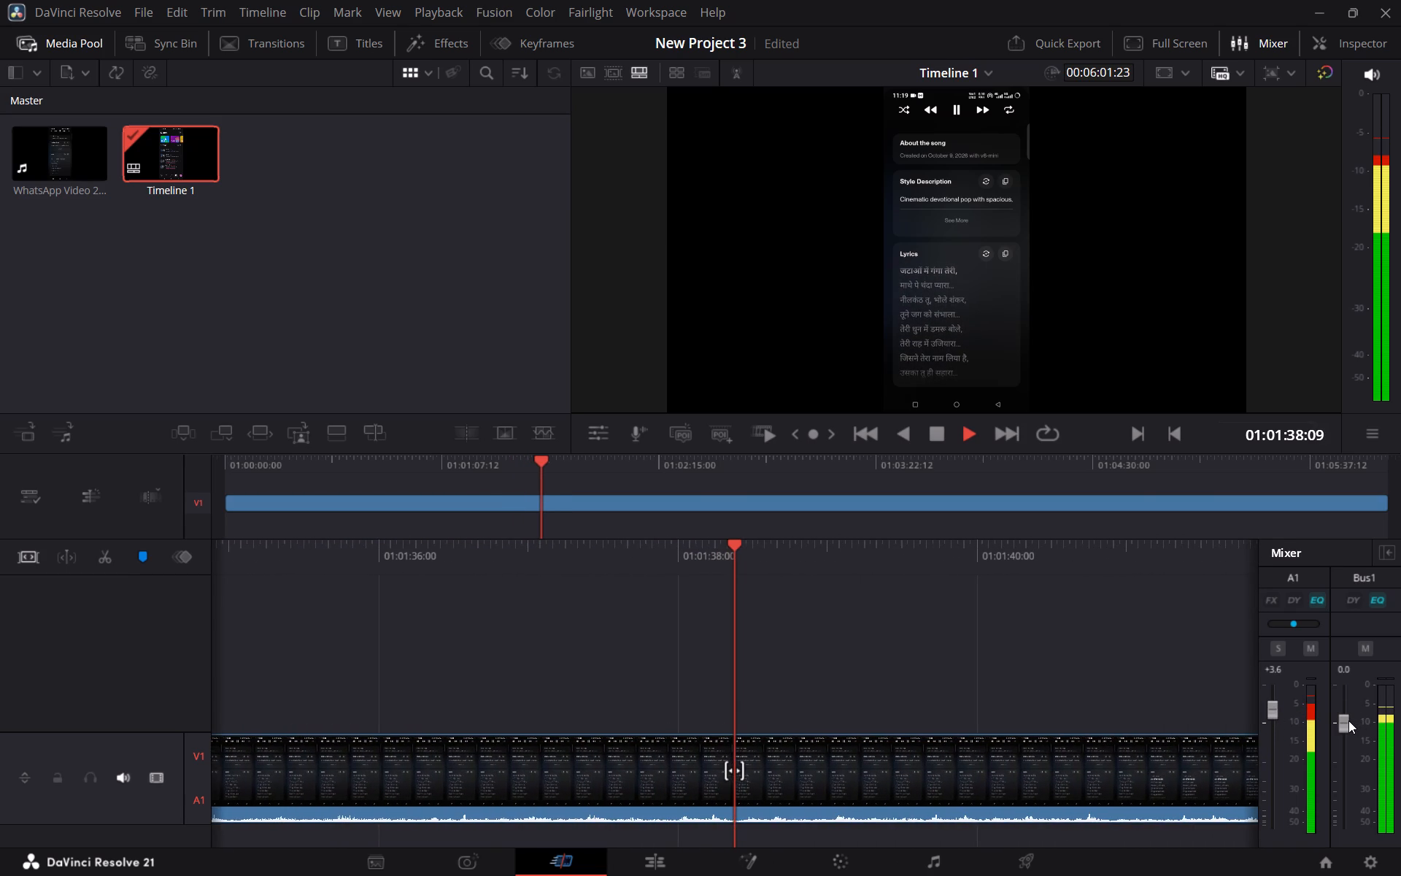
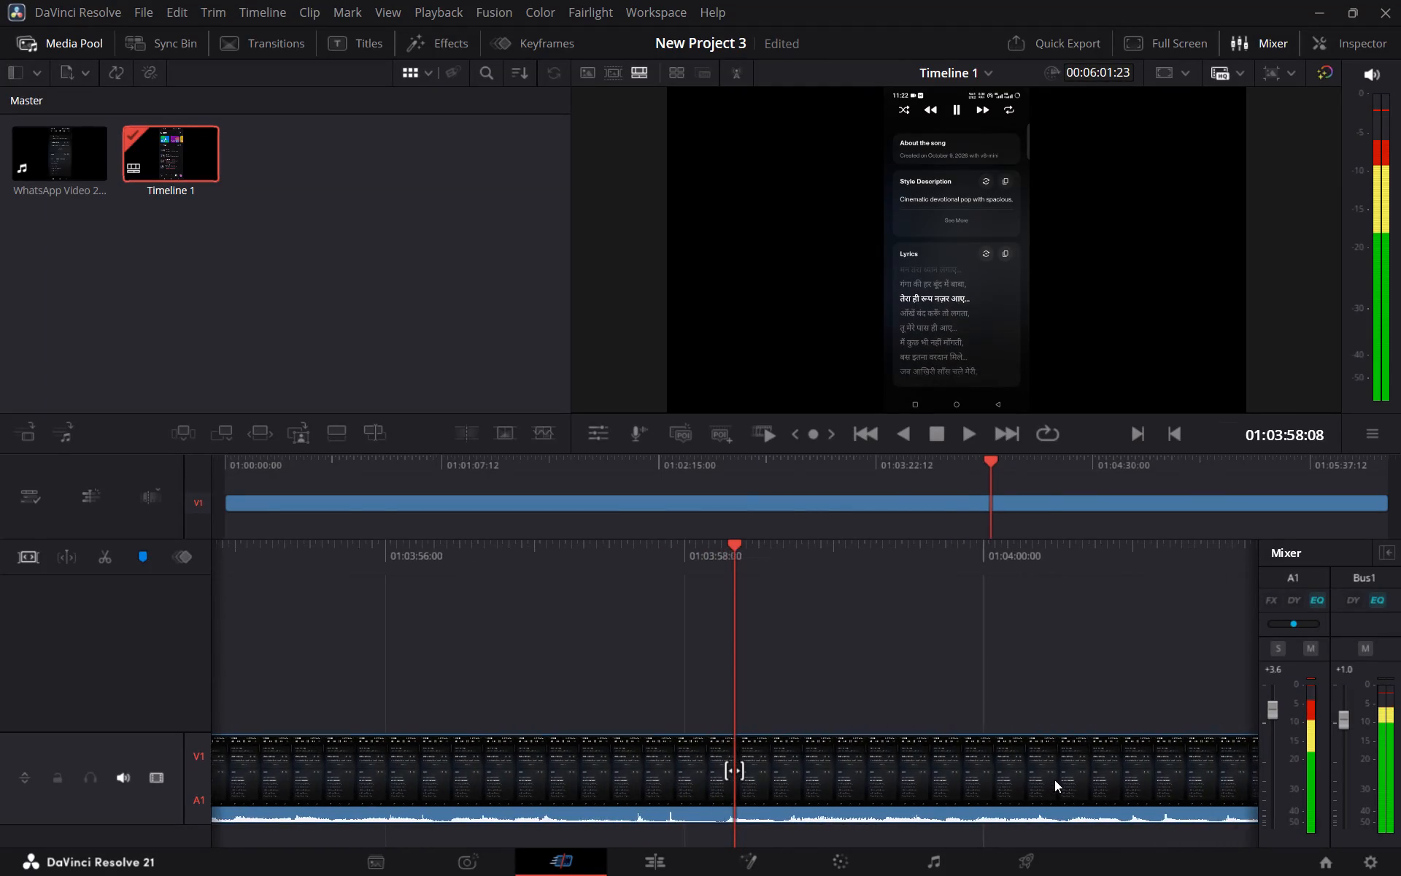
Find the cut point by playing Timeline 1 backward and stepping by frames, and split the clip at 01:03:38:08.
{"action": "key", "text": "space"}
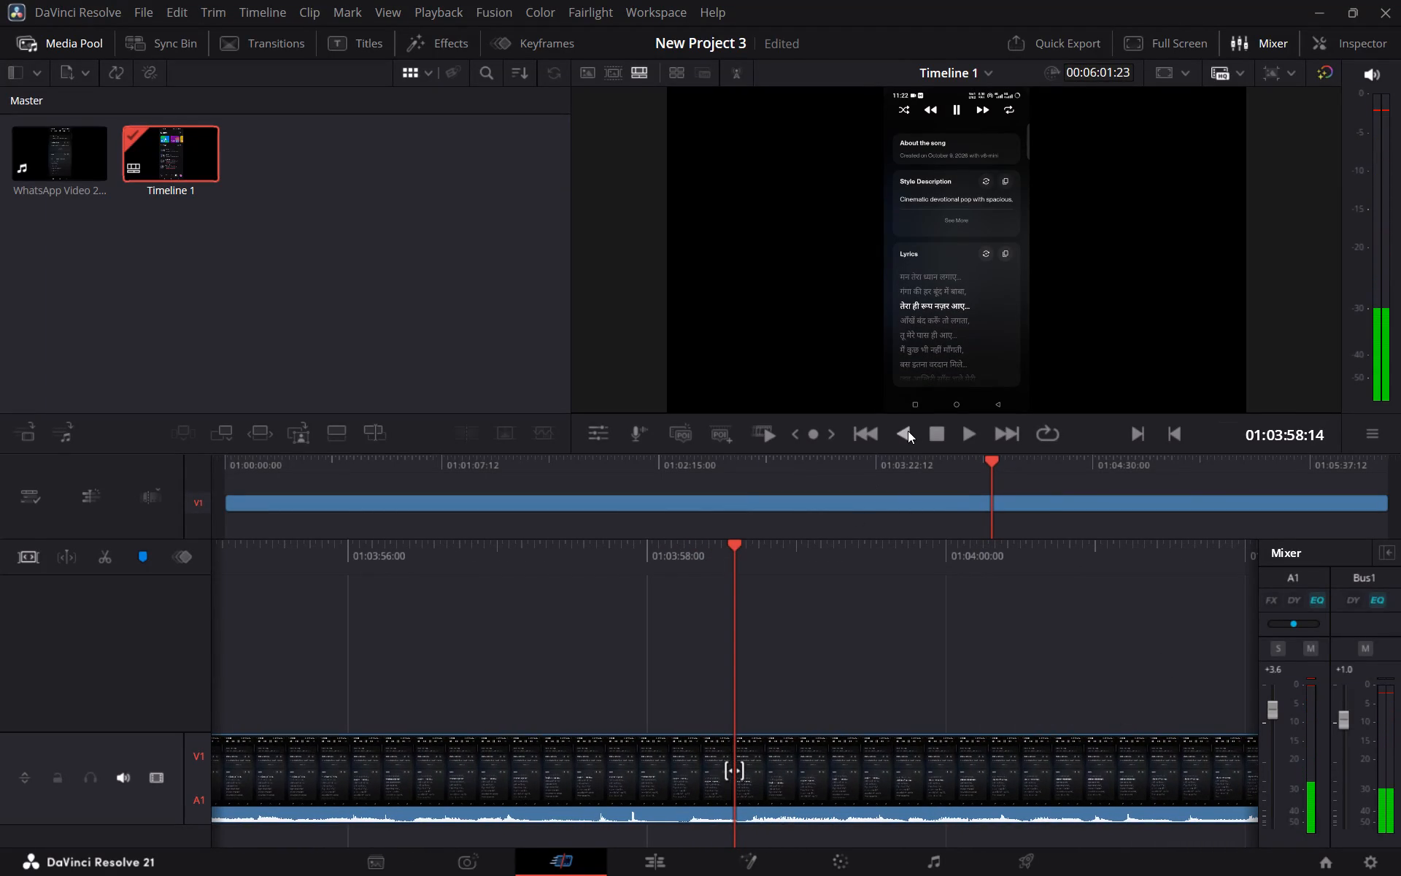
{"action": "left_click", "coordinate": [908, 431]}
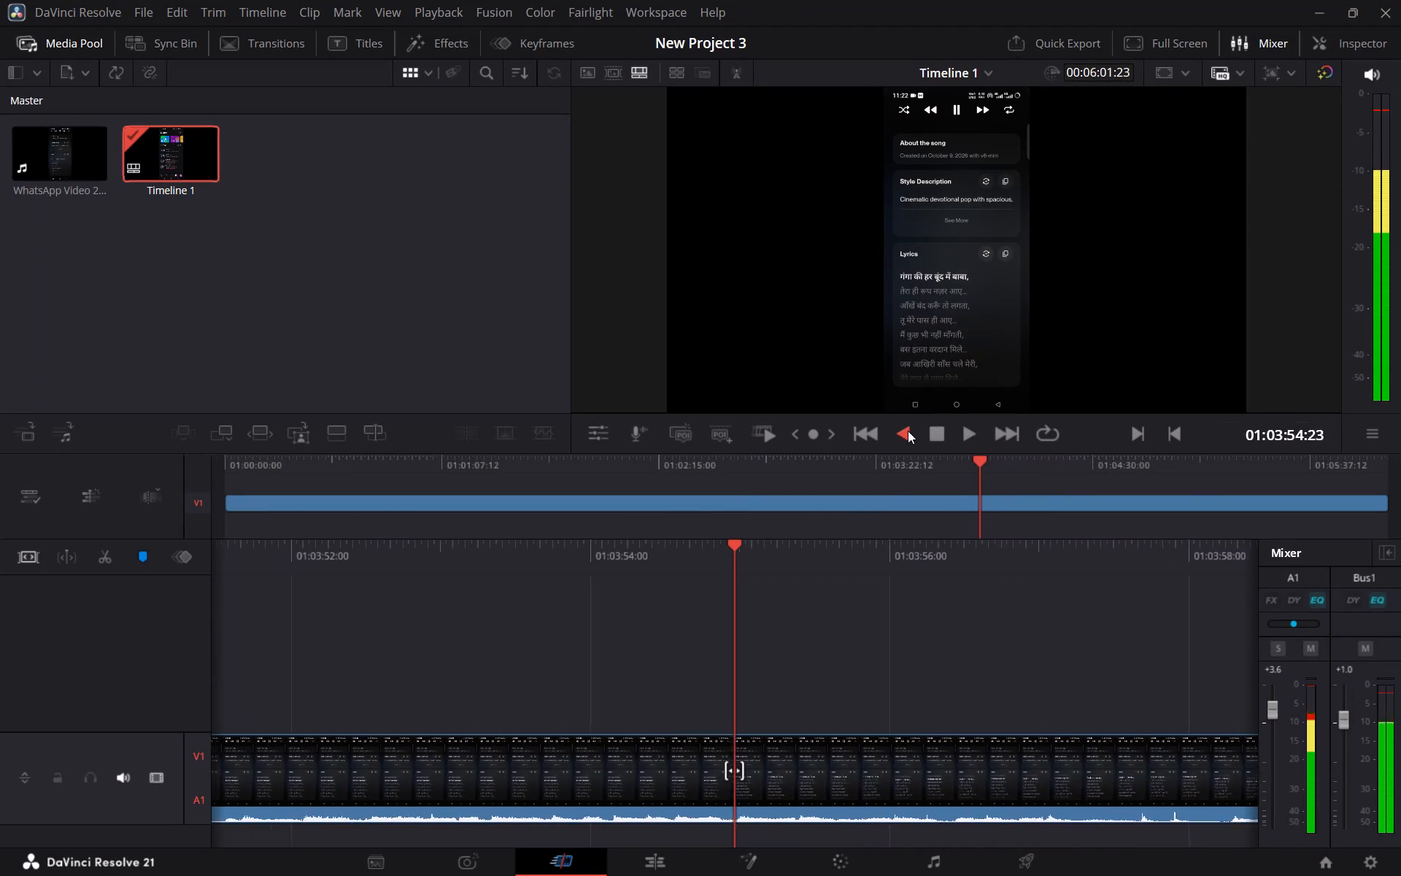
{"action": "left_click", "coordinate": [908, 431]}
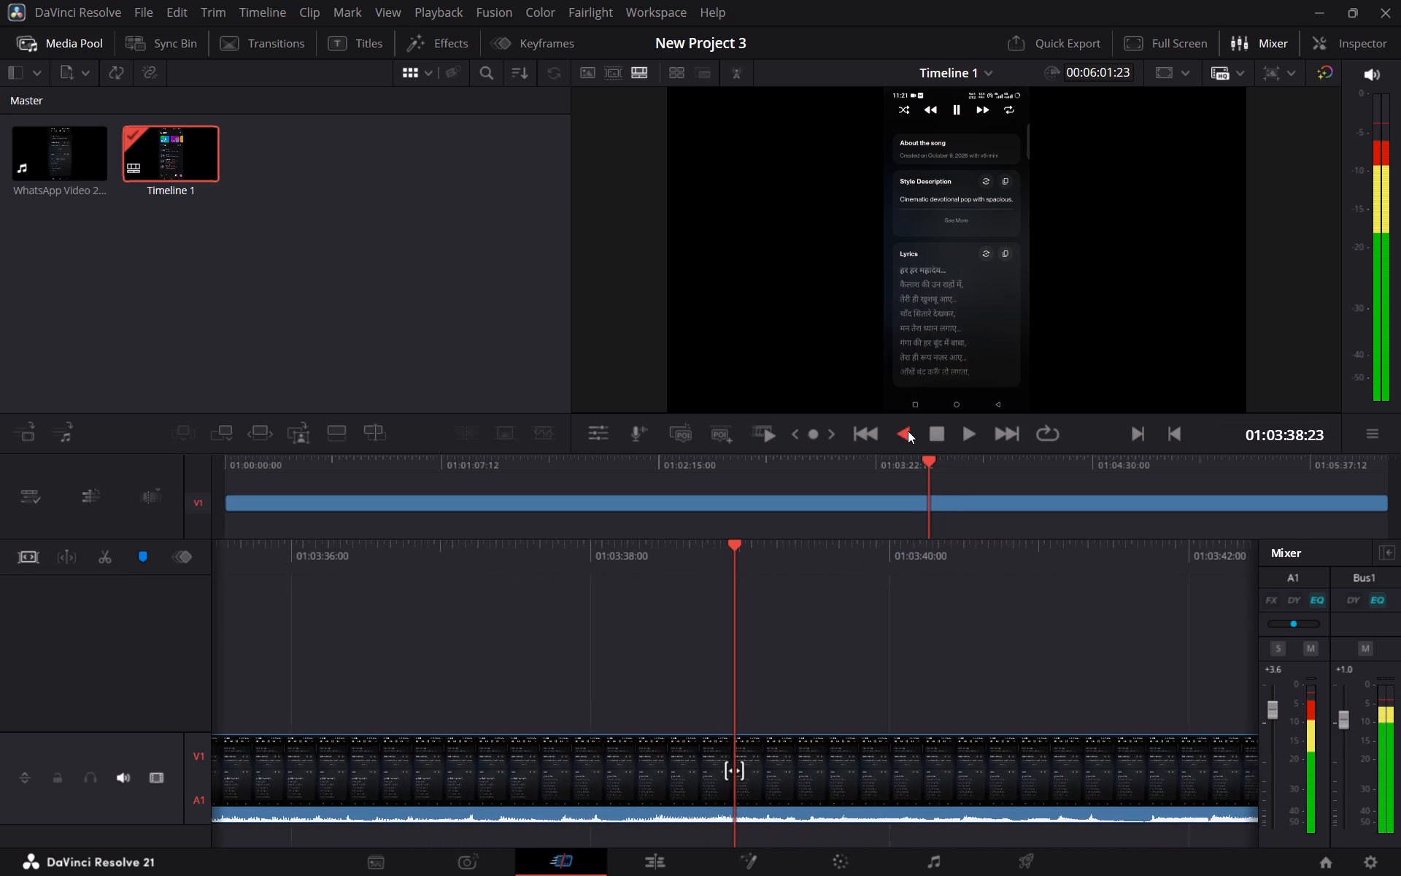
{"action": "key", "text": "space"}
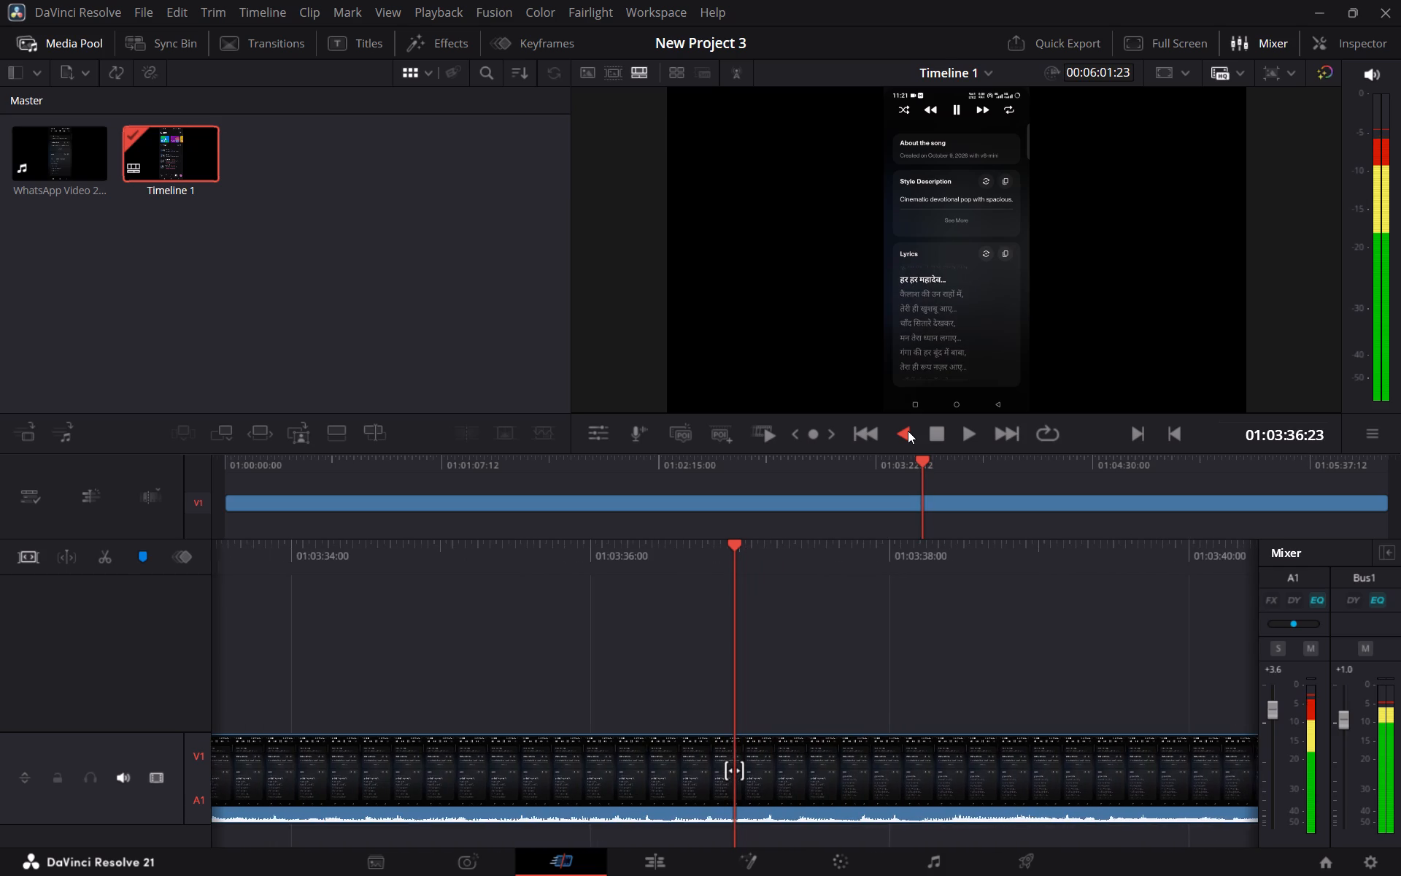
{"action": "key", "text": "space"}
{"action": "key", "text": "space"}
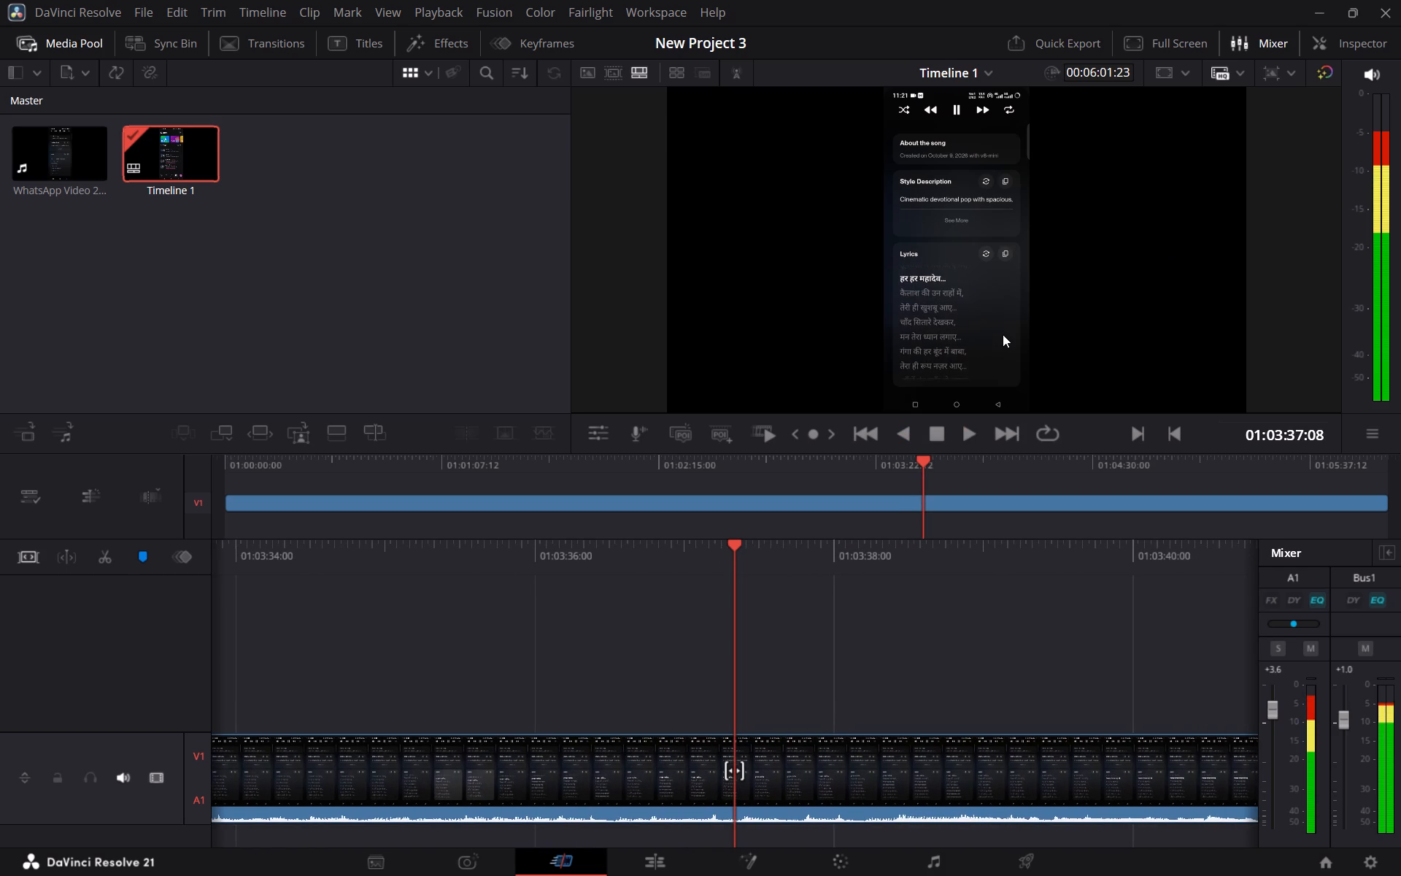
{"action": "key", "text": "space"}
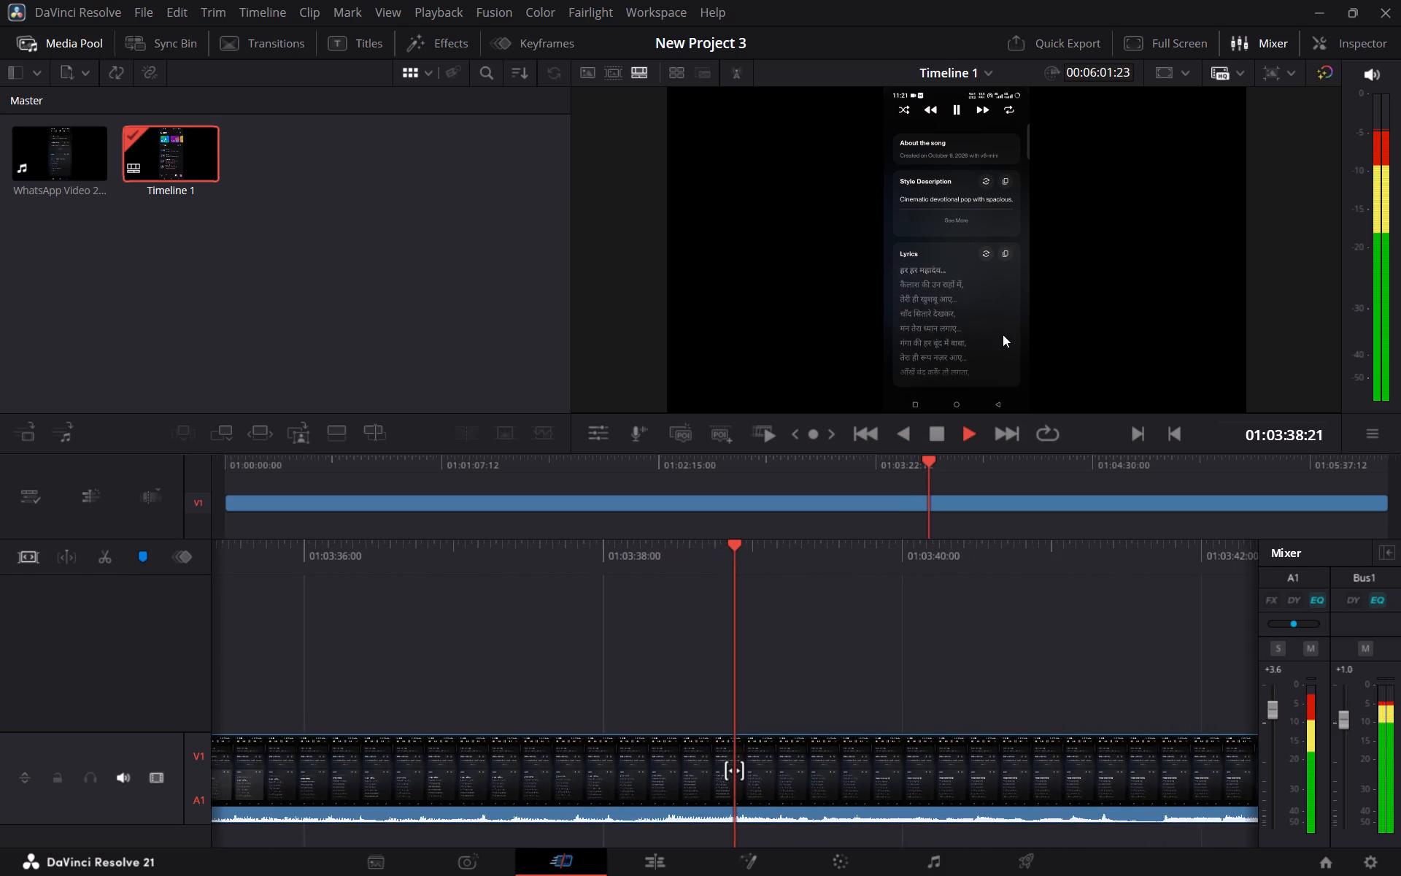
{"action": "key", "text": "space"}
{"action": "key", "text": "Left"}
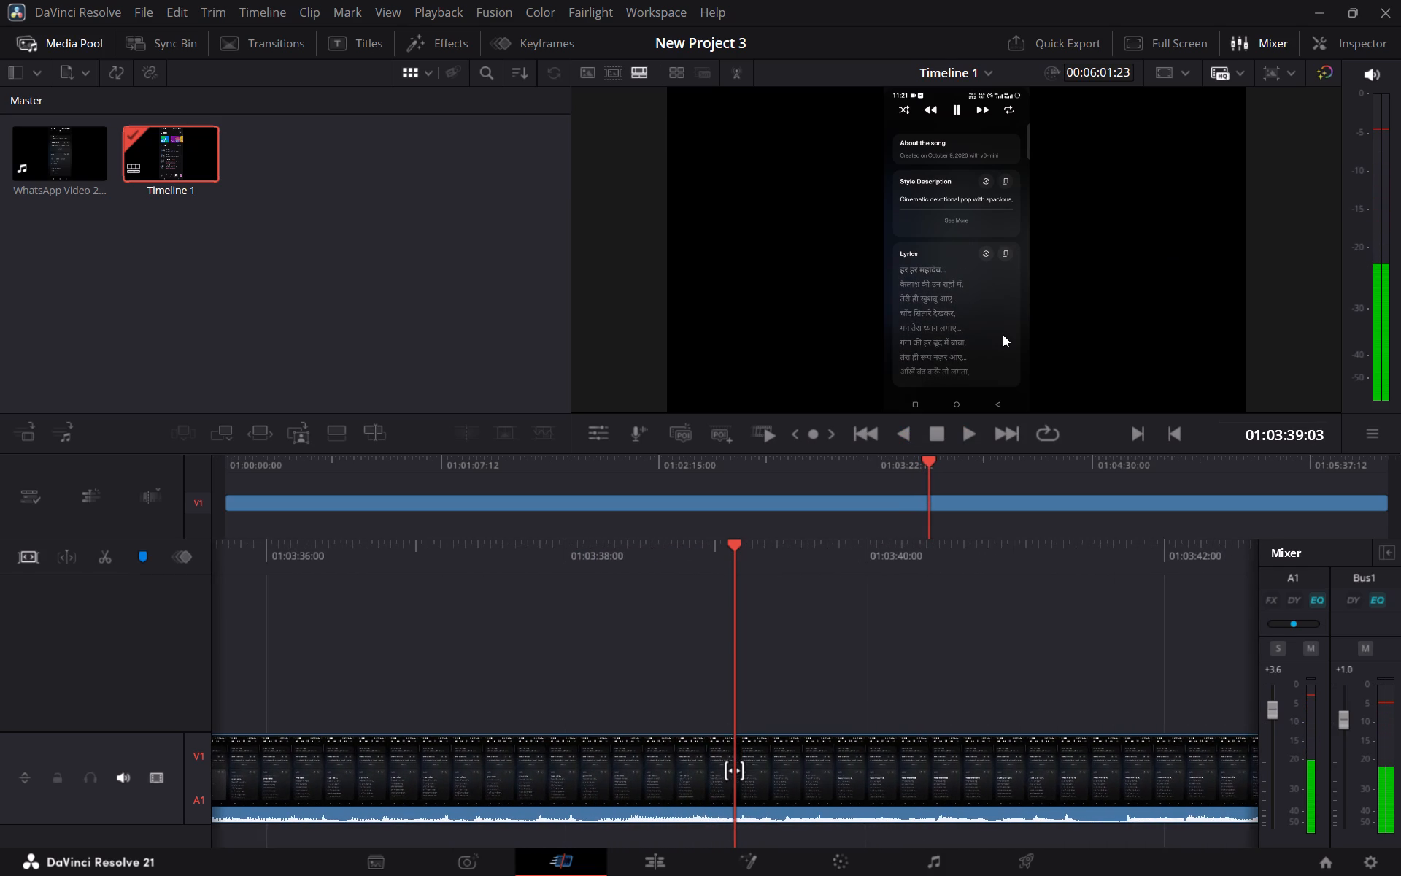
{"action": "key", "text": "Left"}
{"action": "key", "text": "Left"}
{"action": "key", "text": "Left"}
{"action": "key", "text": "Left"}
{"action": "key", "text": "Left"}
{"action": "key", "text": "Left"}
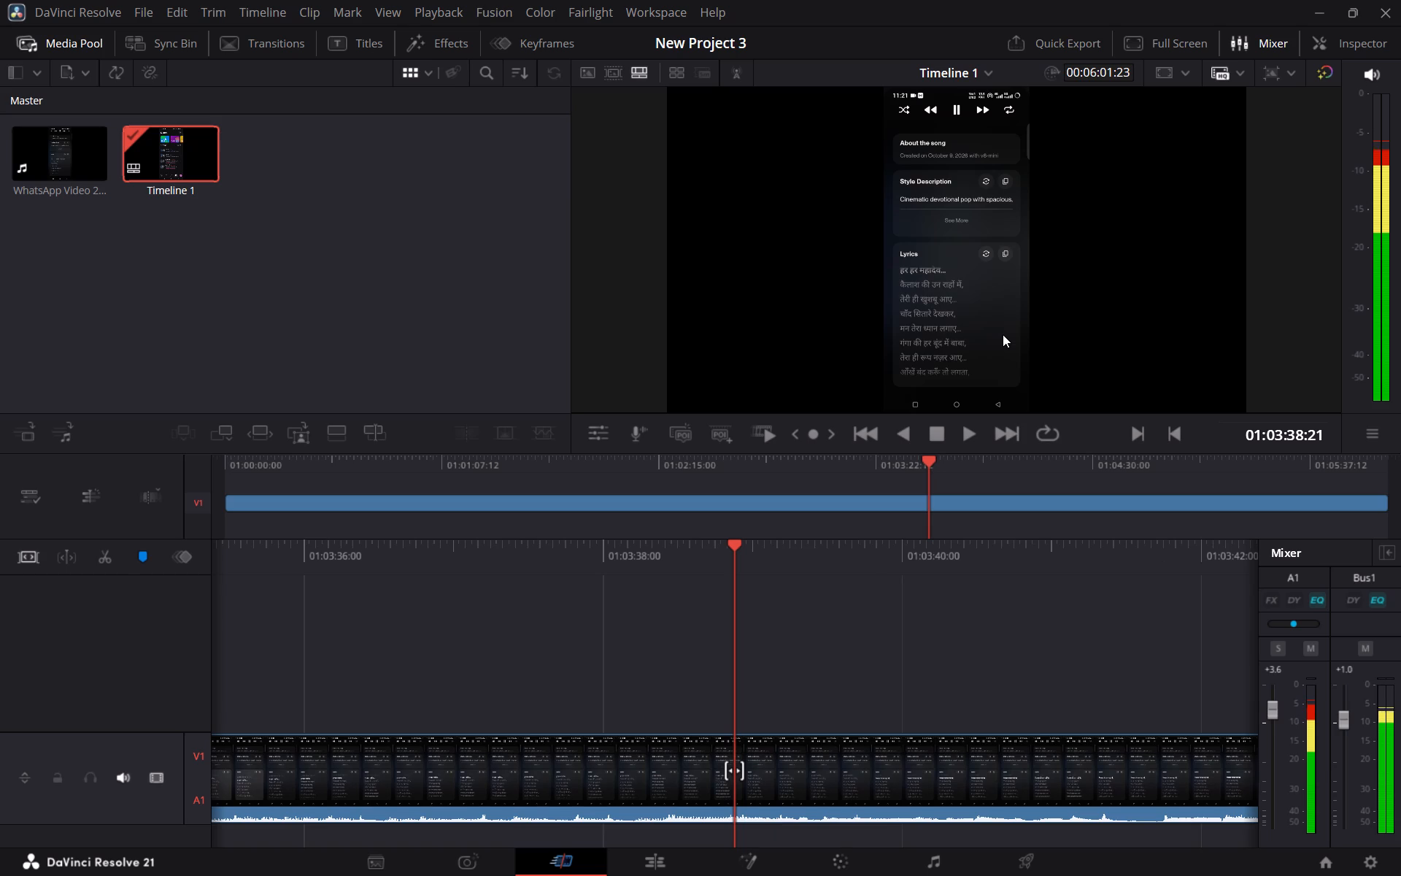
{"action": "key", "text": "Left"}
{"action": "key", "text": "Left"}
{"action": "key", "text": "Left"}
{"action": "key", "text": "Left"}
{"action": "key", "text": "Left"}
{"action": "key", "text": "Left"}
{"action": "key", "text": "Left"}
{"action": "key", "text": "Left"}
{"action": "key", "text": "Left"}
{"action": "key", "text": "Left"}
{"action": "key", "text": "Left"}
{"action": "key", "text": "Left"}
{"action": "key", "text": "Left"}
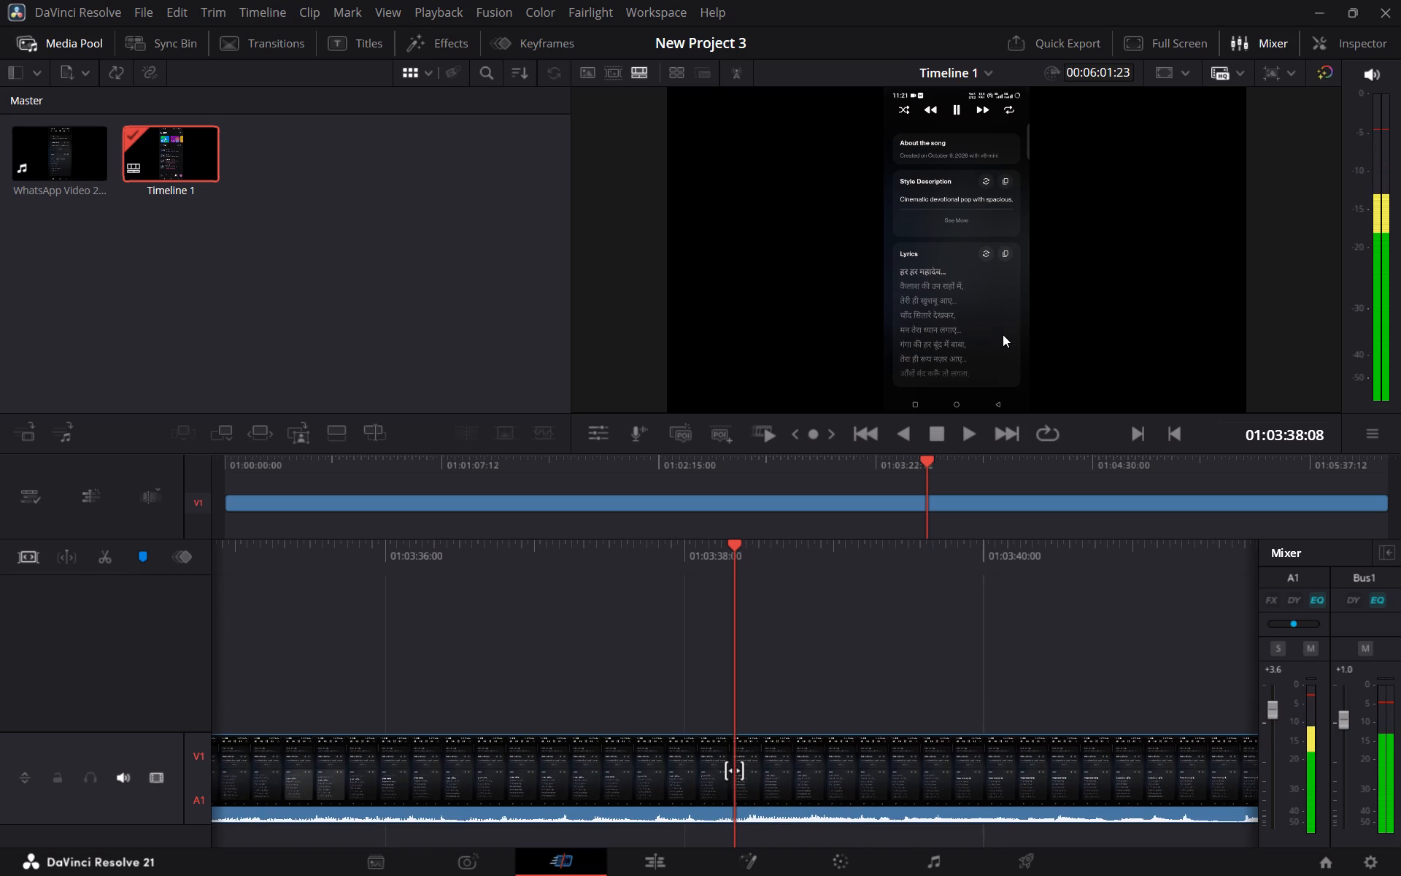
{"action": "key", "text": "ctrl+b"}
Review the footage after the cut through to the end of Timeline 1 to look for a second cut point.
{"action": "key", "text": "space"}
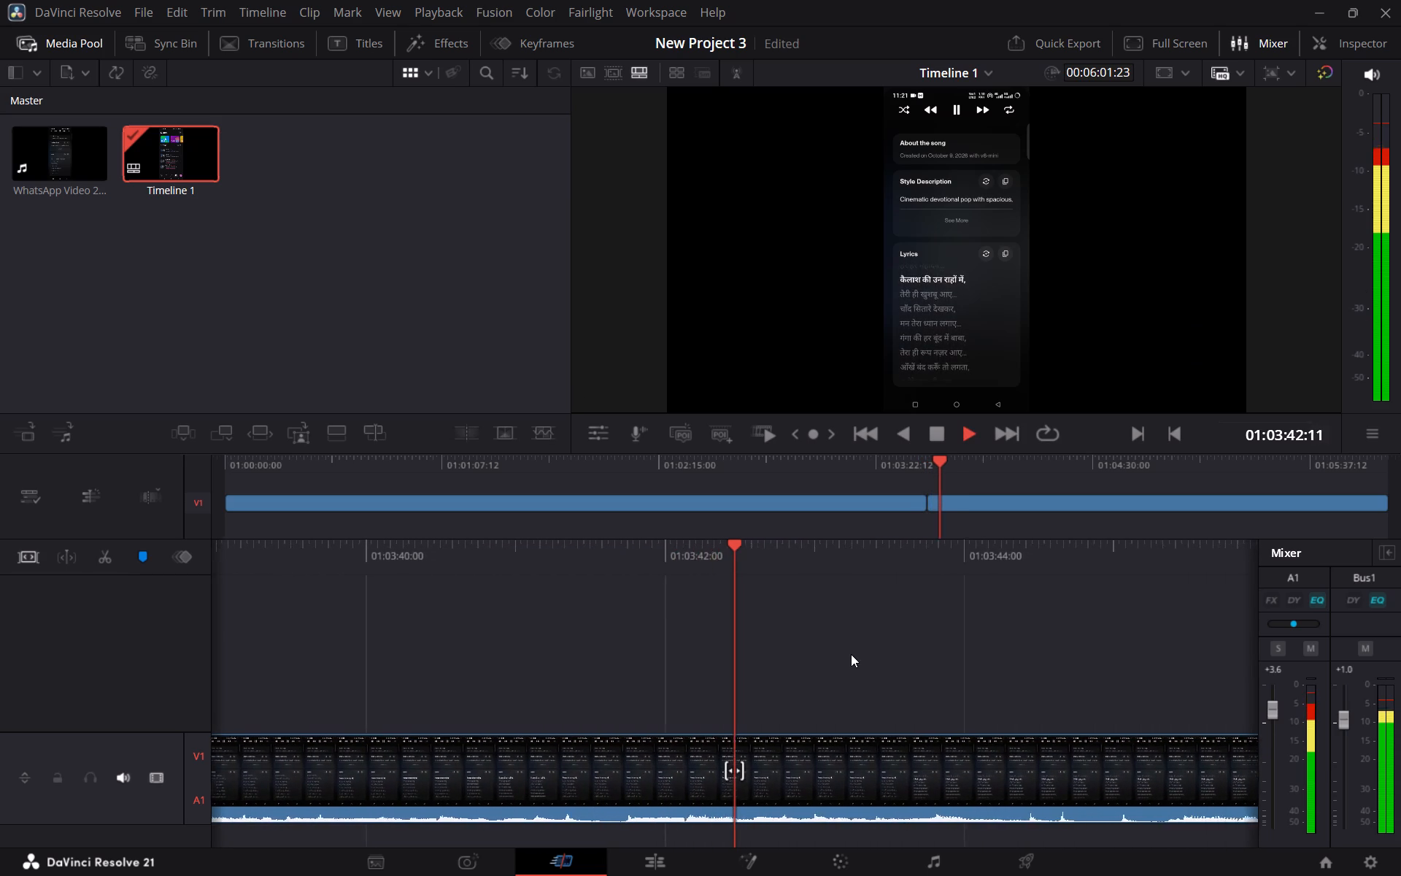
{"action": "scroll", "coordinate": [851, 654], "scroll_direction": "down", "scroll_amount": 1, "text": "ctrl"}
{"action": "scroll", "coordinate": [834, 699], "scroll_direction": "left", "scroll_amount": 1}
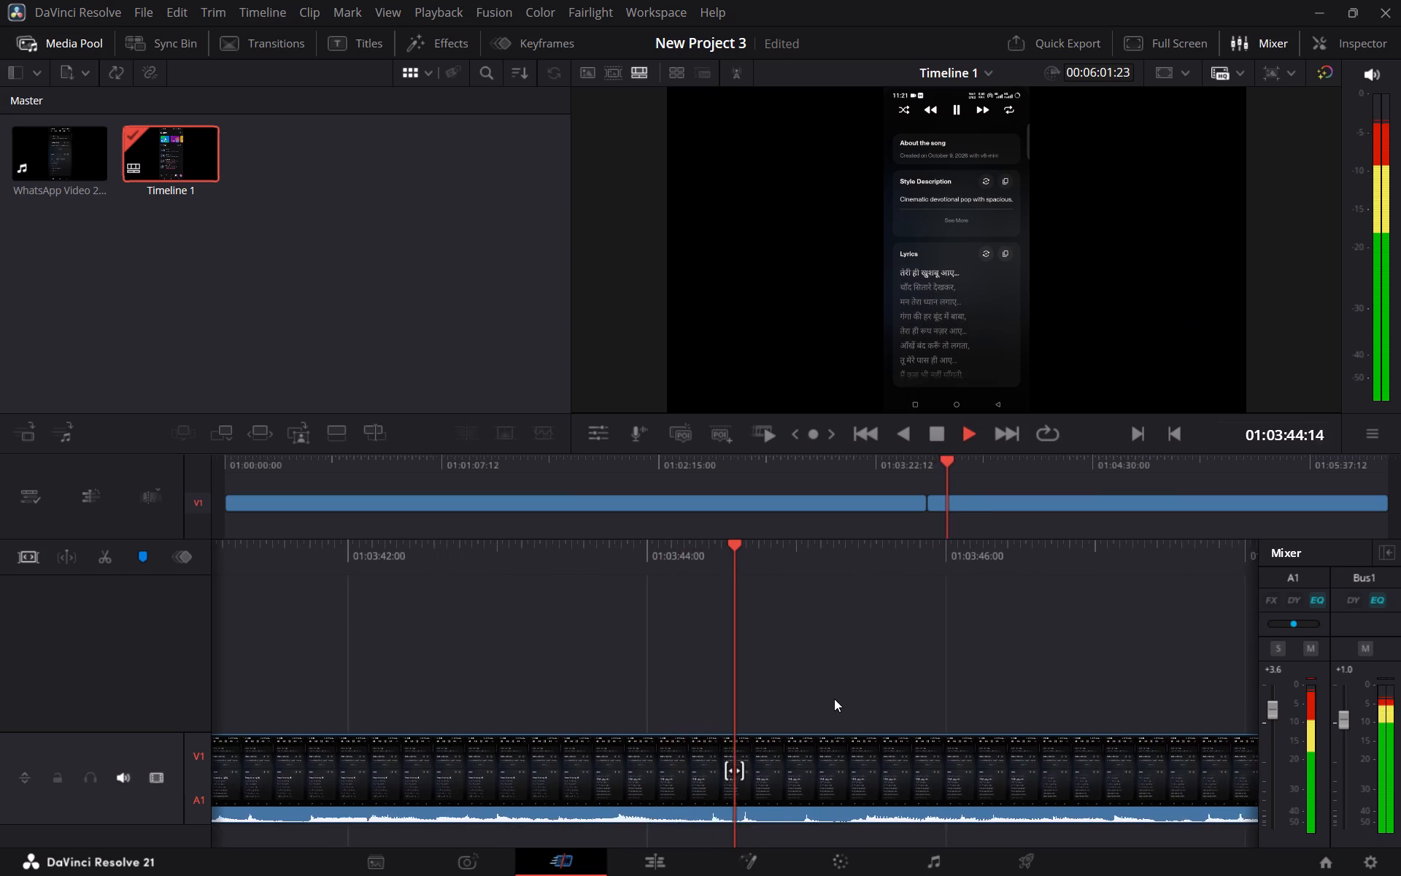
{"action": "scroll", "coordinate": [834, 699], "scroll_direction": "left", "scroll_amount": 3}
{"action": "key", "text": "space"}
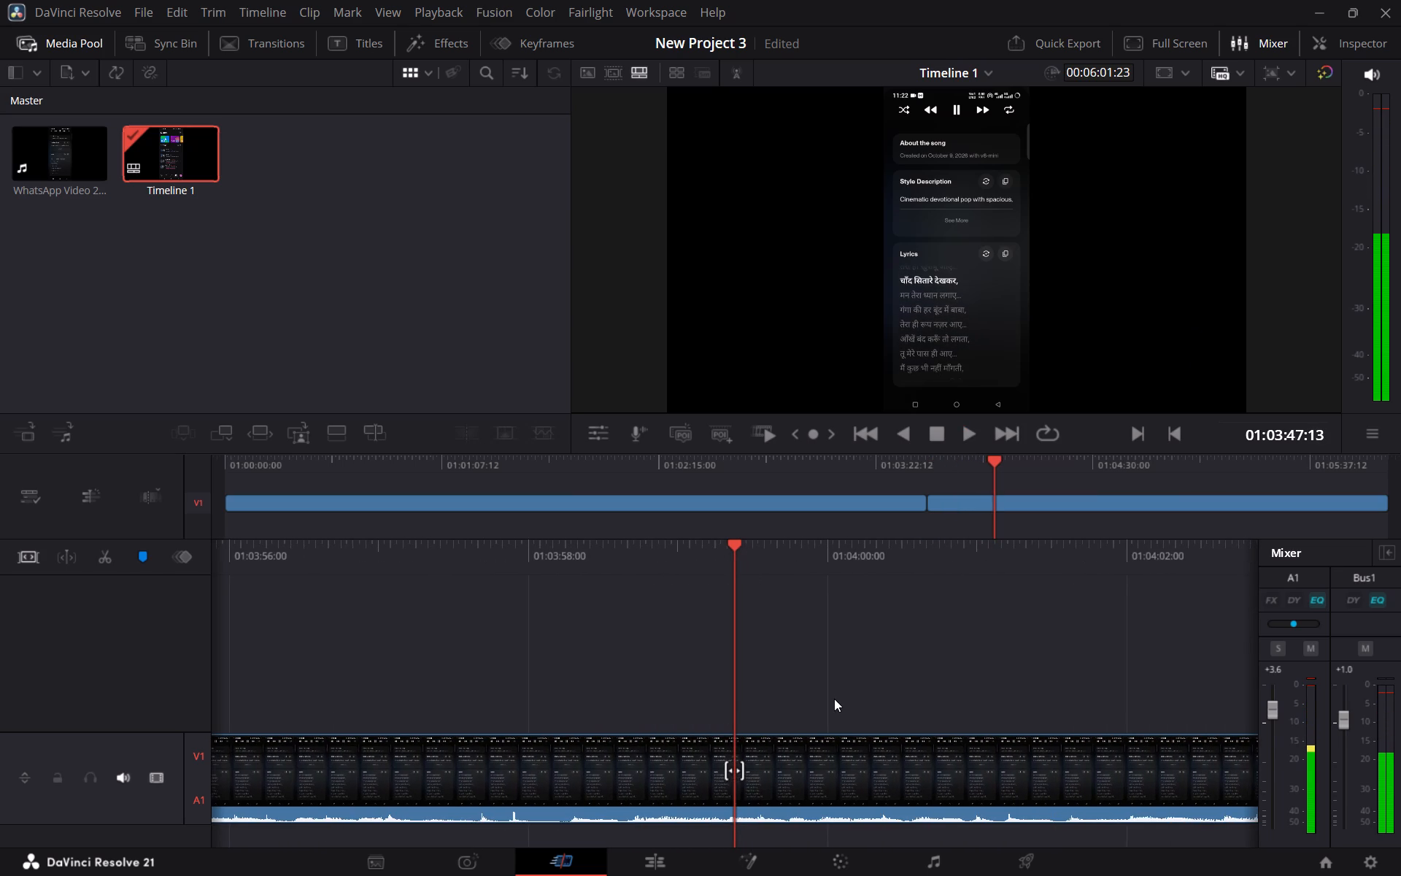
{"action": "key", "text": "space"}
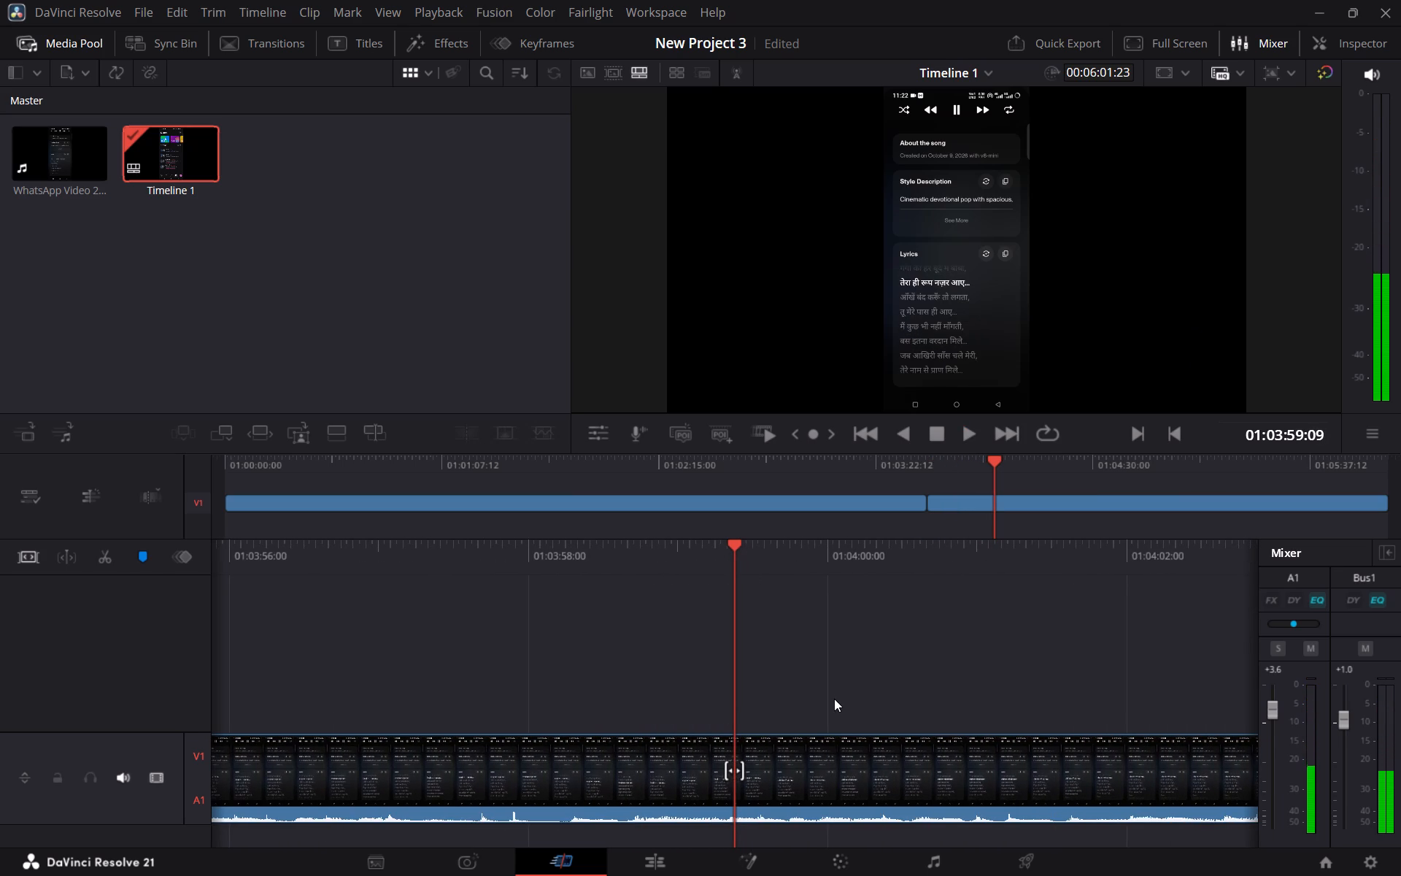
{"action": "key", "text": "space"}
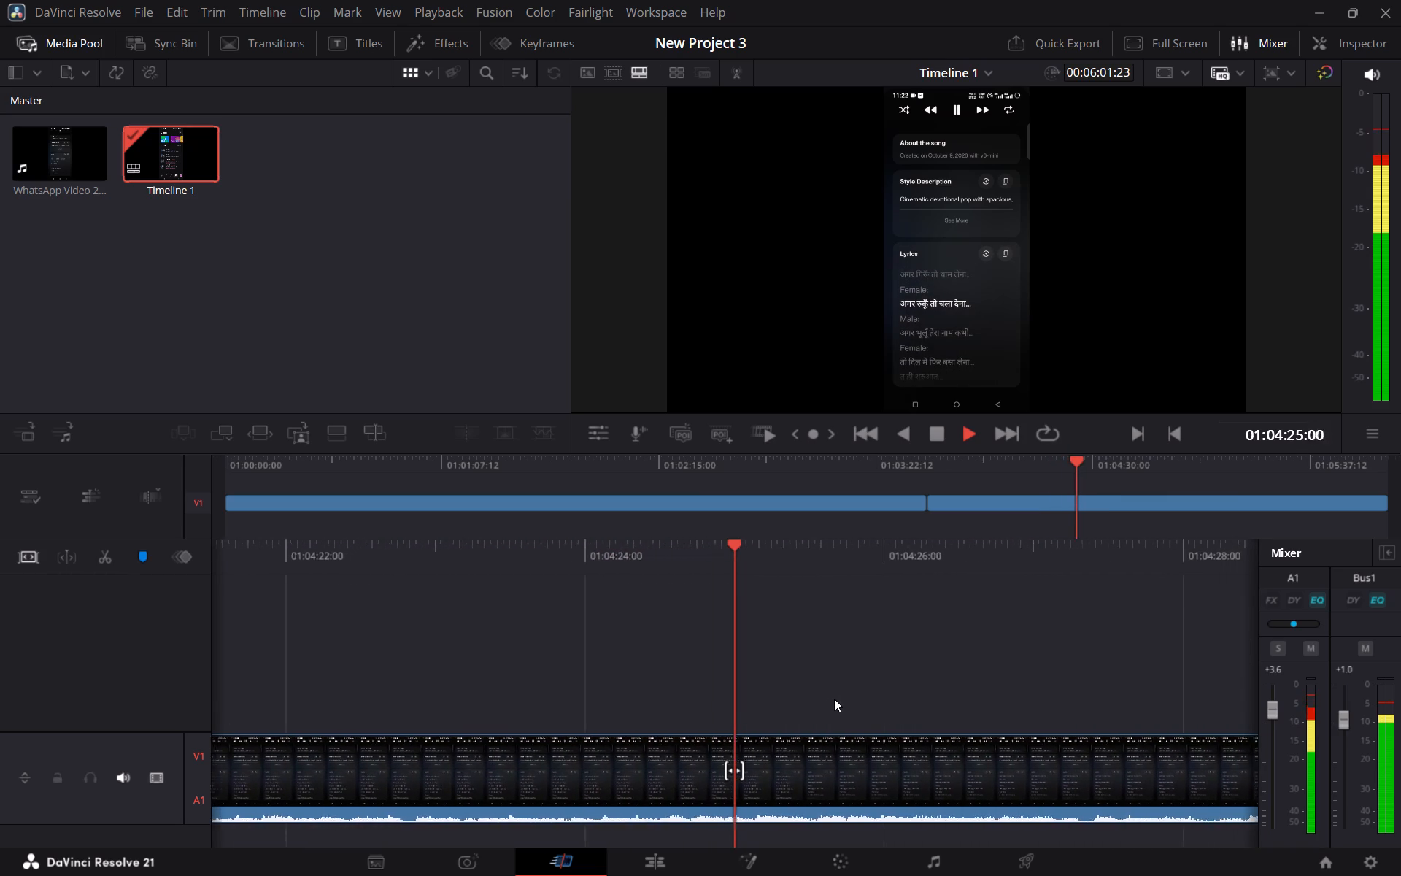
{"action": "key", "text": "space"}
{"action": "key", "text": "space"}
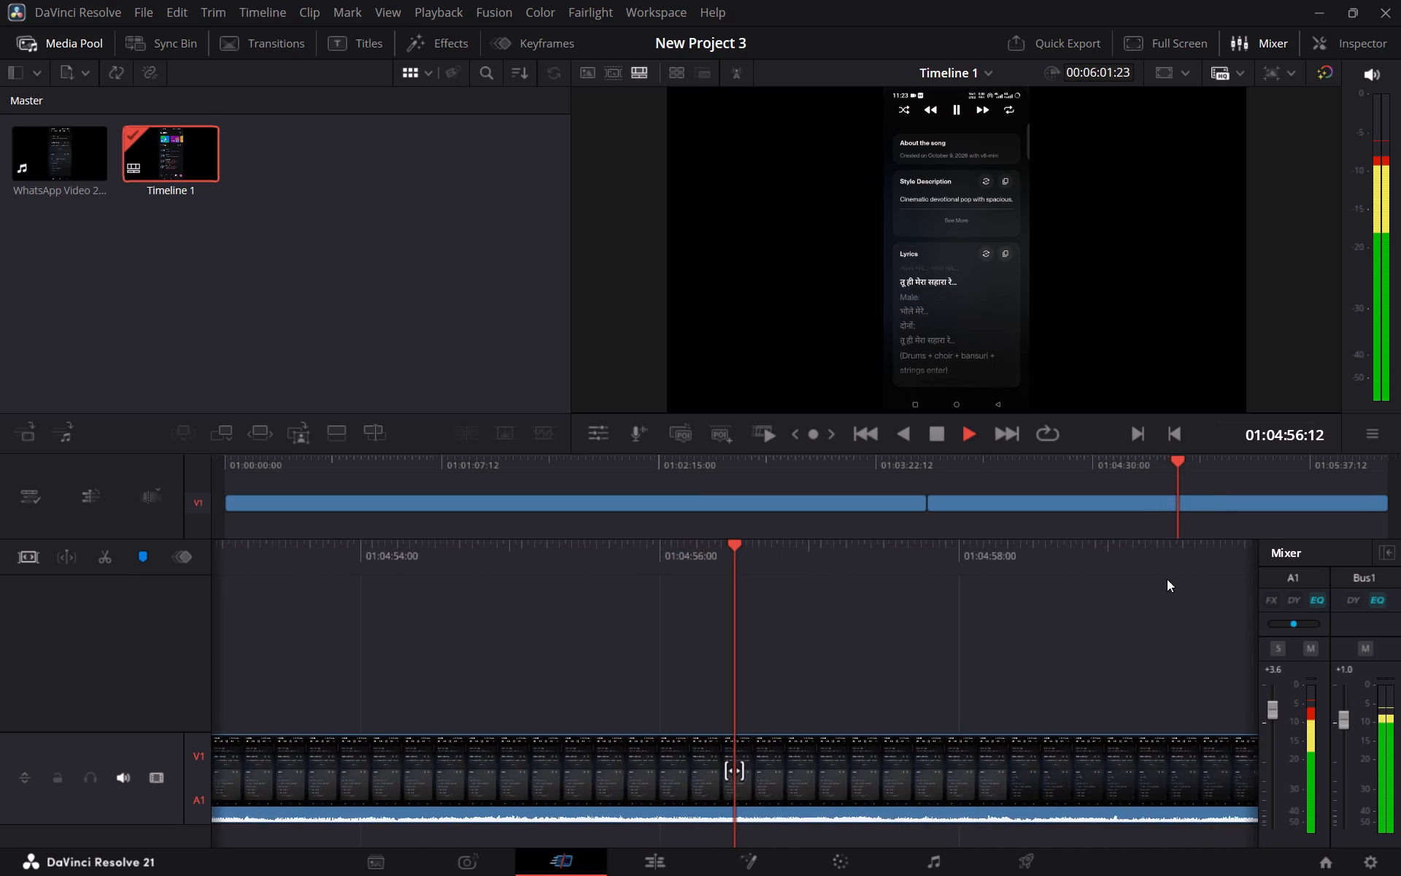
{"action": "left_click_drag", "start_coordinate": [1186, 574], "coordinate": [1203, 561]}
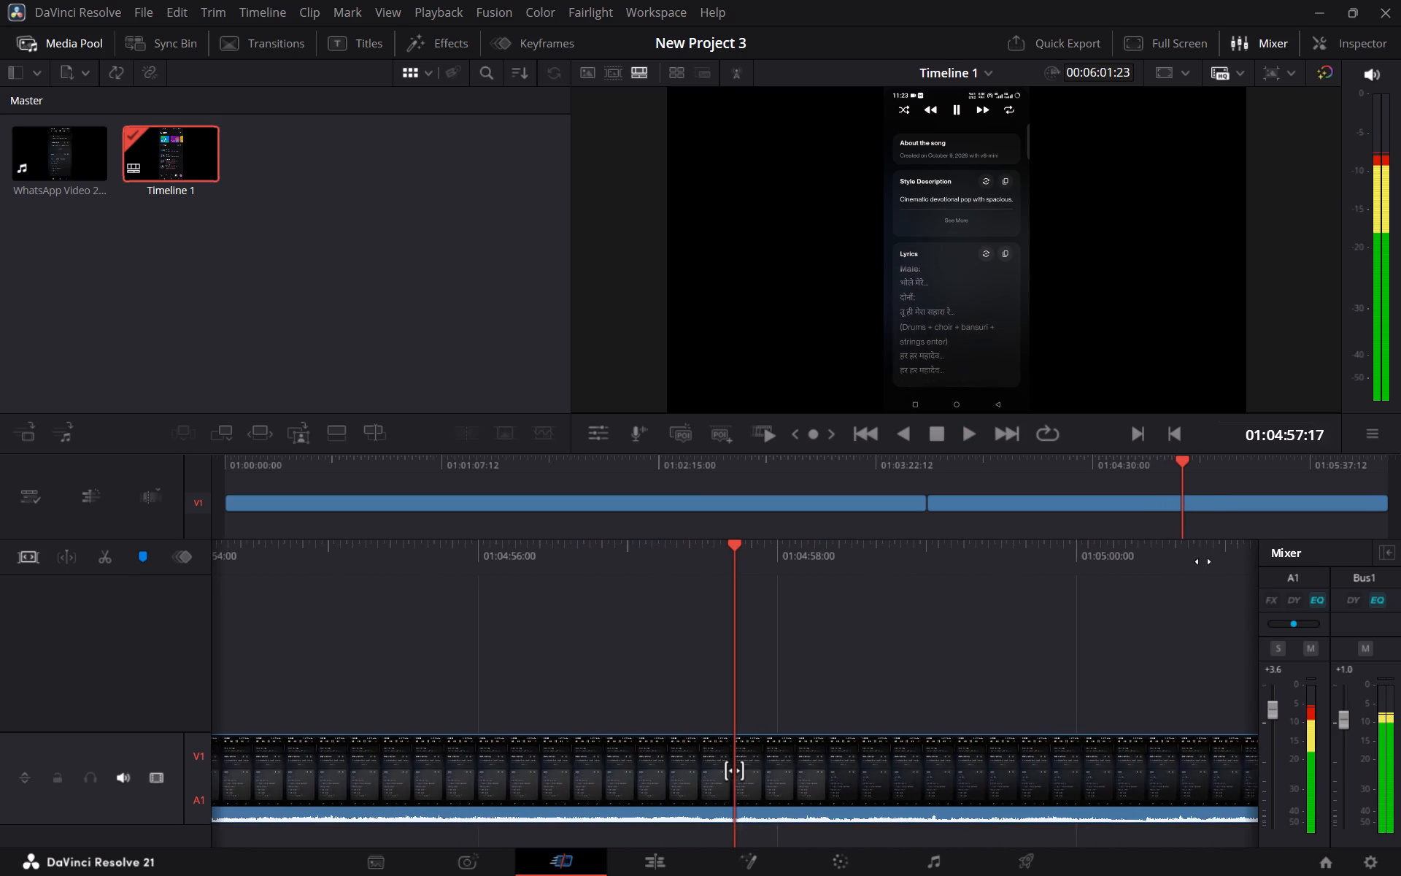
{"action": "left_click_drag", "start_coordinate": [1203, 561], "coordinate": [687, 576]}
{"action": "left_click_drag", "start_coordinate": [922, 661], "coordinate": [704, 629]}
{"action": "left_click_drag", "start_coordinate": [1092, 550], "coordinate": [919, 545]}
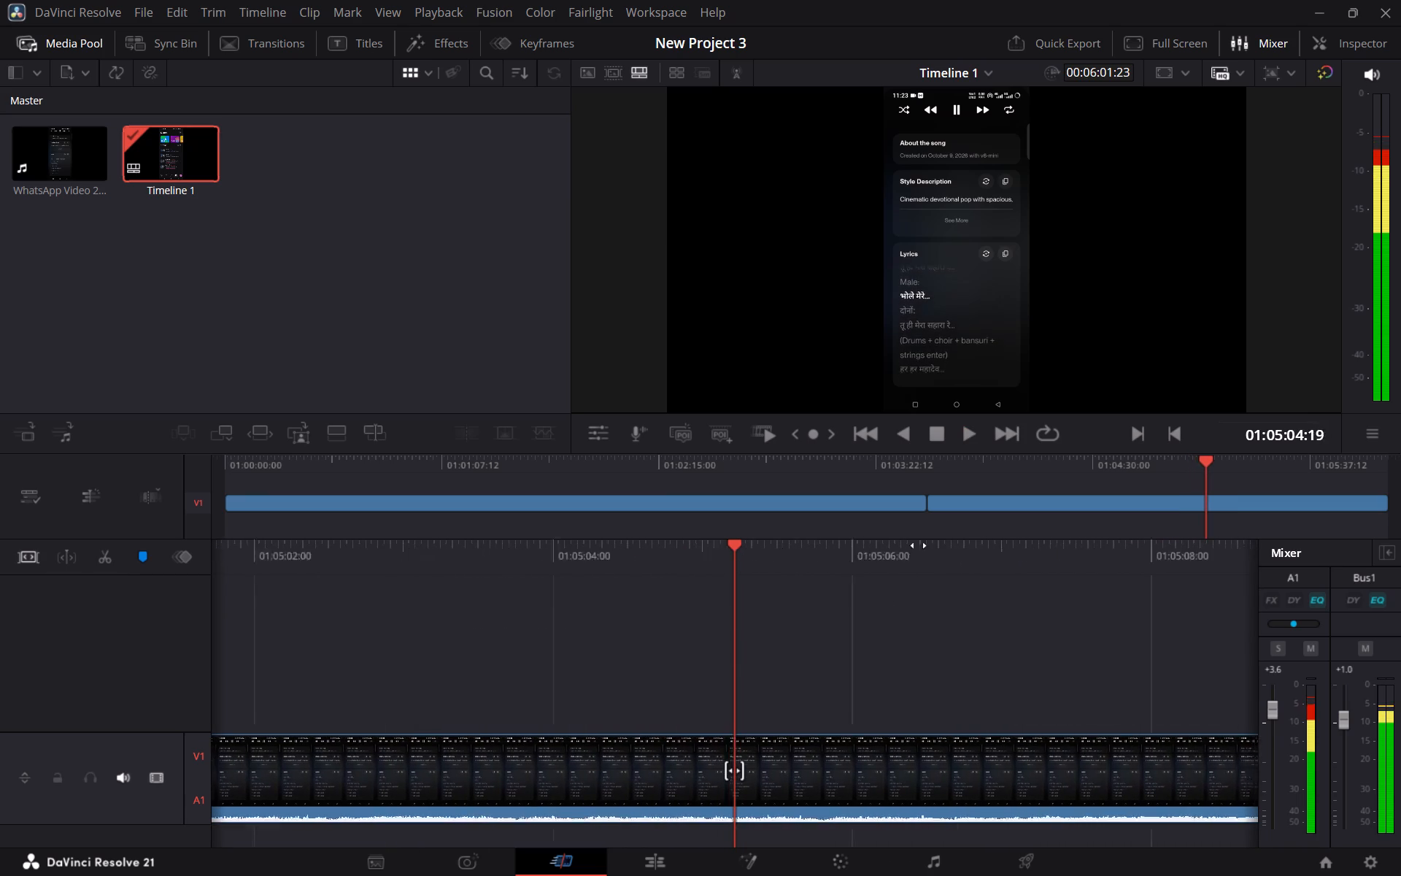
{"action": "left_click_drag", "start_coordinate": [919, 545], "coordinate": [446, 524]}
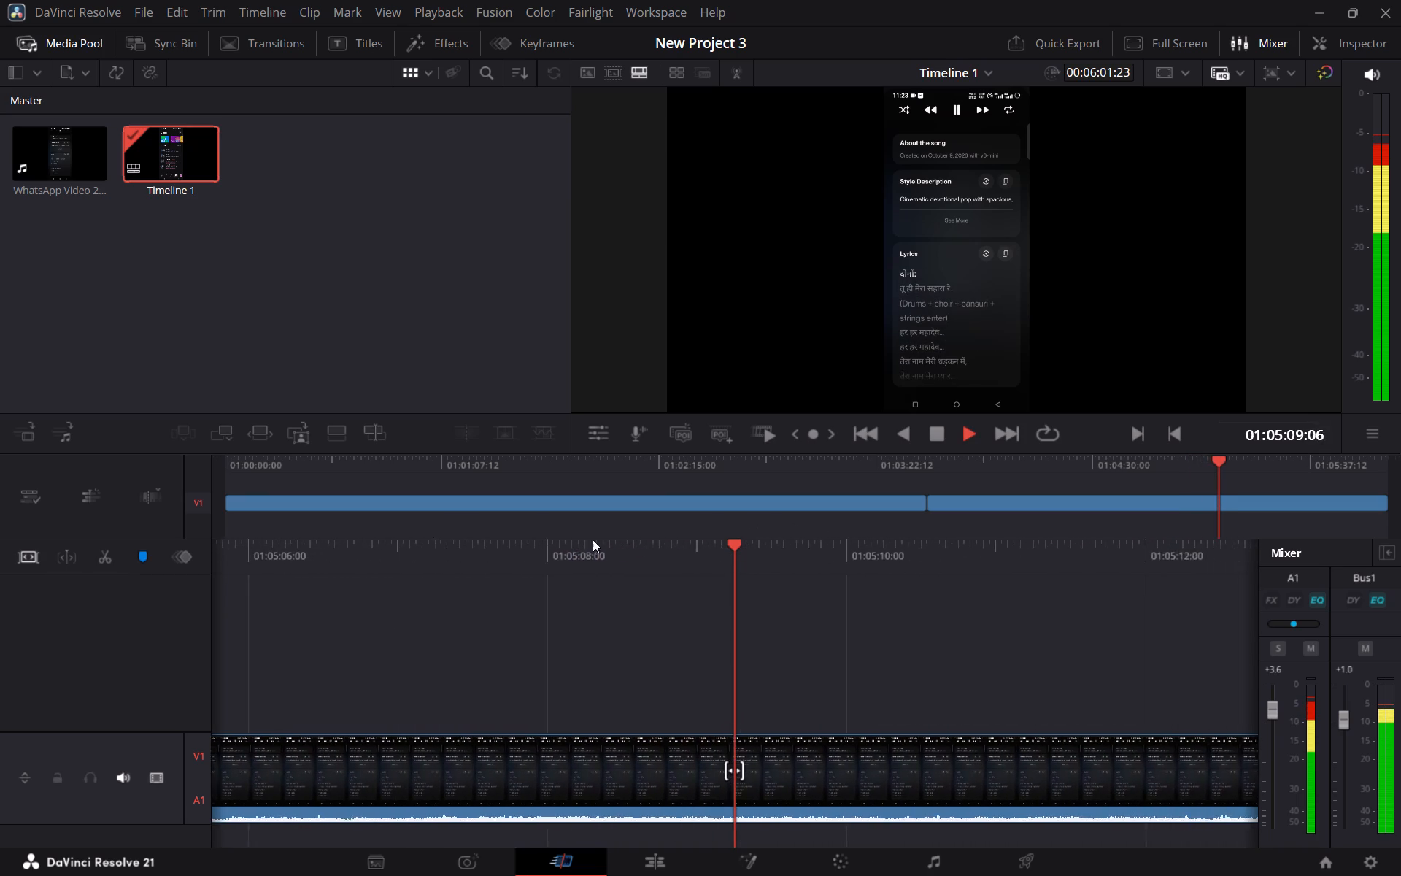
{"action": "left_click_drag", "start_coordinate": [1076, 557], "coordinate": [430, 591]}
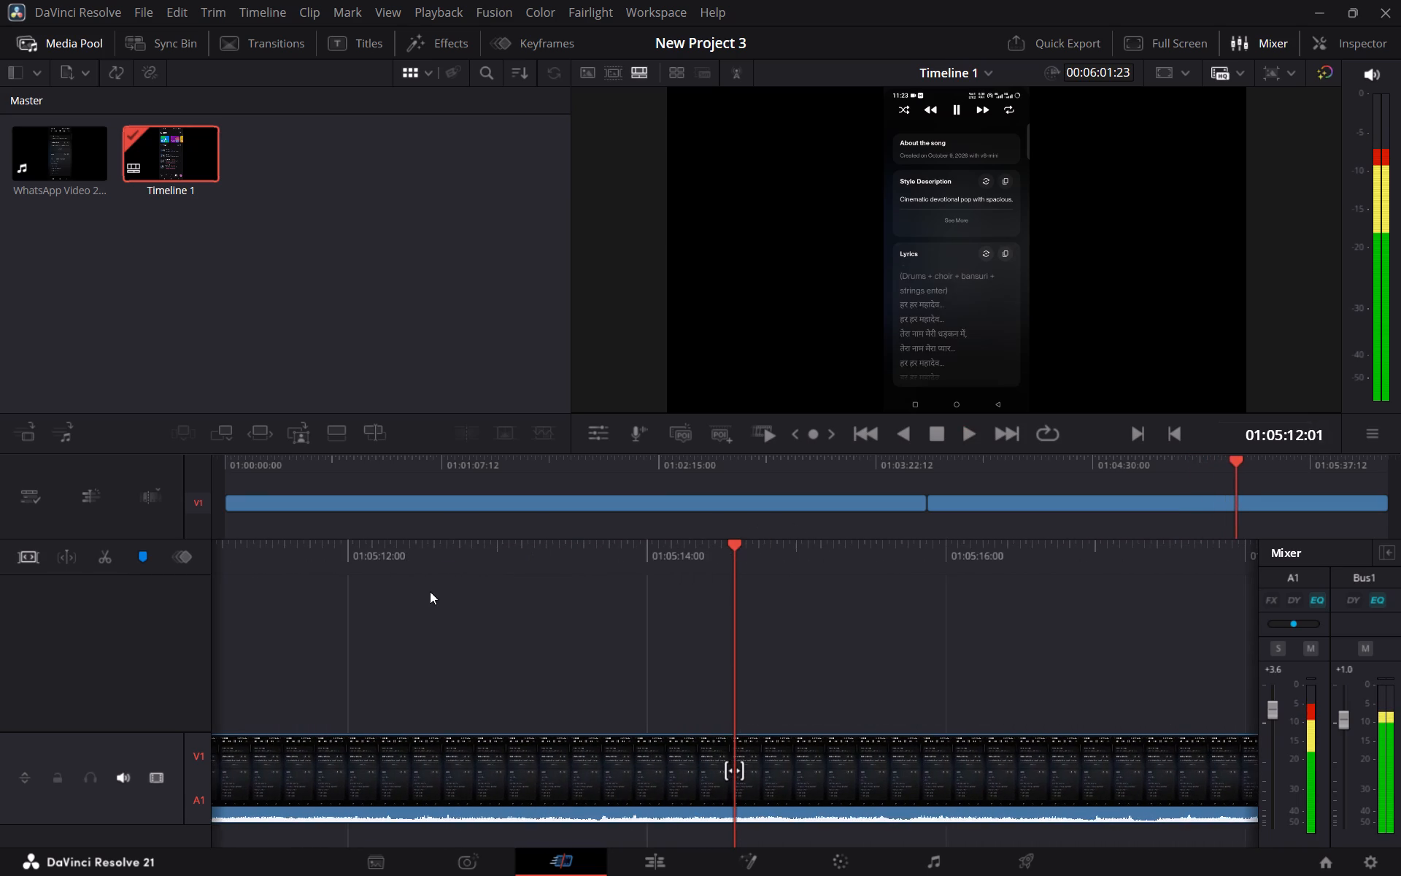
{"action": "left_click_drag", "start_coordinate": [1028, 550], "coordinate": [542, 549]}
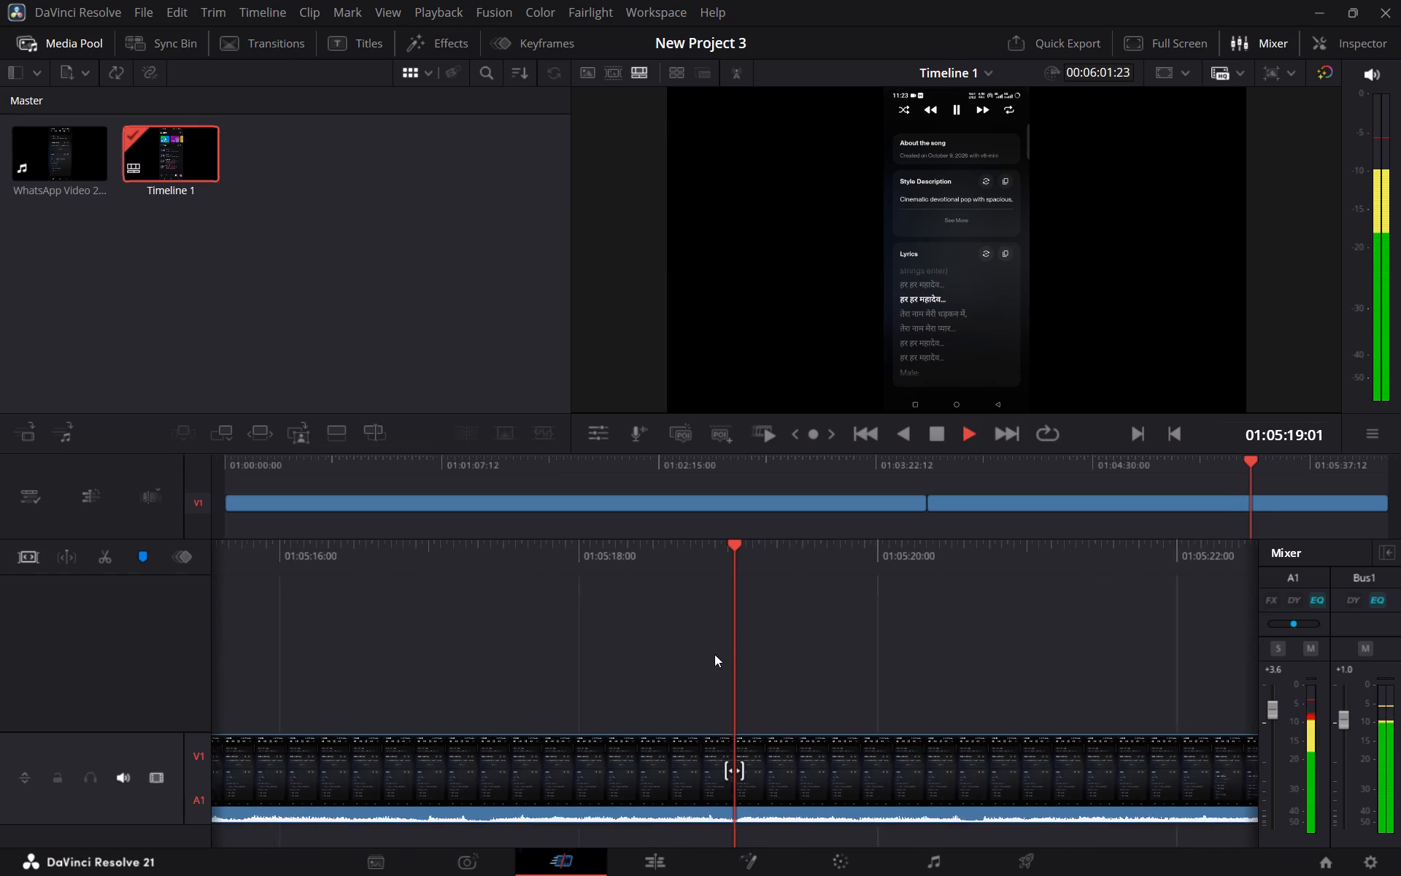
{"action": "scroll", "coordinate": [1013, 775], "scroll_direction": "left", "scroll_amount": 3}
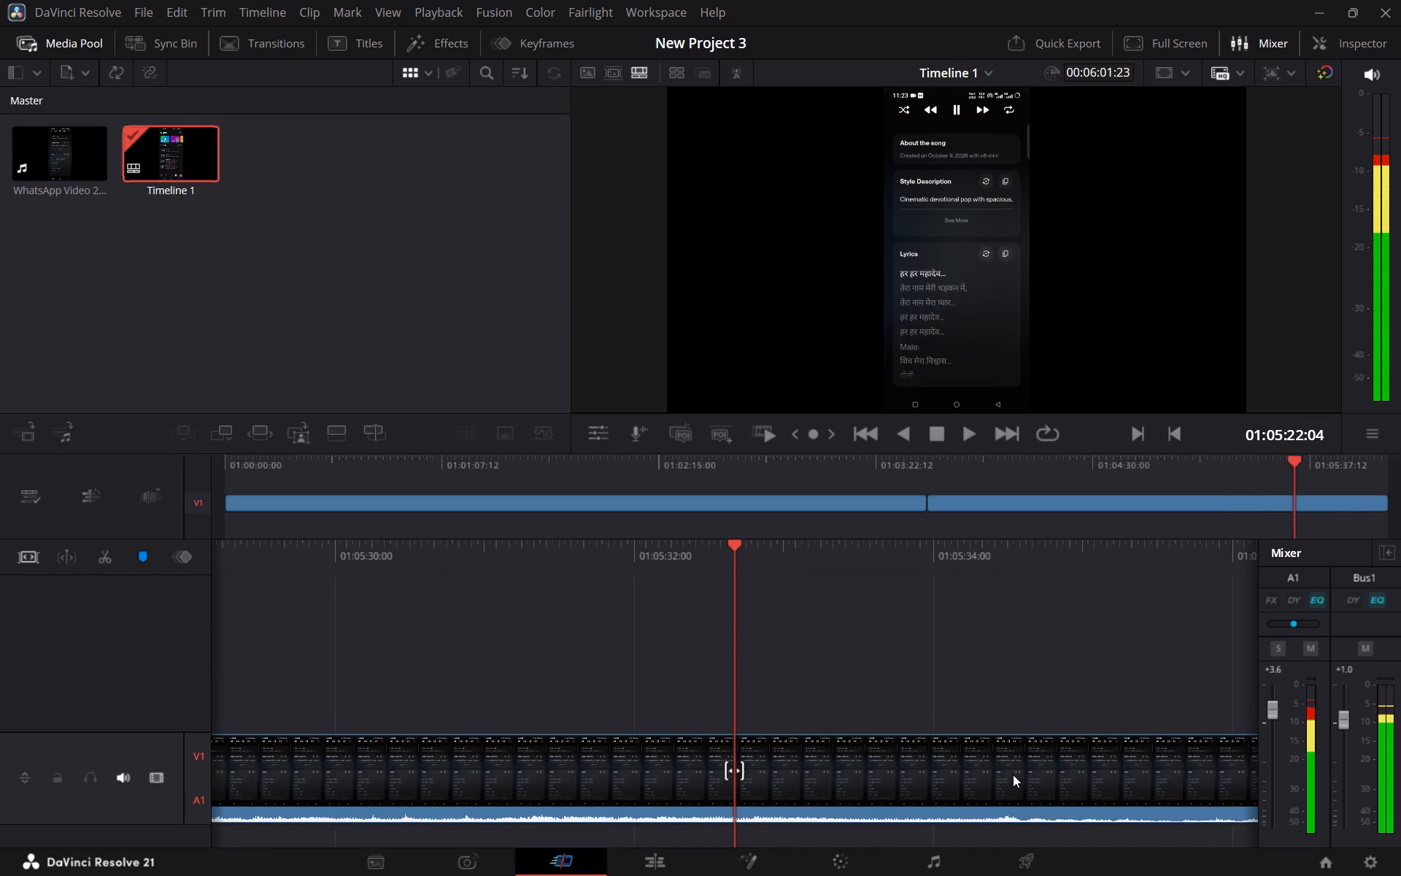
{"action": "scroll", "coordinate": [1013, 775], "scroll_direction": "left", "scroll_amount": 3}
{"action": "scroll", "coordinate": [493, 702], "scroll_direction": "right", "scroll_amount": 1}
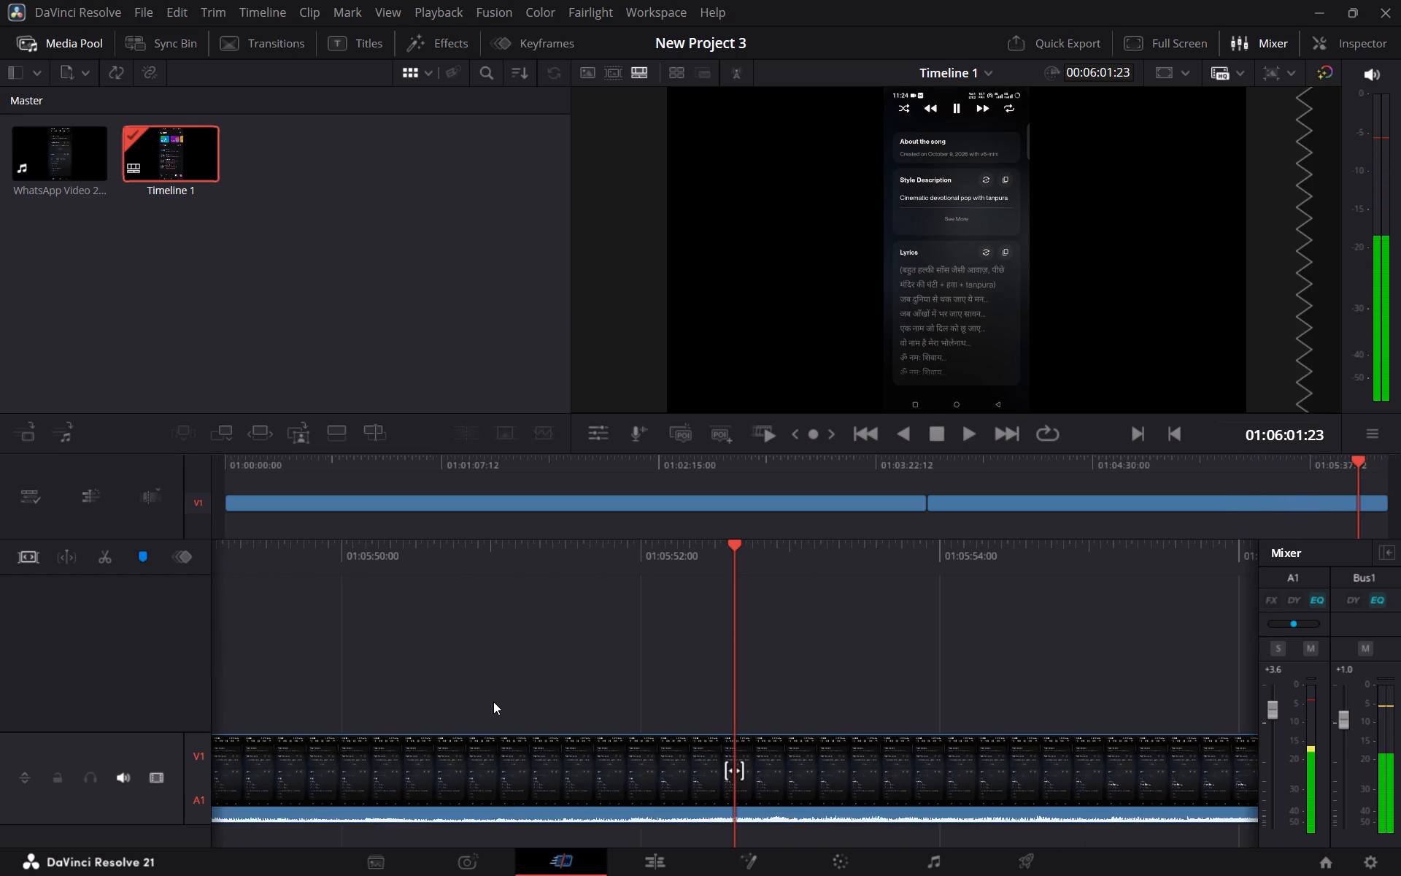
{"action": "scroll", "coordinate": [493, 702], "scroll_direction": "right", "scroll_amount": 1}
{"action": "key", "text": "space"}
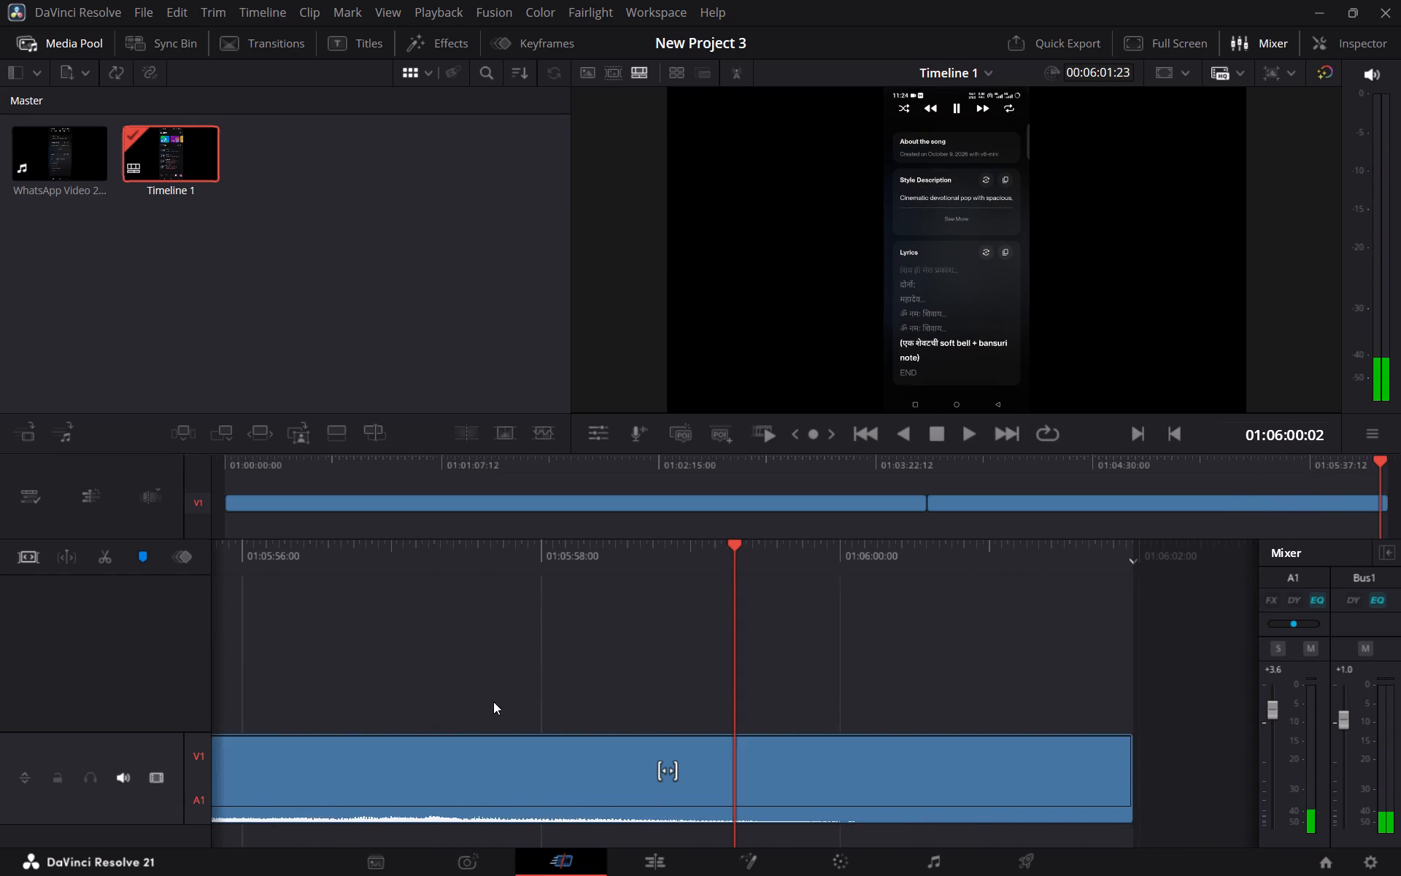
Locate the second cut point near the song's ending and split the clip at 01:05:56:21.
{"action": "key", "text": "space"}
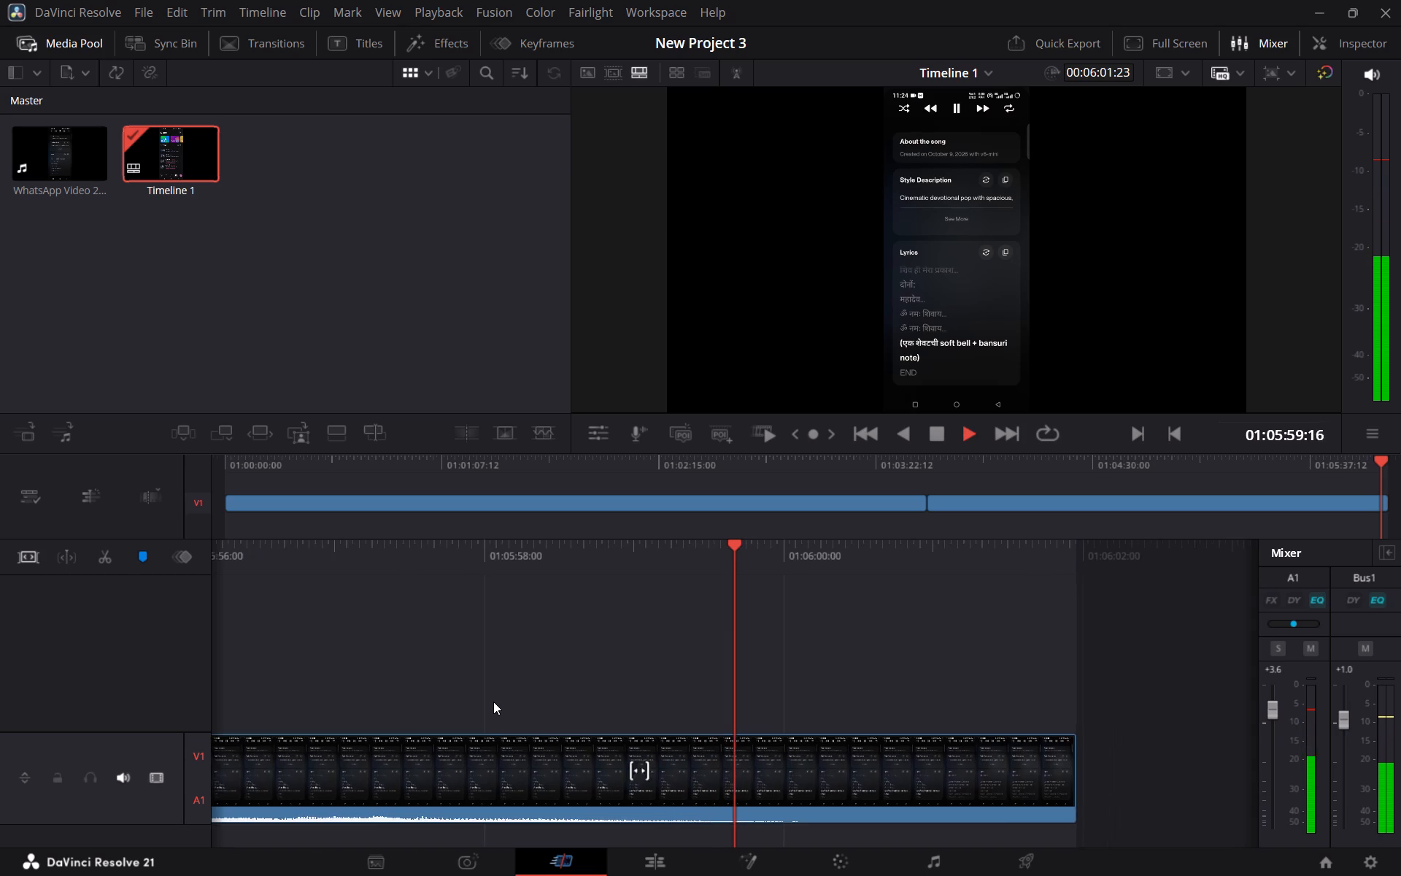
{"action": "scroll", "coordinate": [503, 691], "scroll_direction": "right", "scroll_amount": 1}
{"action": "scroll", "coordinate": [596, 711], "scroll_direction": "right", "scroll_amount": 1}
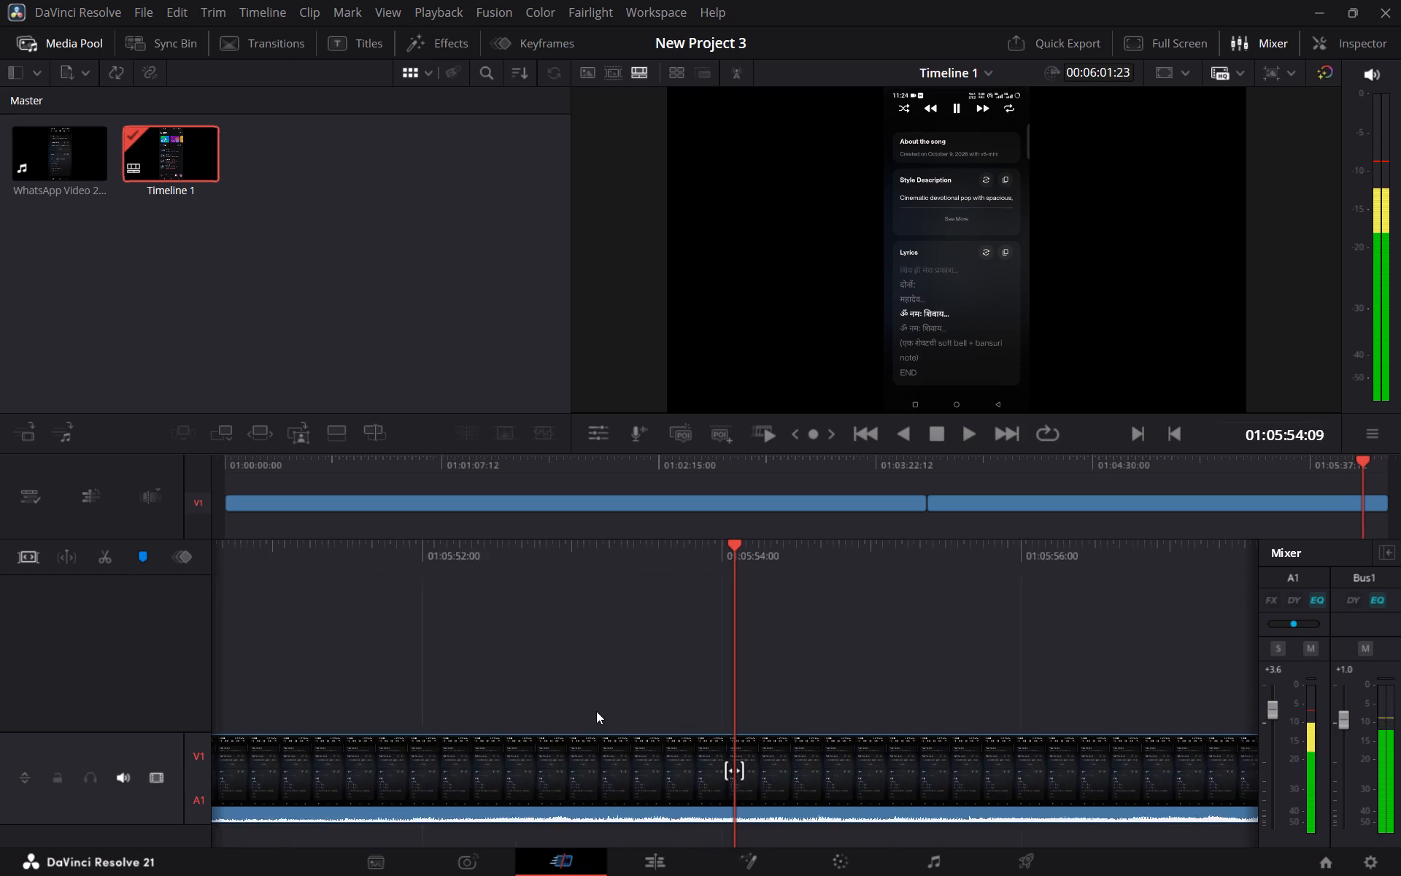
{"action": "scroll", "coordinate": [596, 711], "scroll_direction": "right", "scroll_amount": 1}
{"action": "key", "text": "space"}
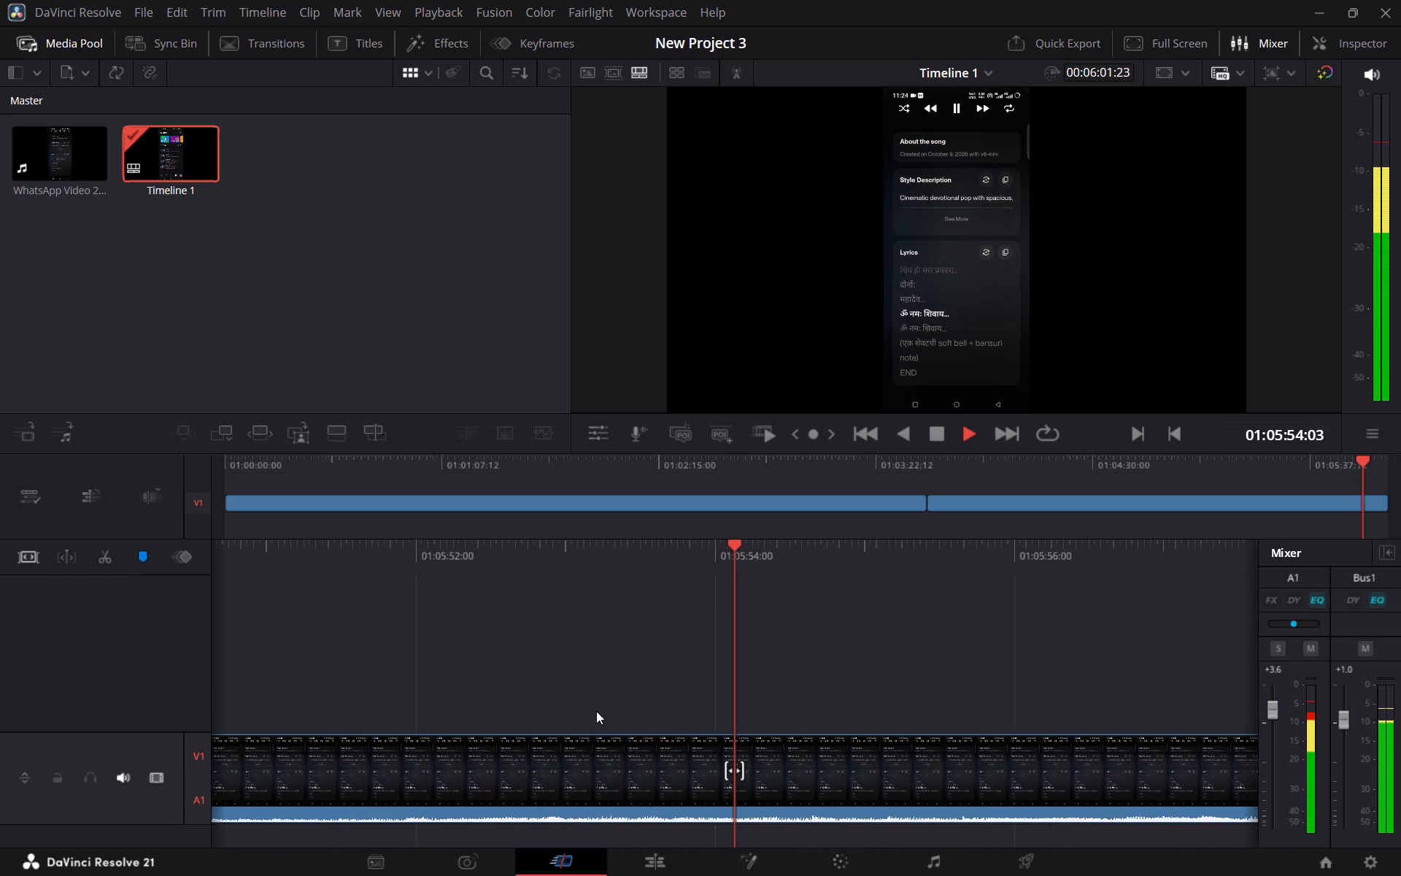
{"action": "key", "text": "Left"}
{"action": "key", "text": "Left"}
{"action": "key", "text": "Left"}
{"action": "key", "text": "Left"}
{"action": "key", "text": "Left"}
{"action": "key", "text": "Left"}
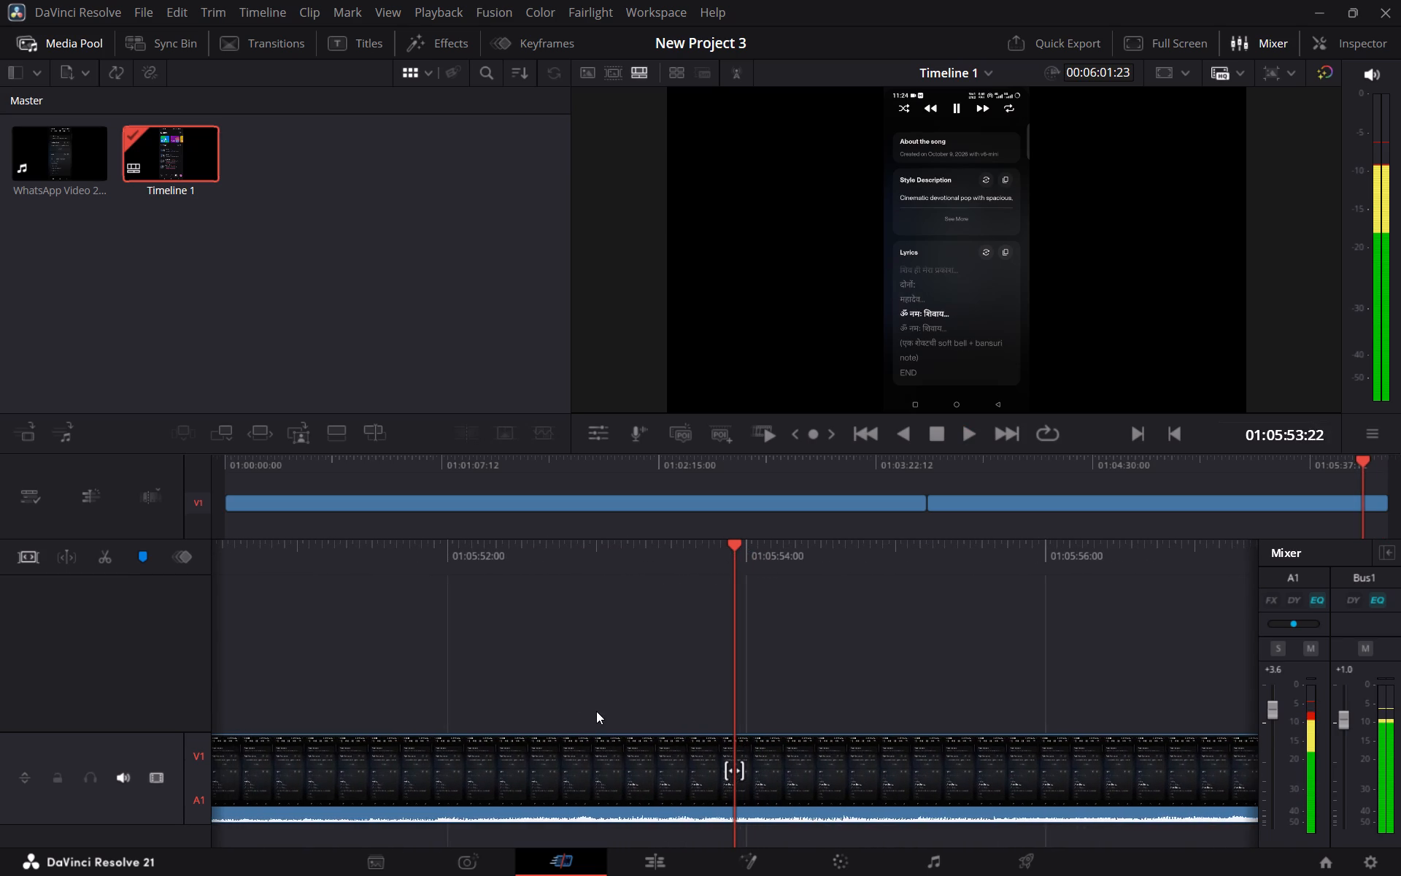
{"action": "key", "text": "Left"}
{"action": "key", "text": "Left"}
{"action": "key", "text": "Left"}
{"action": "key", "text": "Left"}
{"action": "key", "text": "Left"}
{"action": "key", "text": "Left"}
{"action": "key", "text": "Left"}
{"action": "key", "text": "Left"}
{"action": "key", "text": "Left"}
{"action": "key", "text": "Left"}
{"action": "key", "text": "Left"}
{"action": "key", "text": "Left"}
{"action": "key", "text": "Left"}
{"action": "key", "text": "Left"}
{"action": "key", "text": "Left"}
{"action": "key", "text": "Left"}
{"action": "key", "text": "Left"}
{"action": "key", "text": "Left"}
{"action": "key", "text": "Left"}
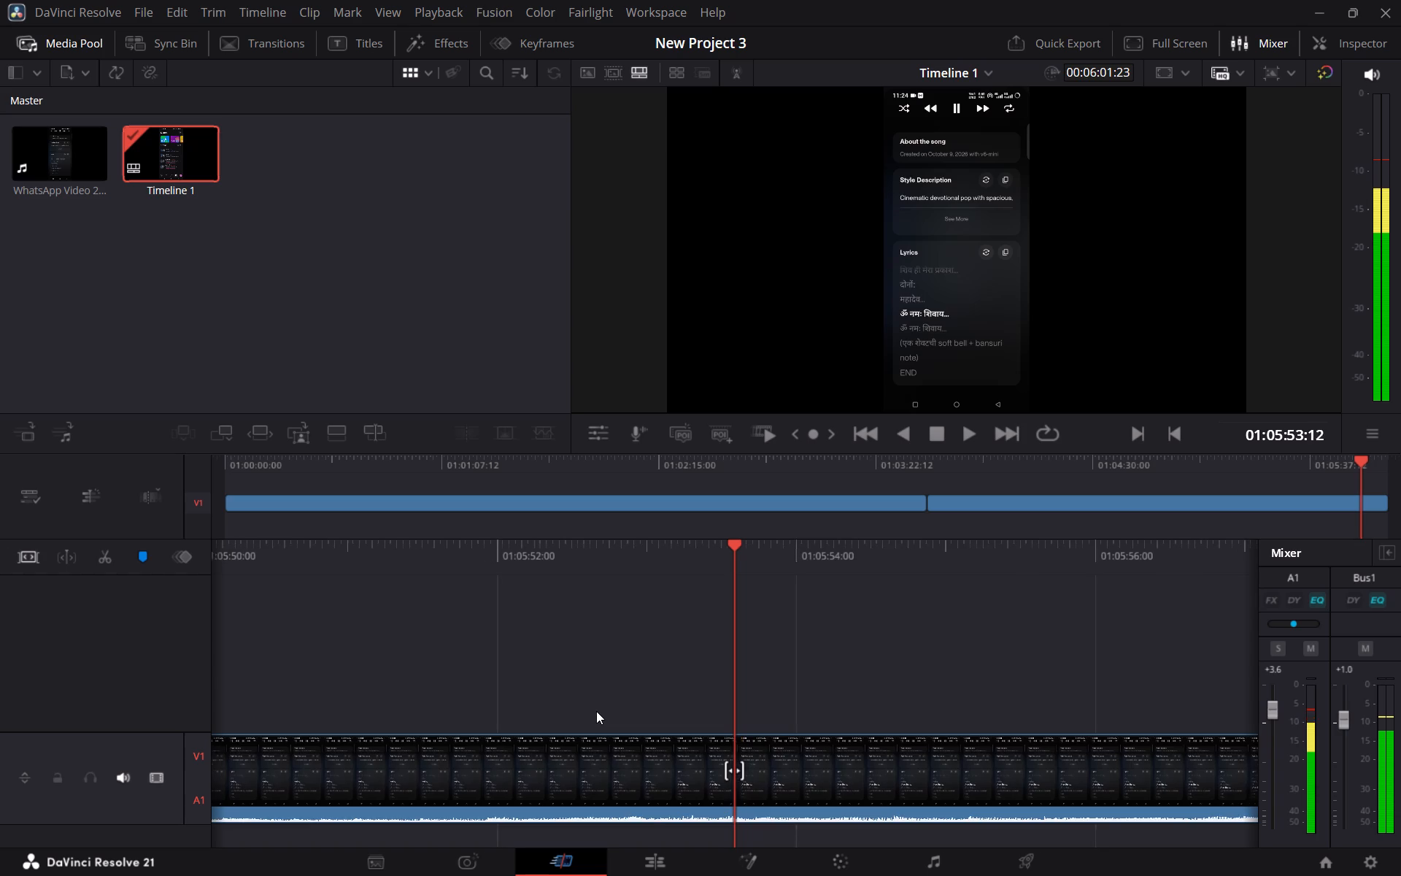
{"action": "key", "text": "space"}
{"action": "key", "text": "space"}
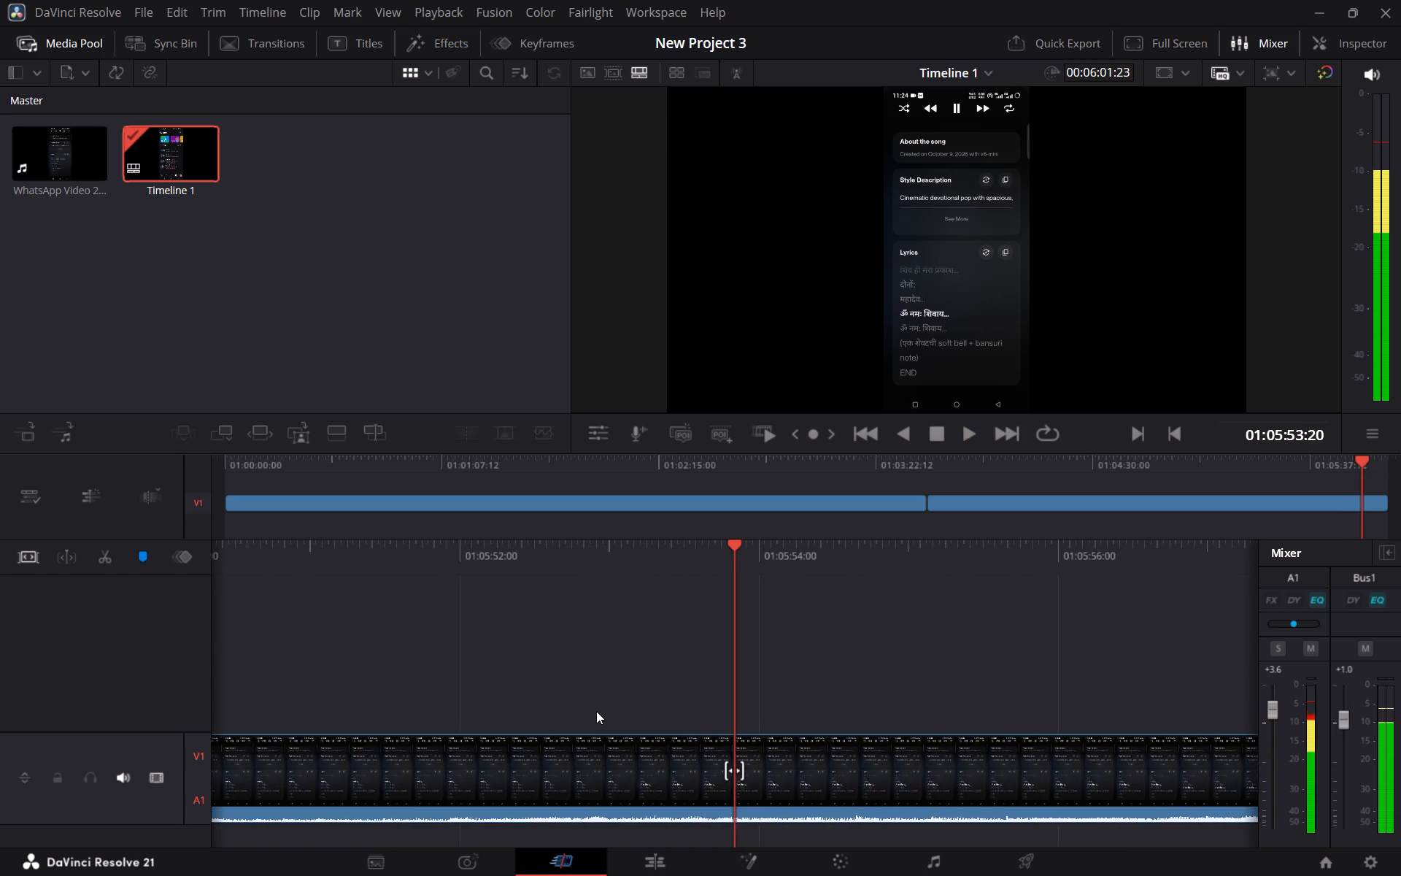
{"action": "key", "text": "space"}
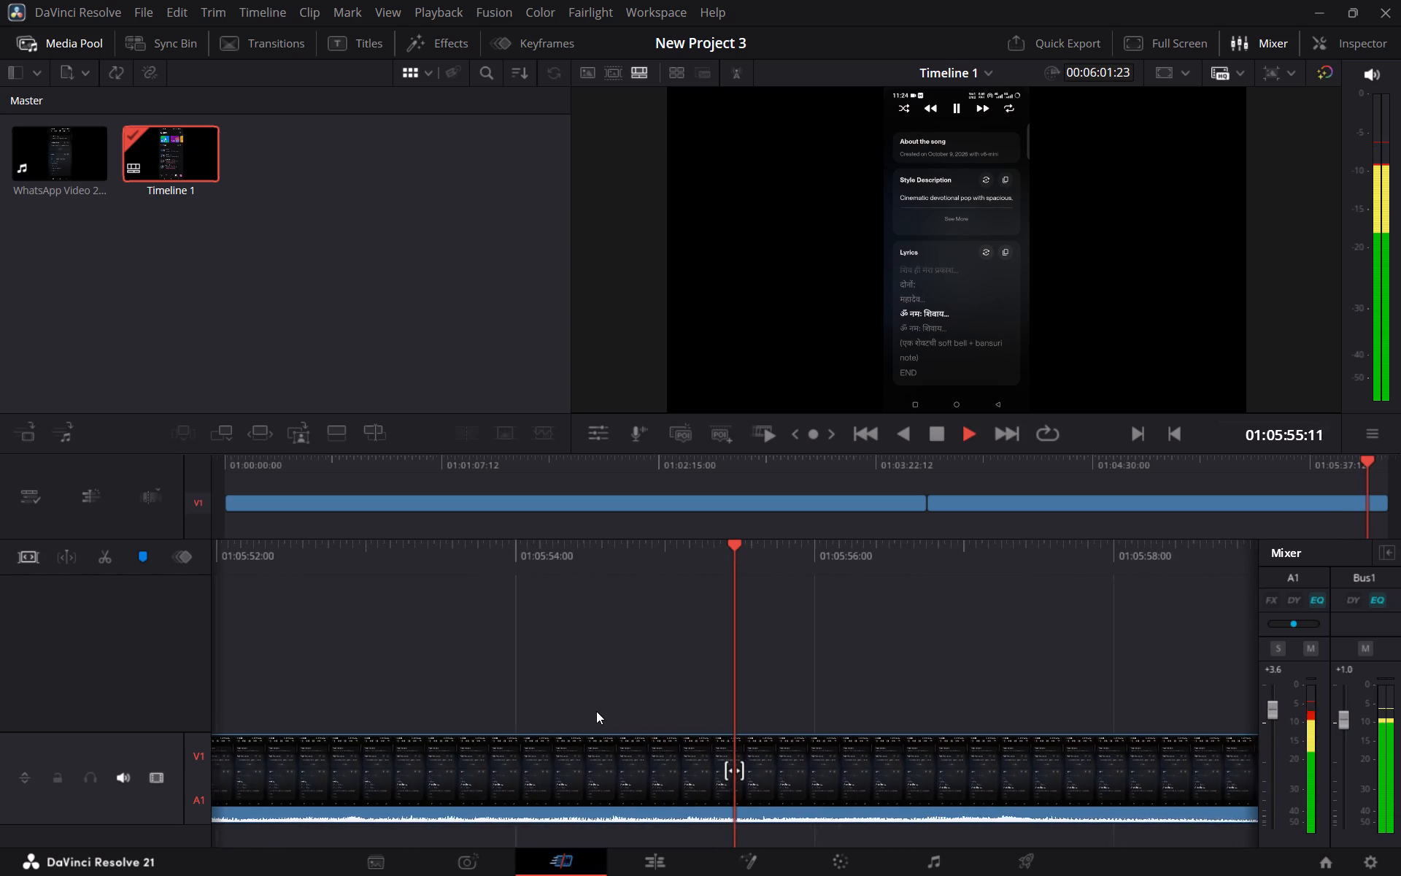
{"action": "key", "text": "space"}
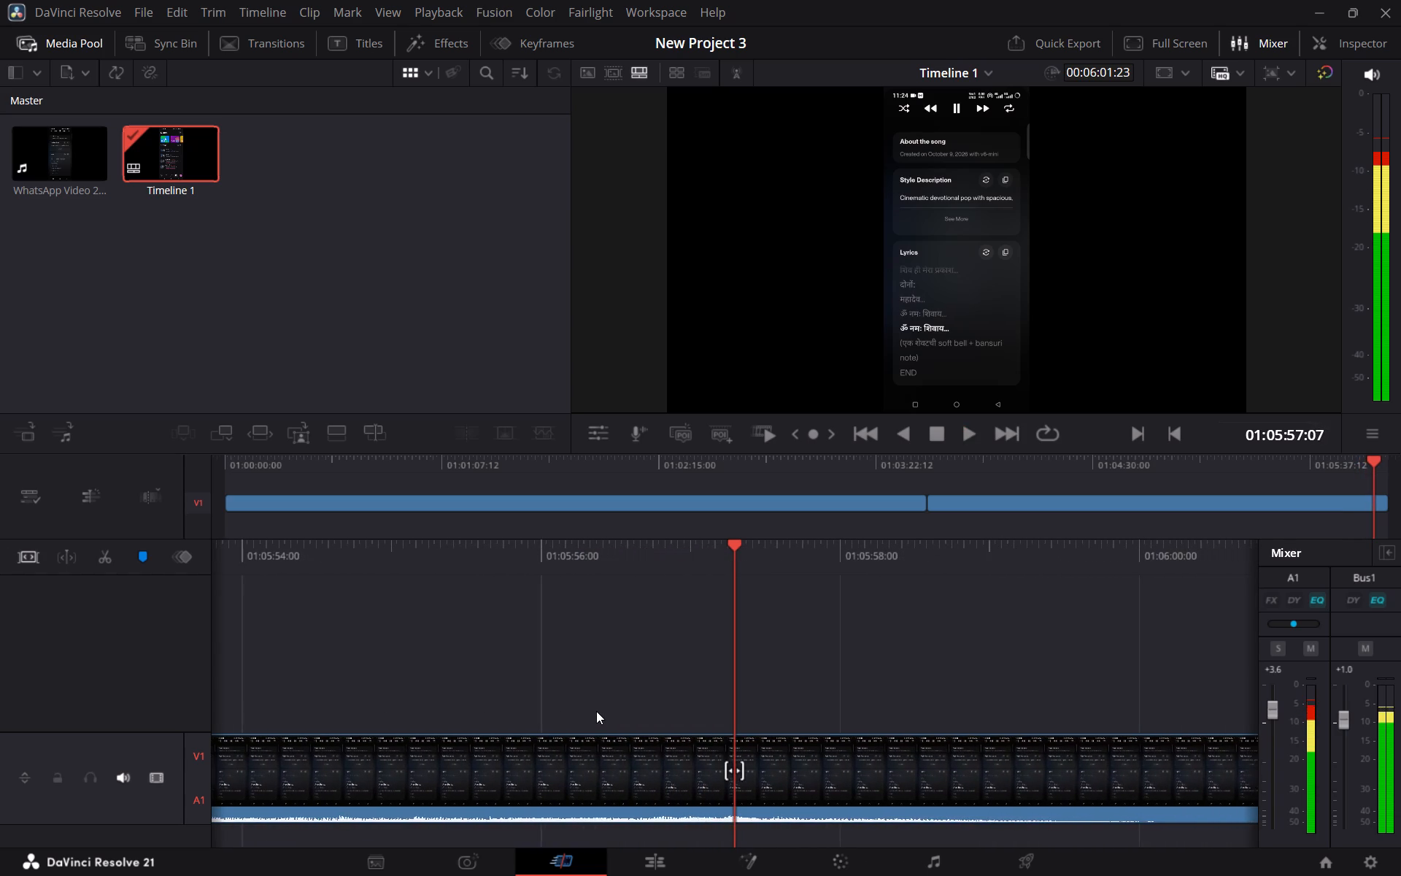
{"action": "key", "text": "Left"}
{"action": "key", "text": "Left"}
{"action": "key", "text": "Left"}
{"action": "key", "text": "Left"}
{"action": "key", "text": "Left"}
{"action": "key", "text": "Left"}
{"action": "key", "text": "Left"}
{"action": "key", "text": "Left"}
{"action": "key", "text": "Left"}
{"action": "key", "text": "Left"}
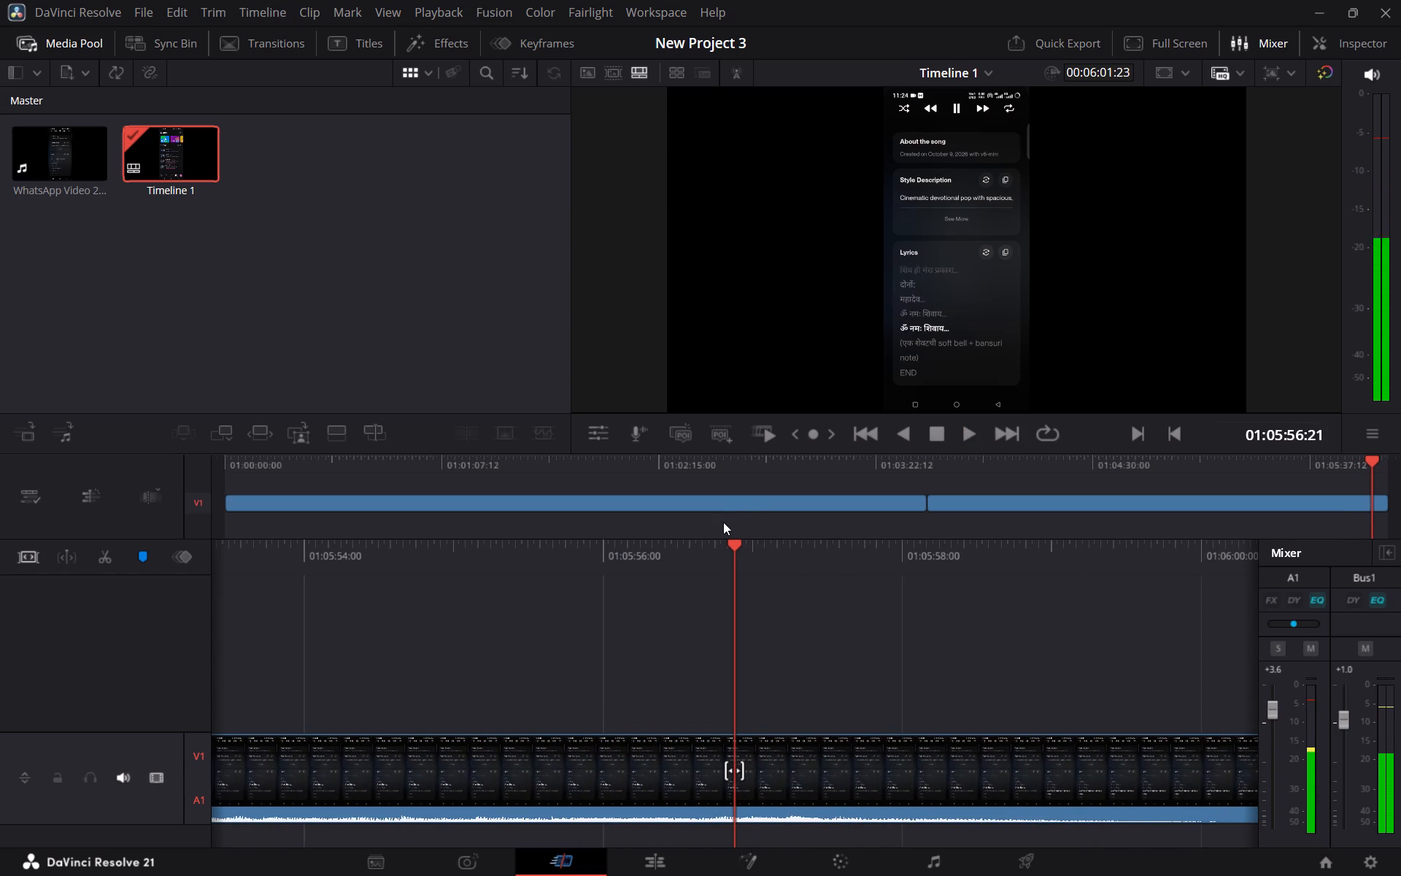
{"action": "key", "text": "ctrl+b"}
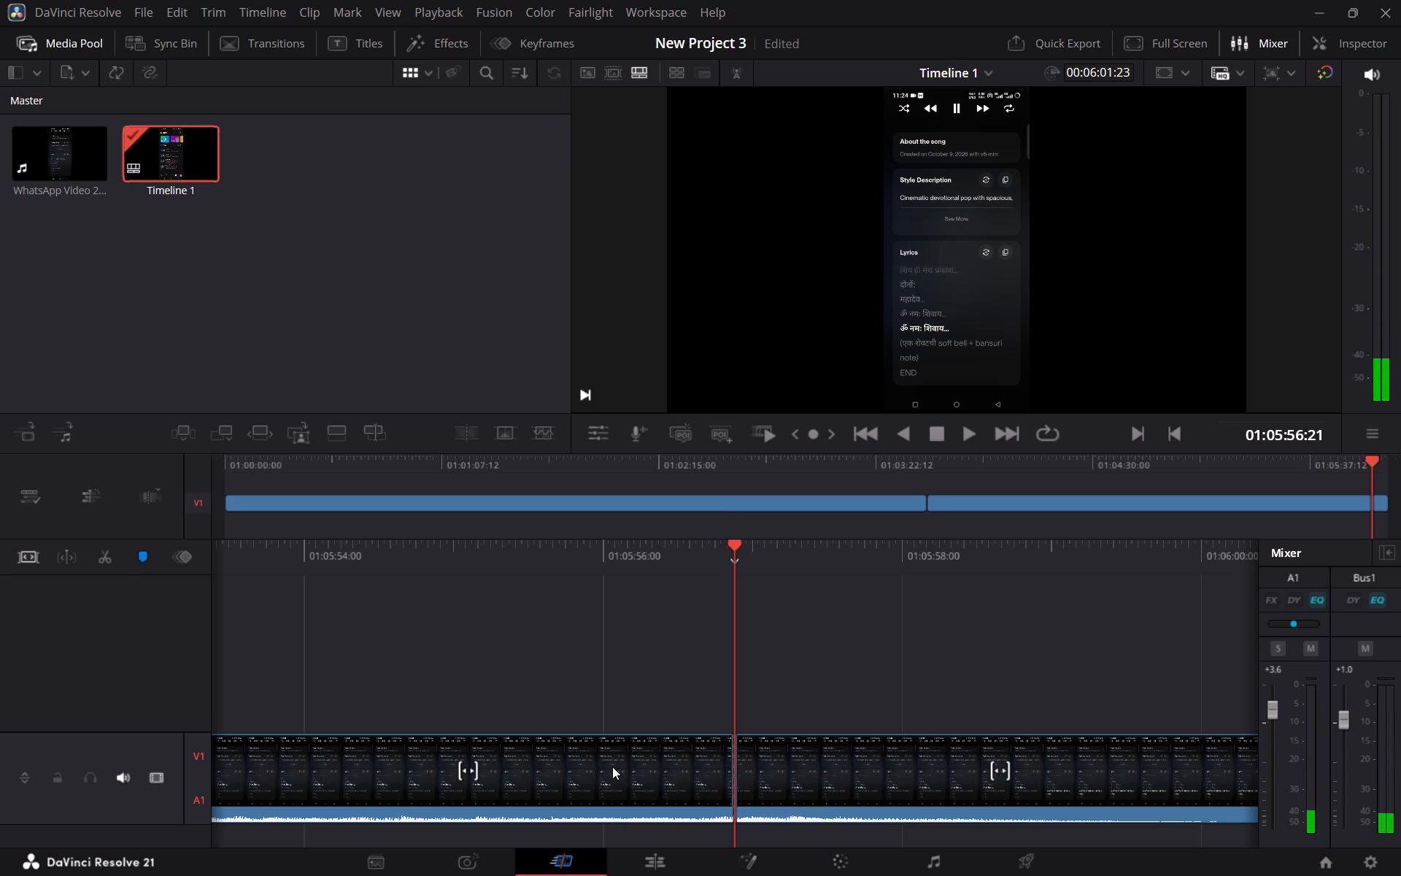
Delete the middle section between the two cuts, closing the gap, and play Timeline 1 across the join.
{"action": "left_click", "coordinate": [612, 766]}
{"action": "key", "text": "BackSpace"}
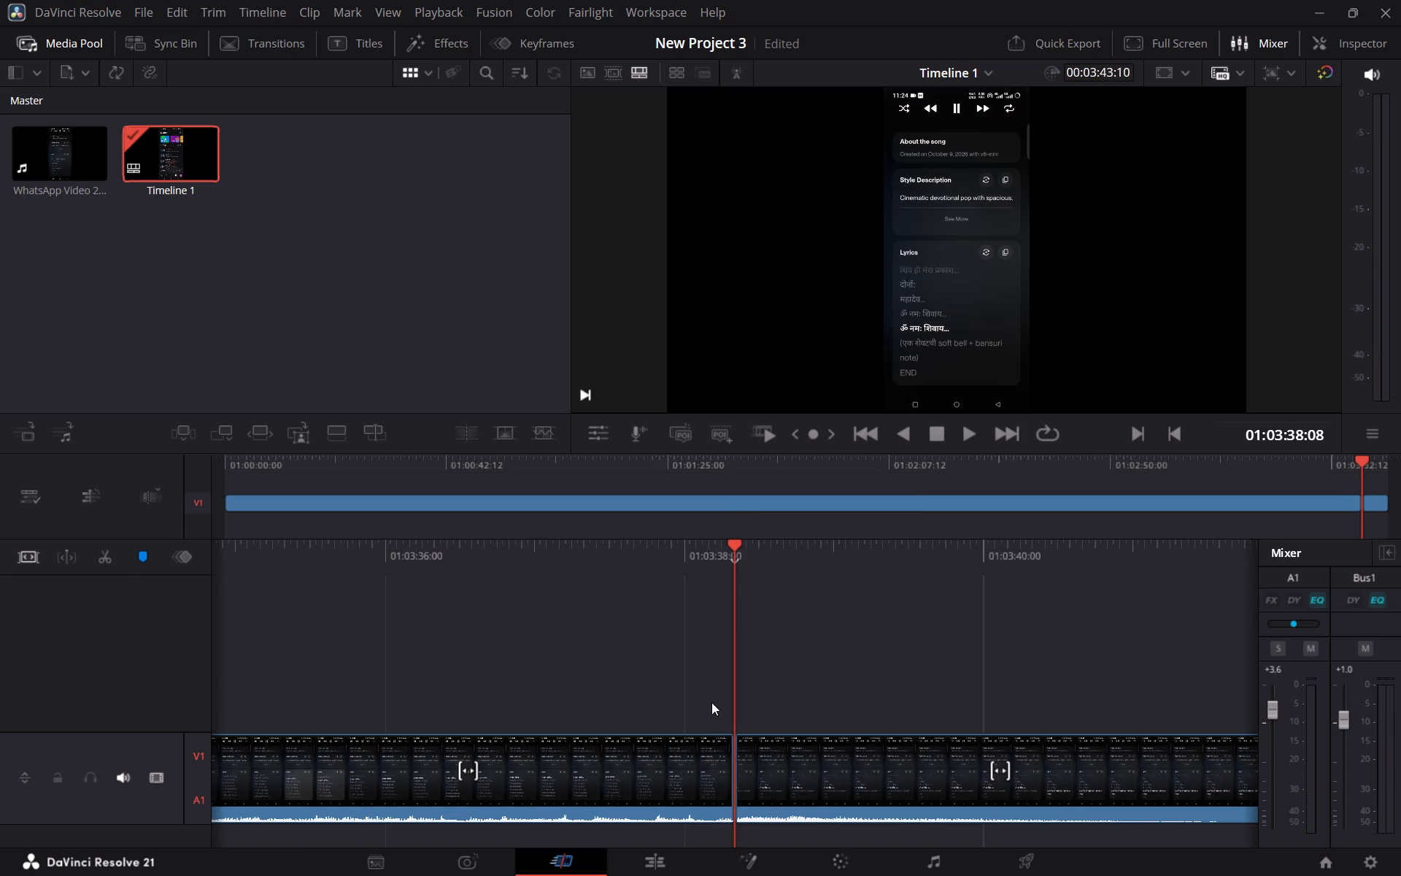
{"action": "key", "text": "space"}
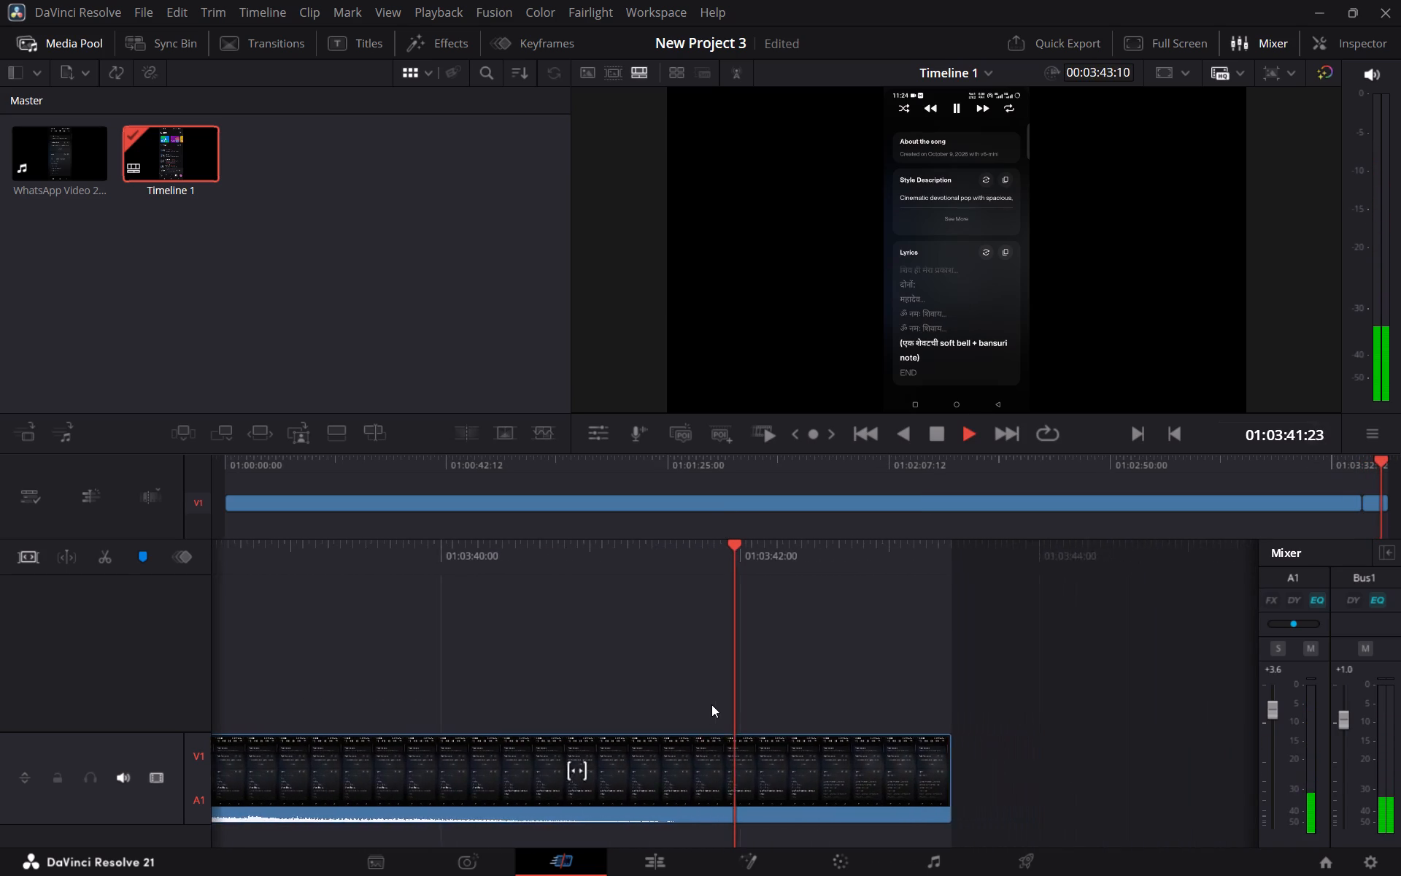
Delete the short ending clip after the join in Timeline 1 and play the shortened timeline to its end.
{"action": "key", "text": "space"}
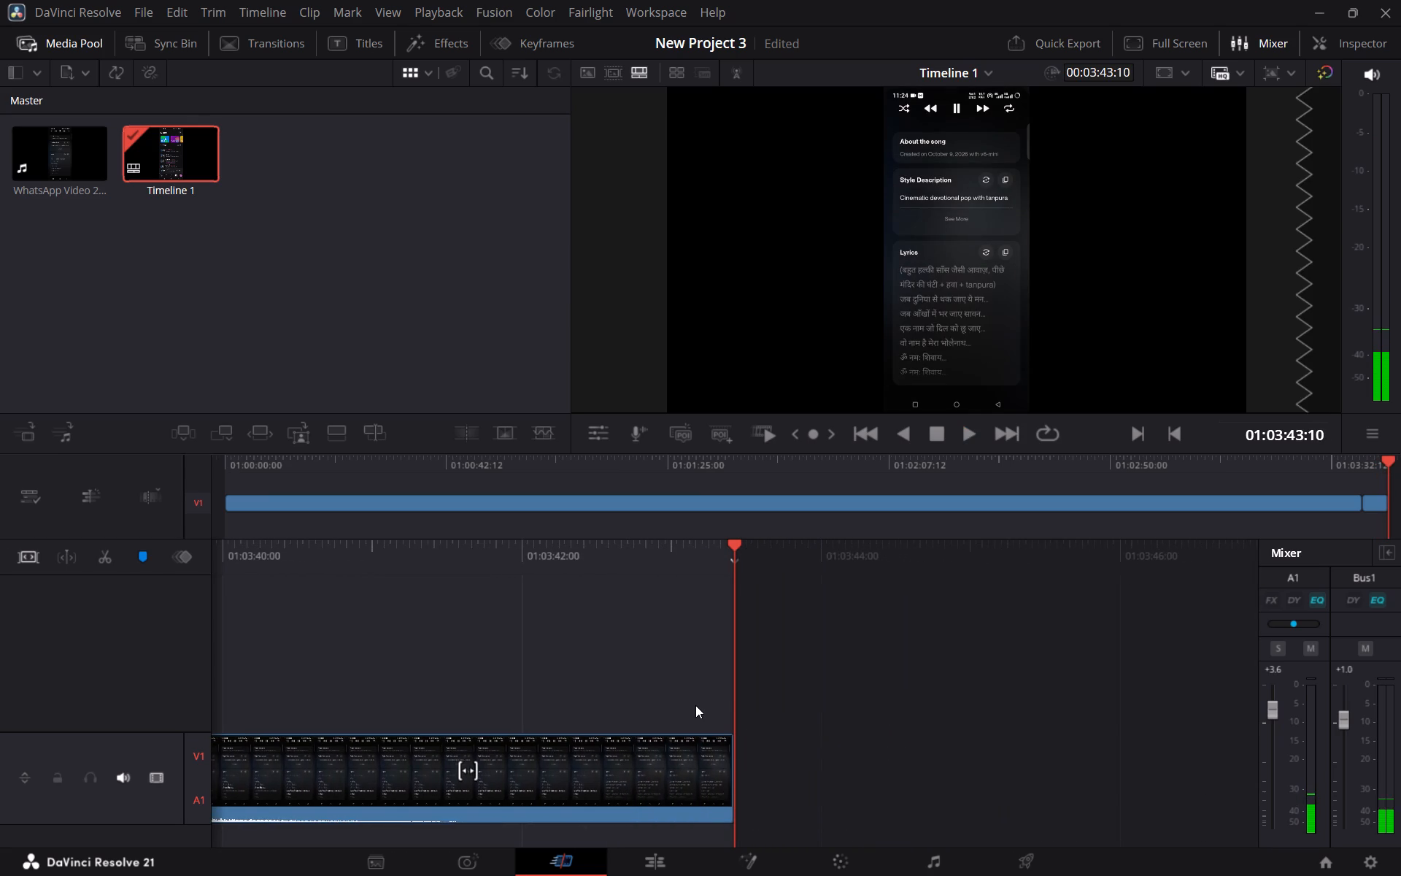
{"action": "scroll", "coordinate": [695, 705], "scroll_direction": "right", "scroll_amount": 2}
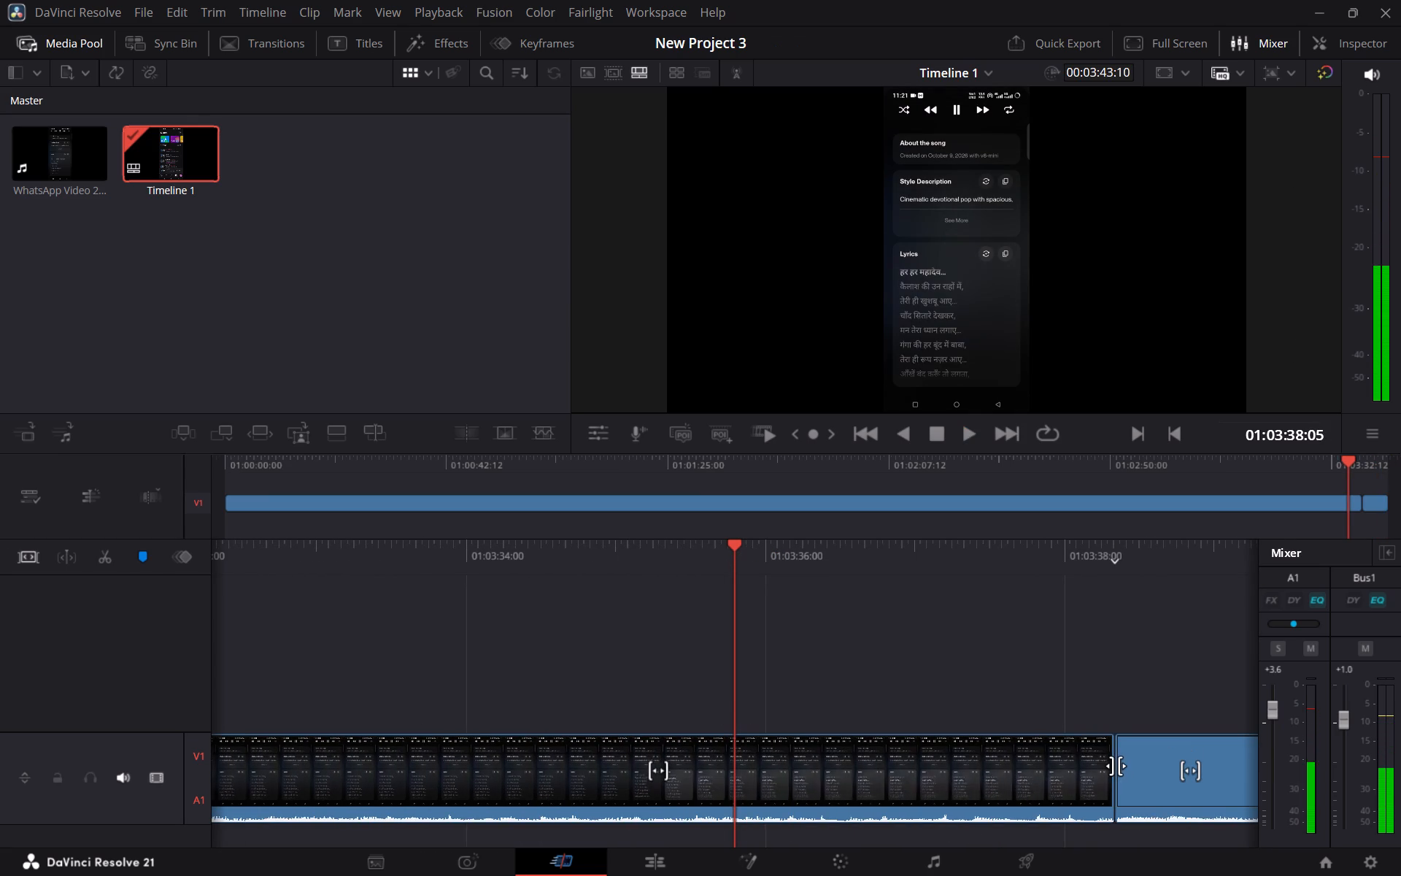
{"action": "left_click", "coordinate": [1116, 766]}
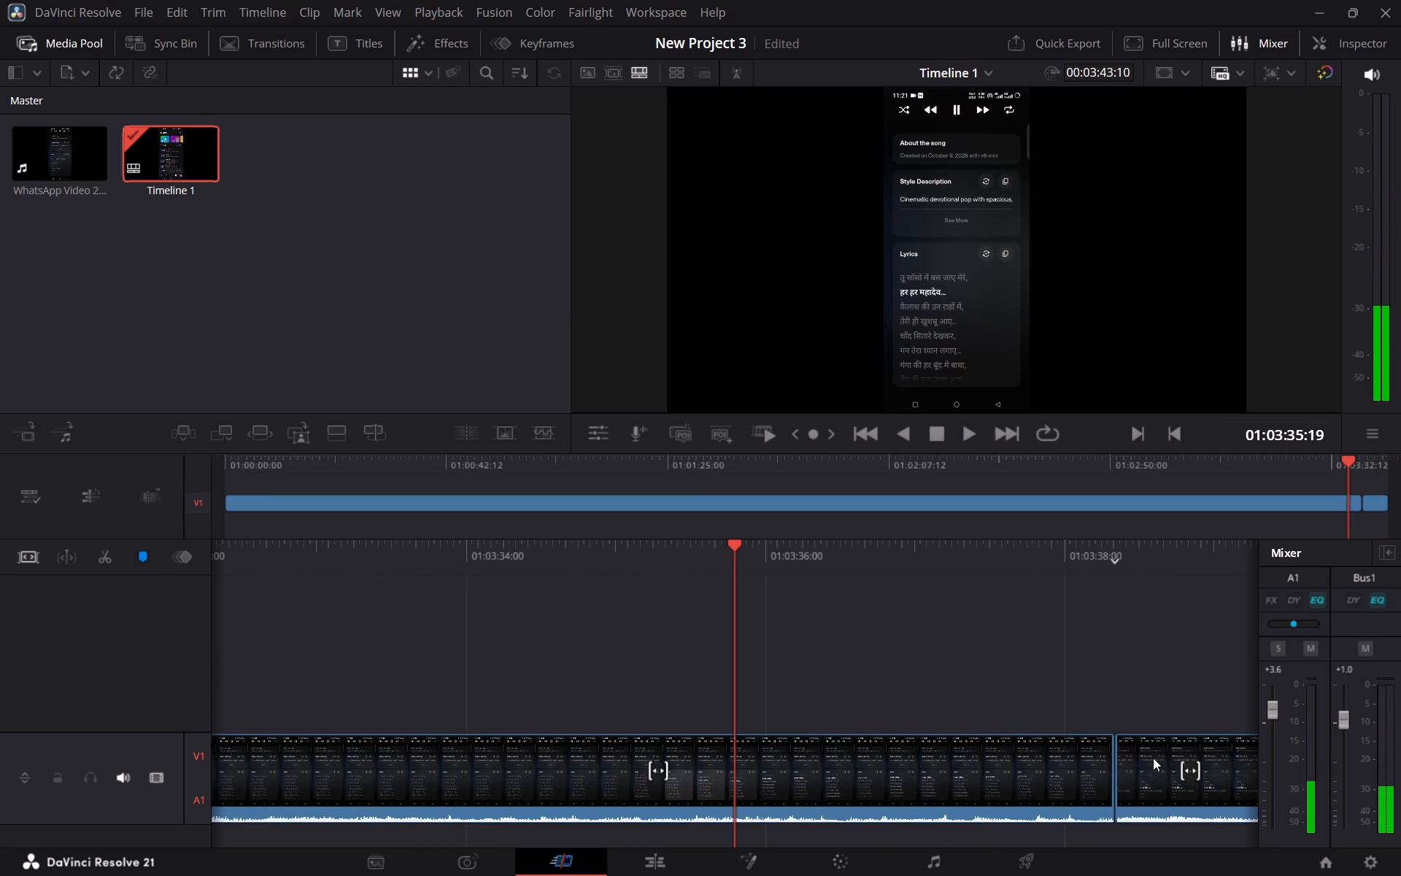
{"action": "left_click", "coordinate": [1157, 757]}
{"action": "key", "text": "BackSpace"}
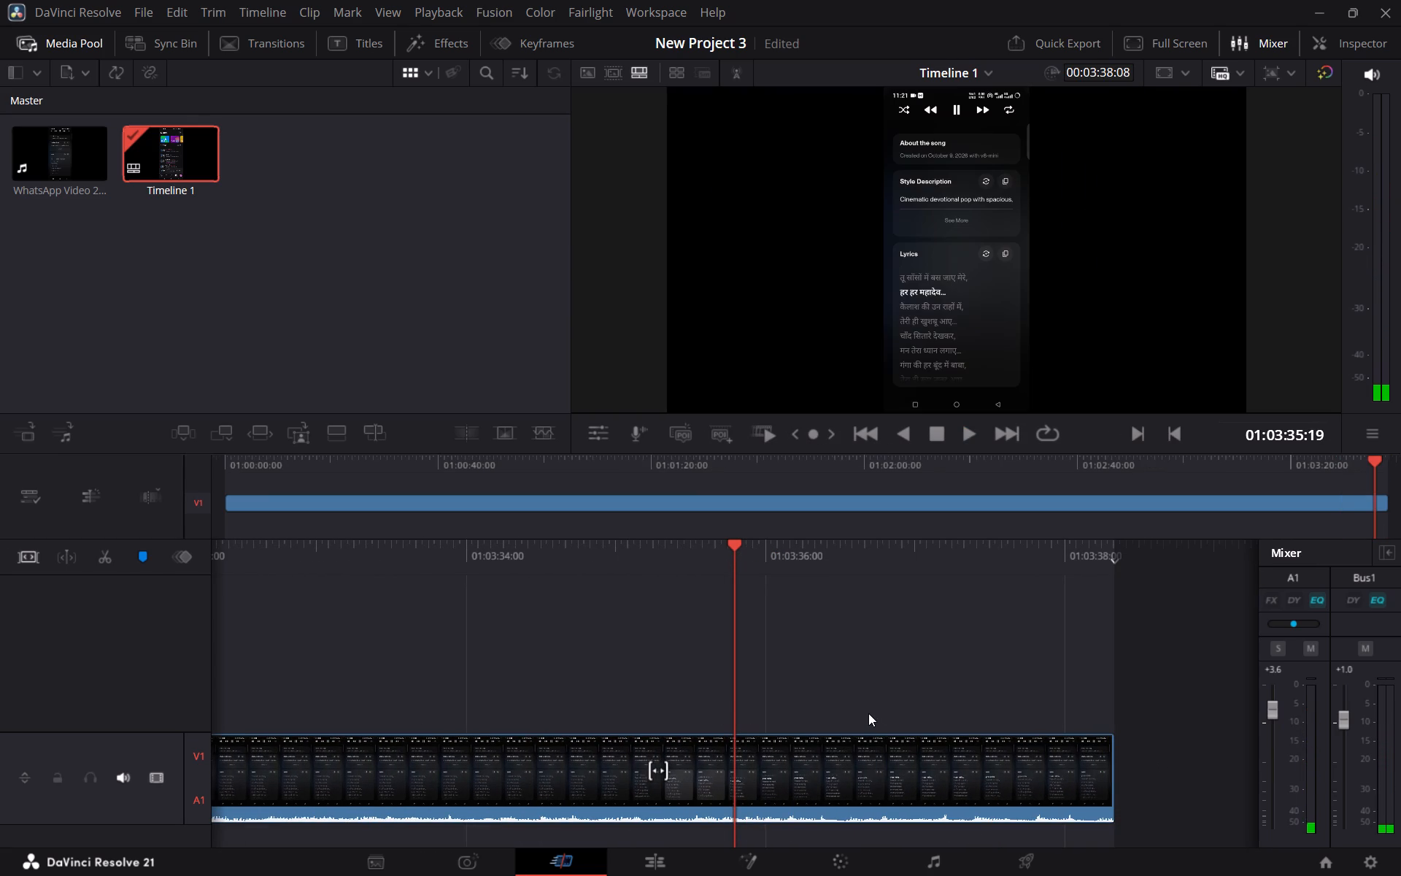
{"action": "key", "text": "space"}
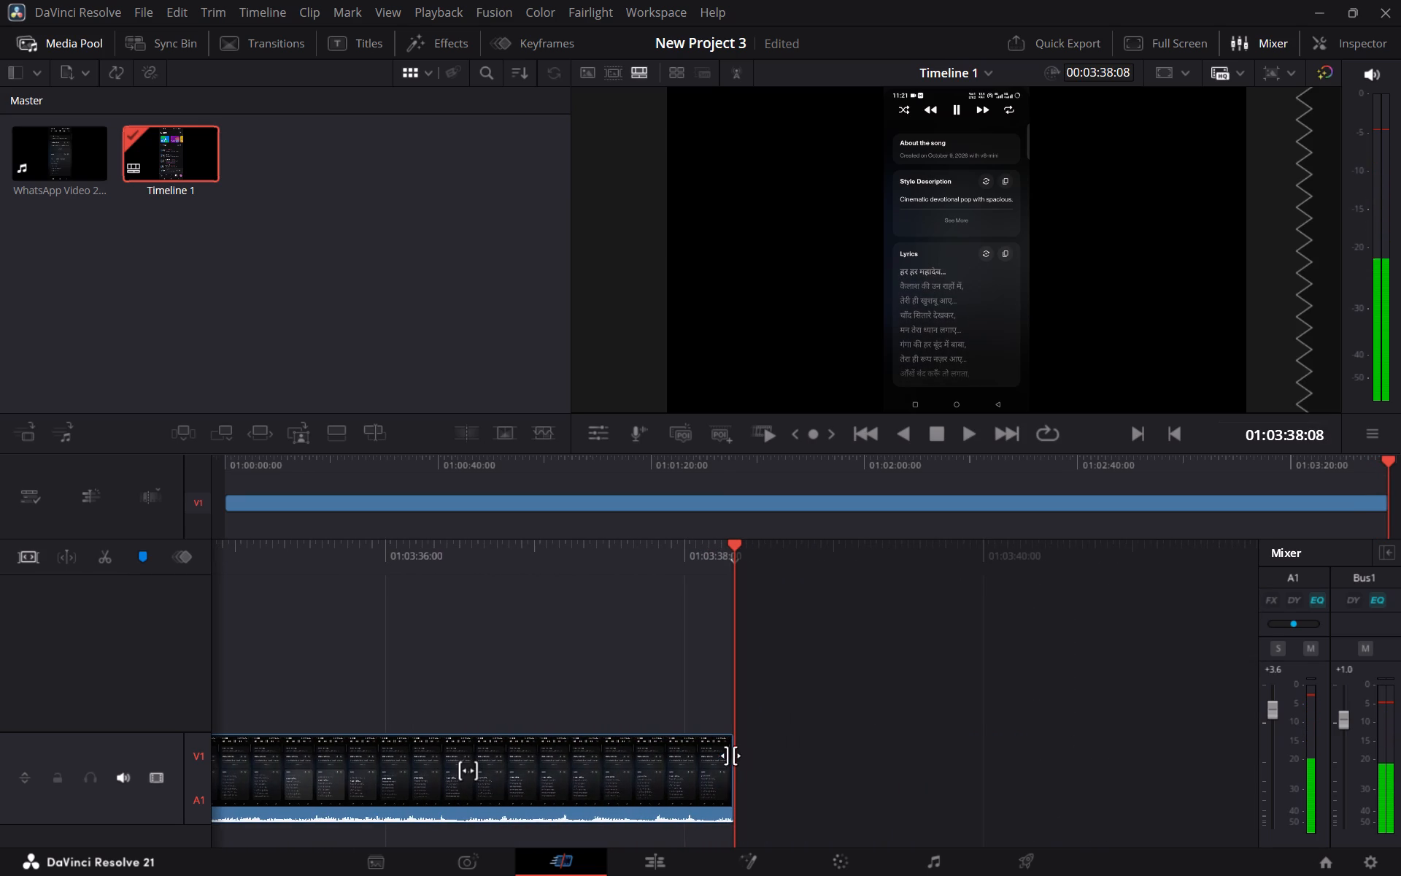
Undo the deletion of the ending clip and the removal of the middle section.
{"action": "key", "text": "ctrl+z"}
{"action": "key", "text": "ctrl+z"}
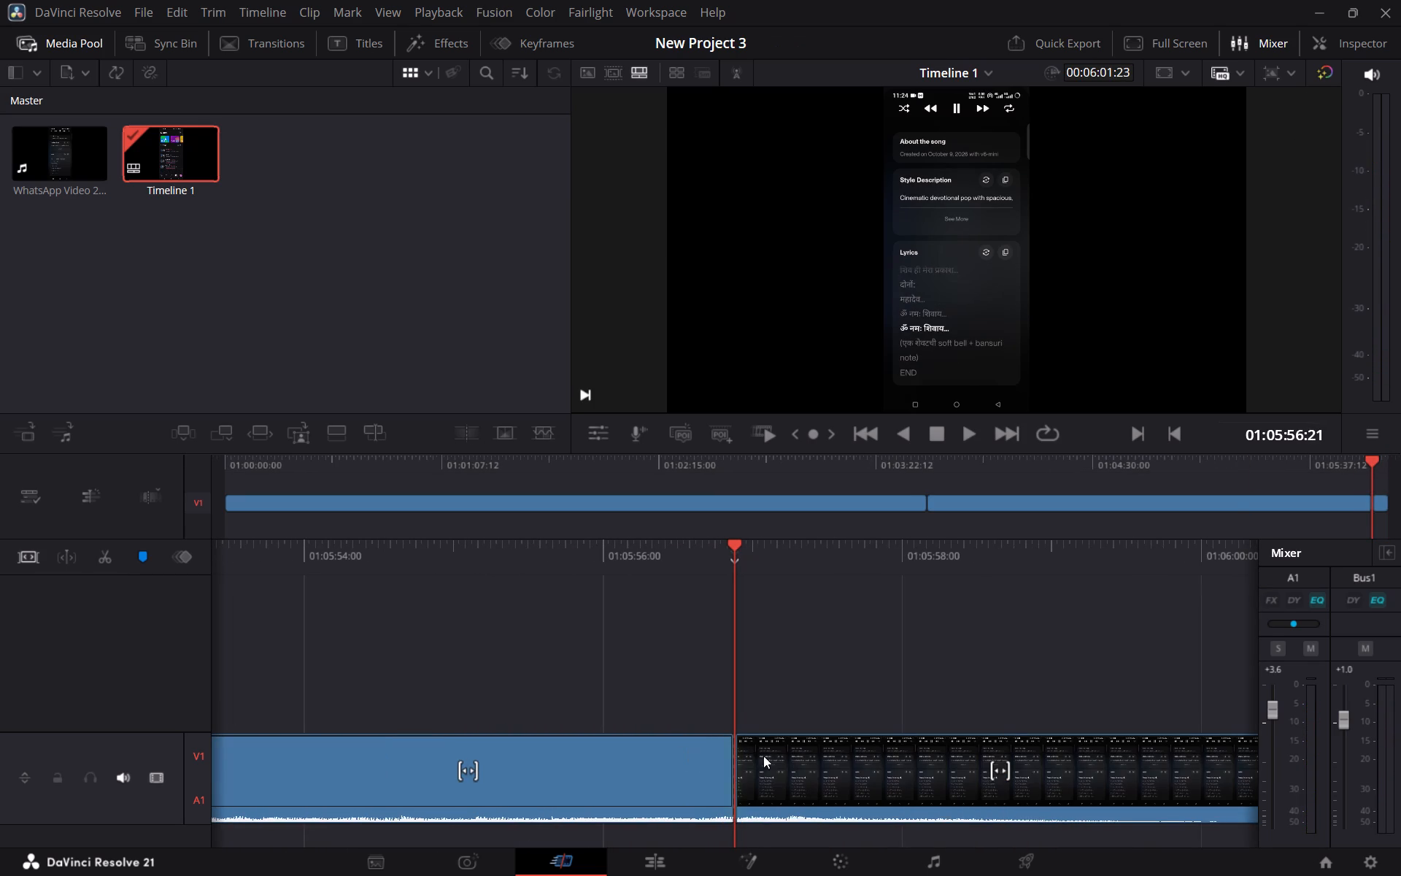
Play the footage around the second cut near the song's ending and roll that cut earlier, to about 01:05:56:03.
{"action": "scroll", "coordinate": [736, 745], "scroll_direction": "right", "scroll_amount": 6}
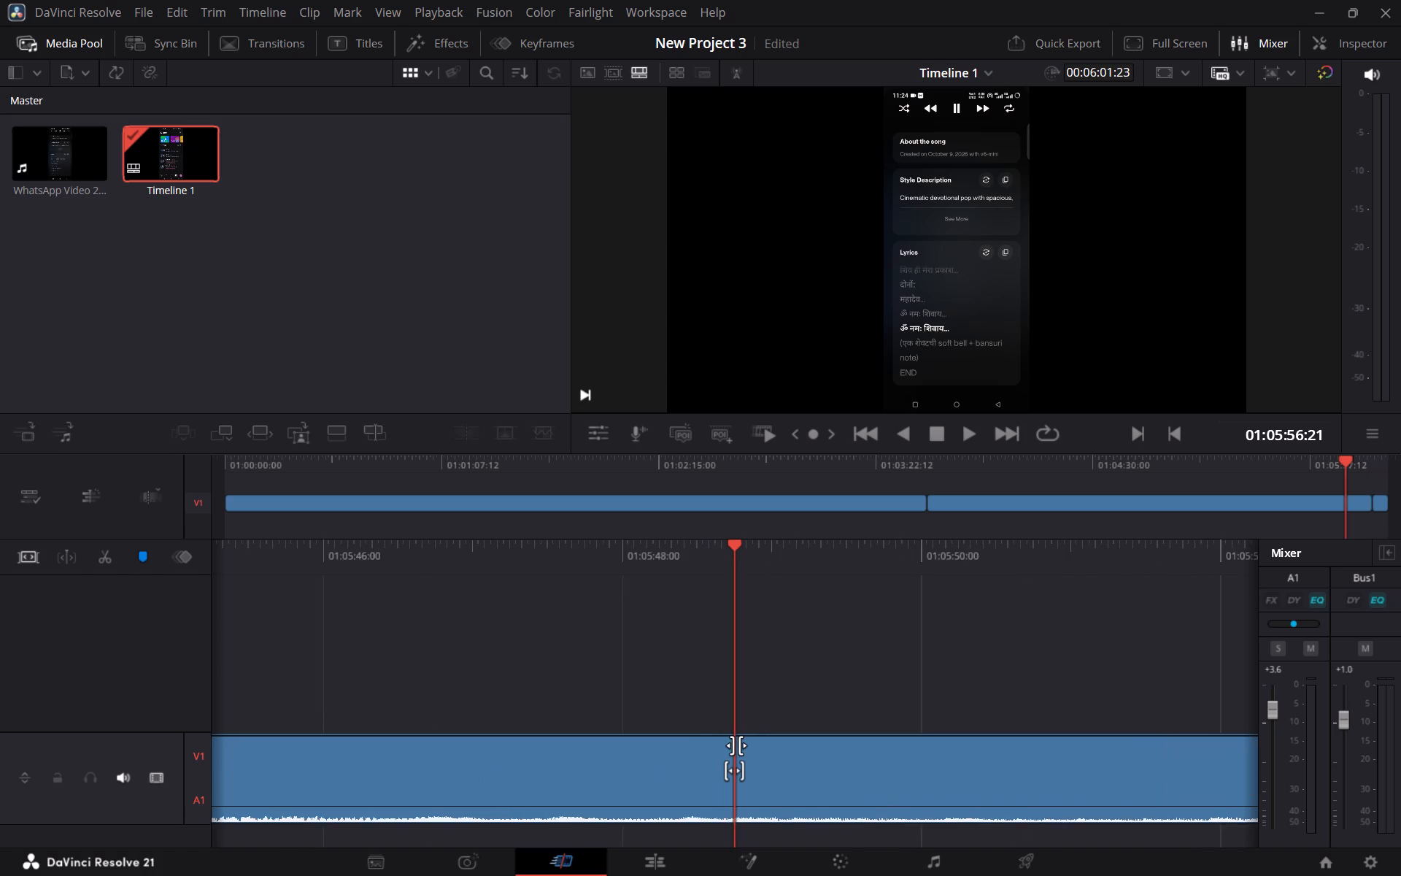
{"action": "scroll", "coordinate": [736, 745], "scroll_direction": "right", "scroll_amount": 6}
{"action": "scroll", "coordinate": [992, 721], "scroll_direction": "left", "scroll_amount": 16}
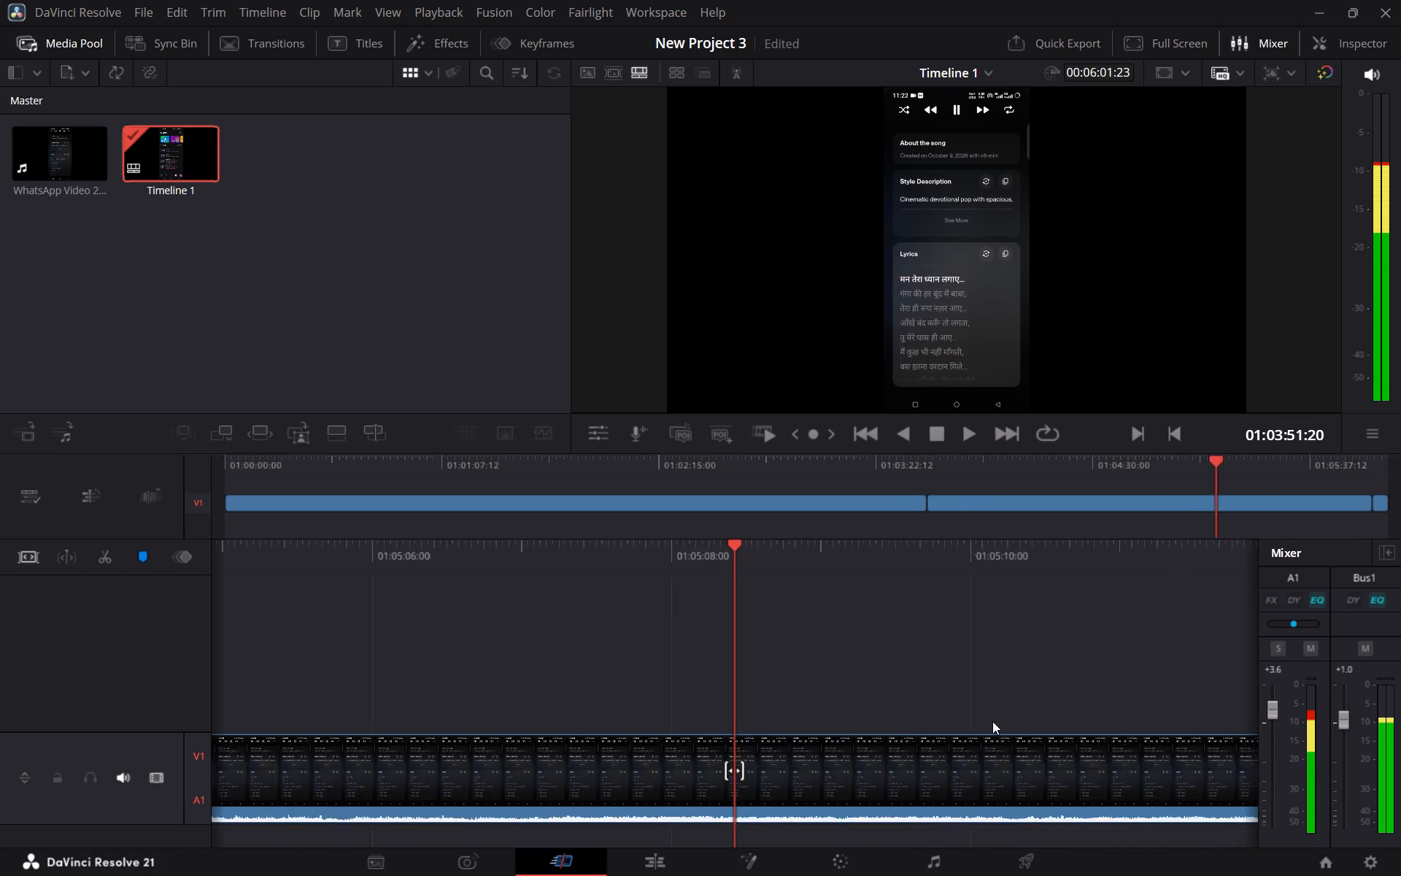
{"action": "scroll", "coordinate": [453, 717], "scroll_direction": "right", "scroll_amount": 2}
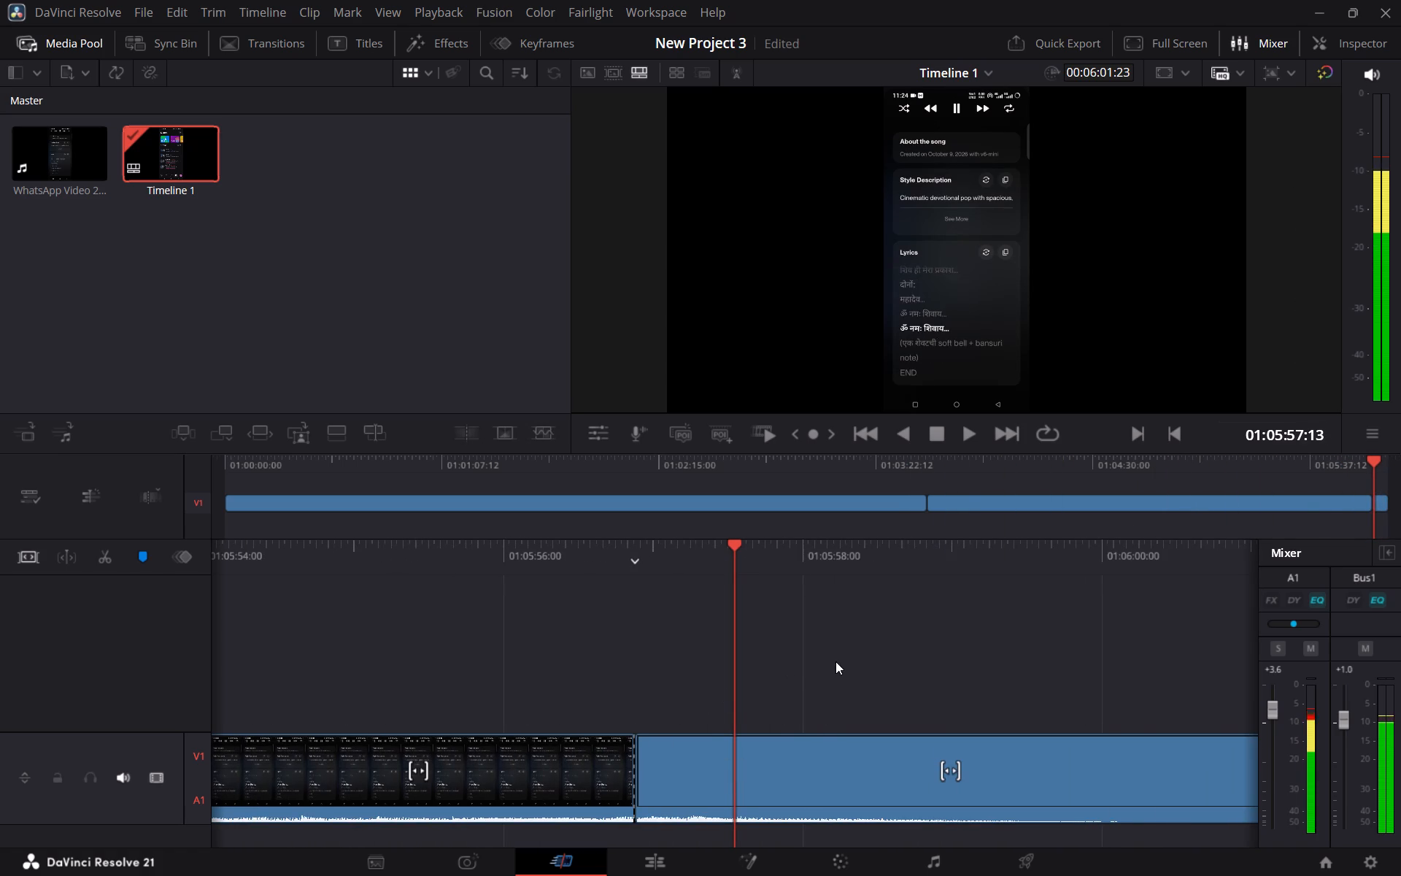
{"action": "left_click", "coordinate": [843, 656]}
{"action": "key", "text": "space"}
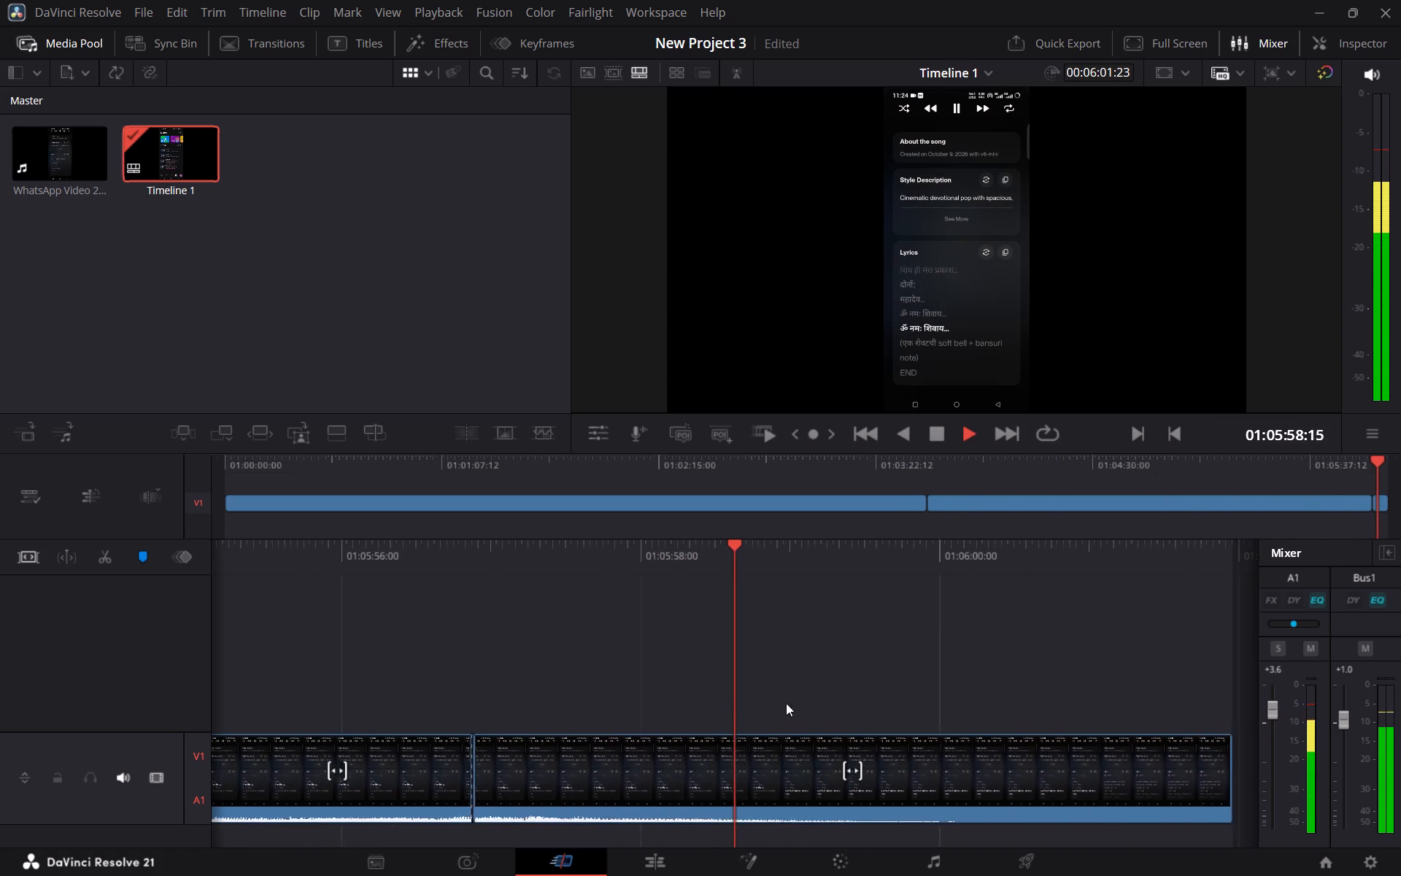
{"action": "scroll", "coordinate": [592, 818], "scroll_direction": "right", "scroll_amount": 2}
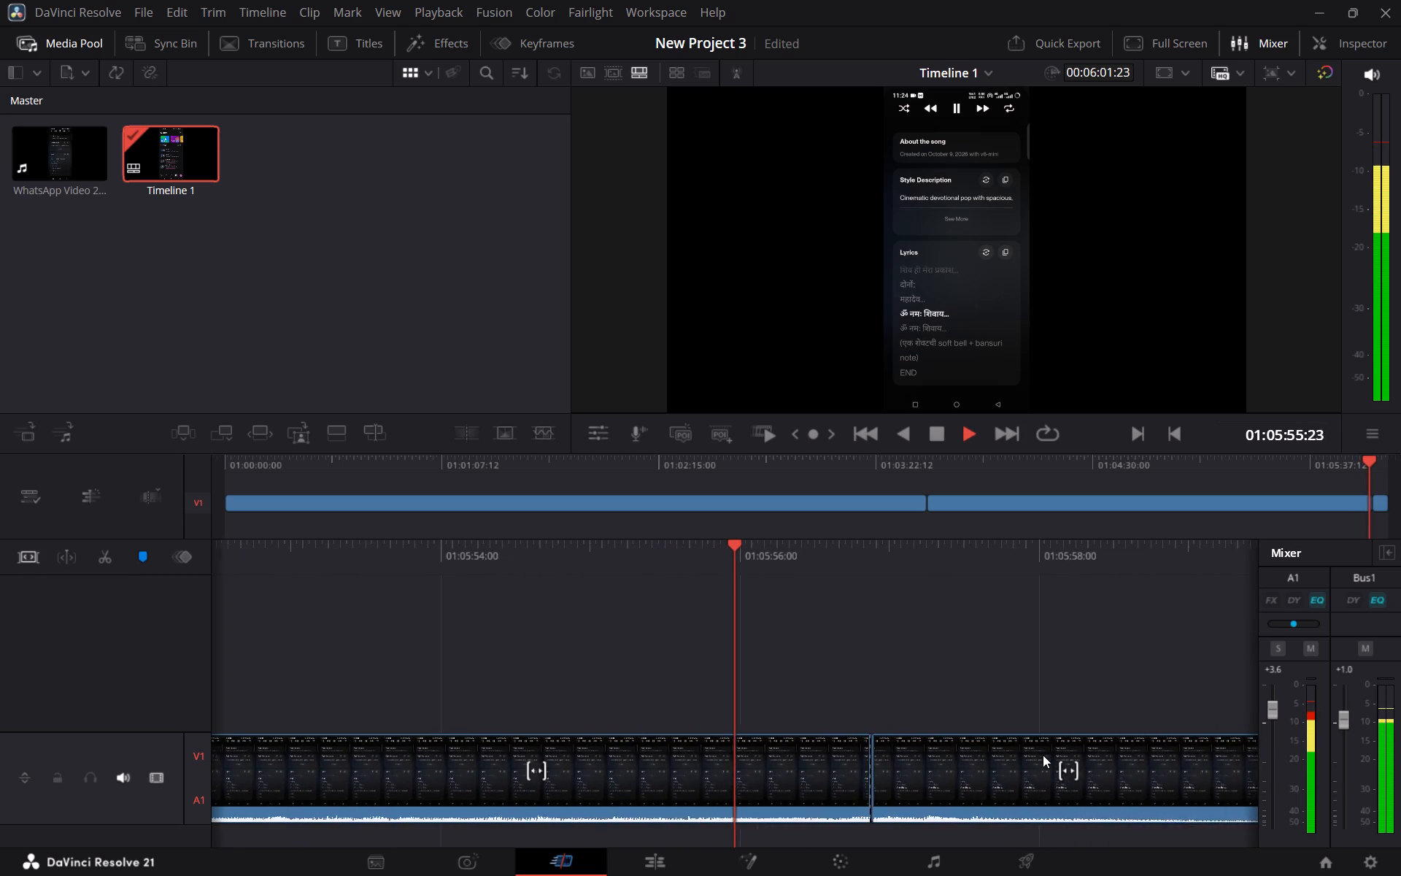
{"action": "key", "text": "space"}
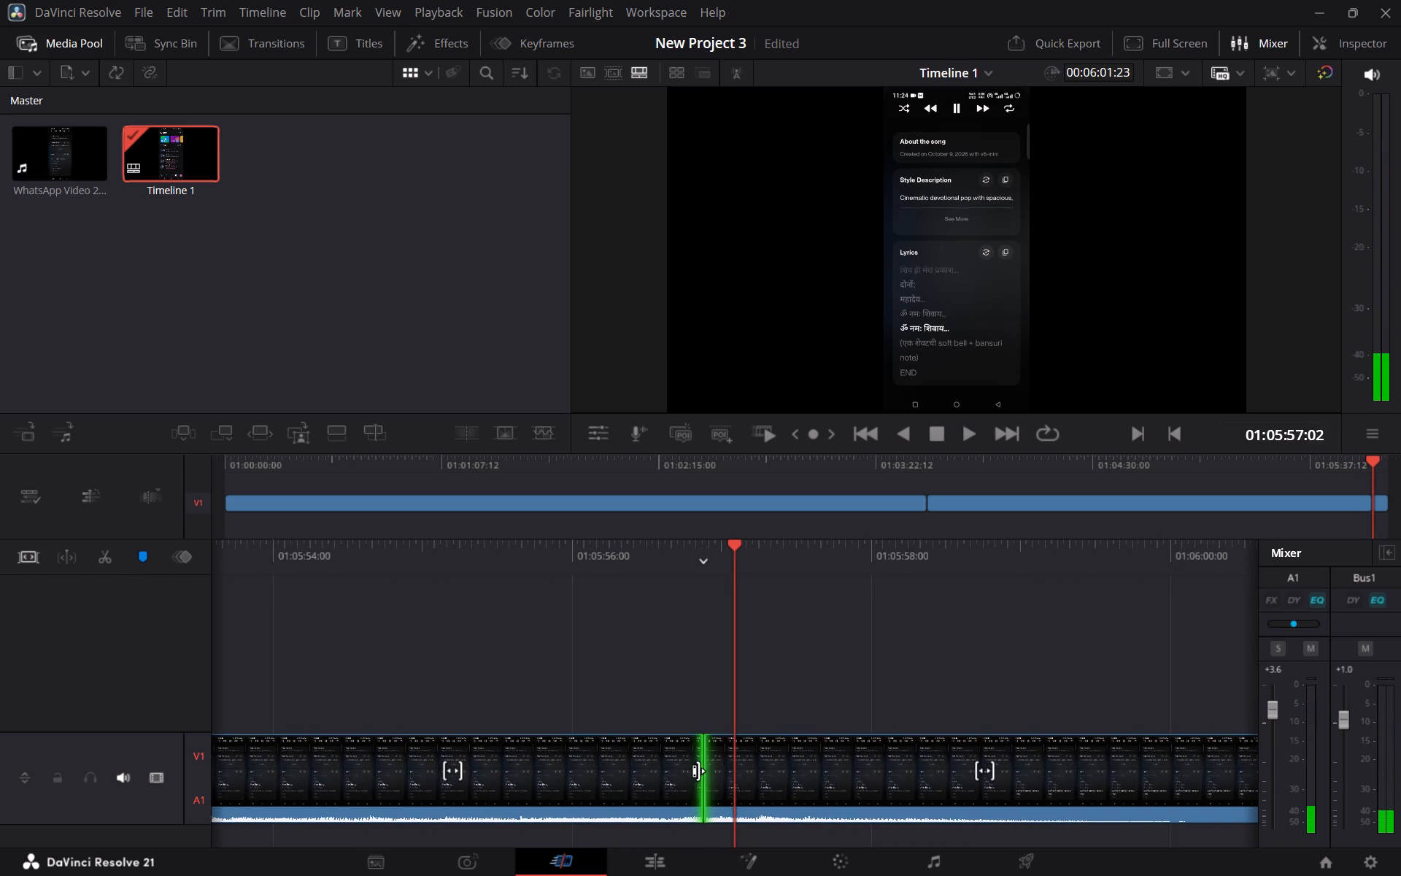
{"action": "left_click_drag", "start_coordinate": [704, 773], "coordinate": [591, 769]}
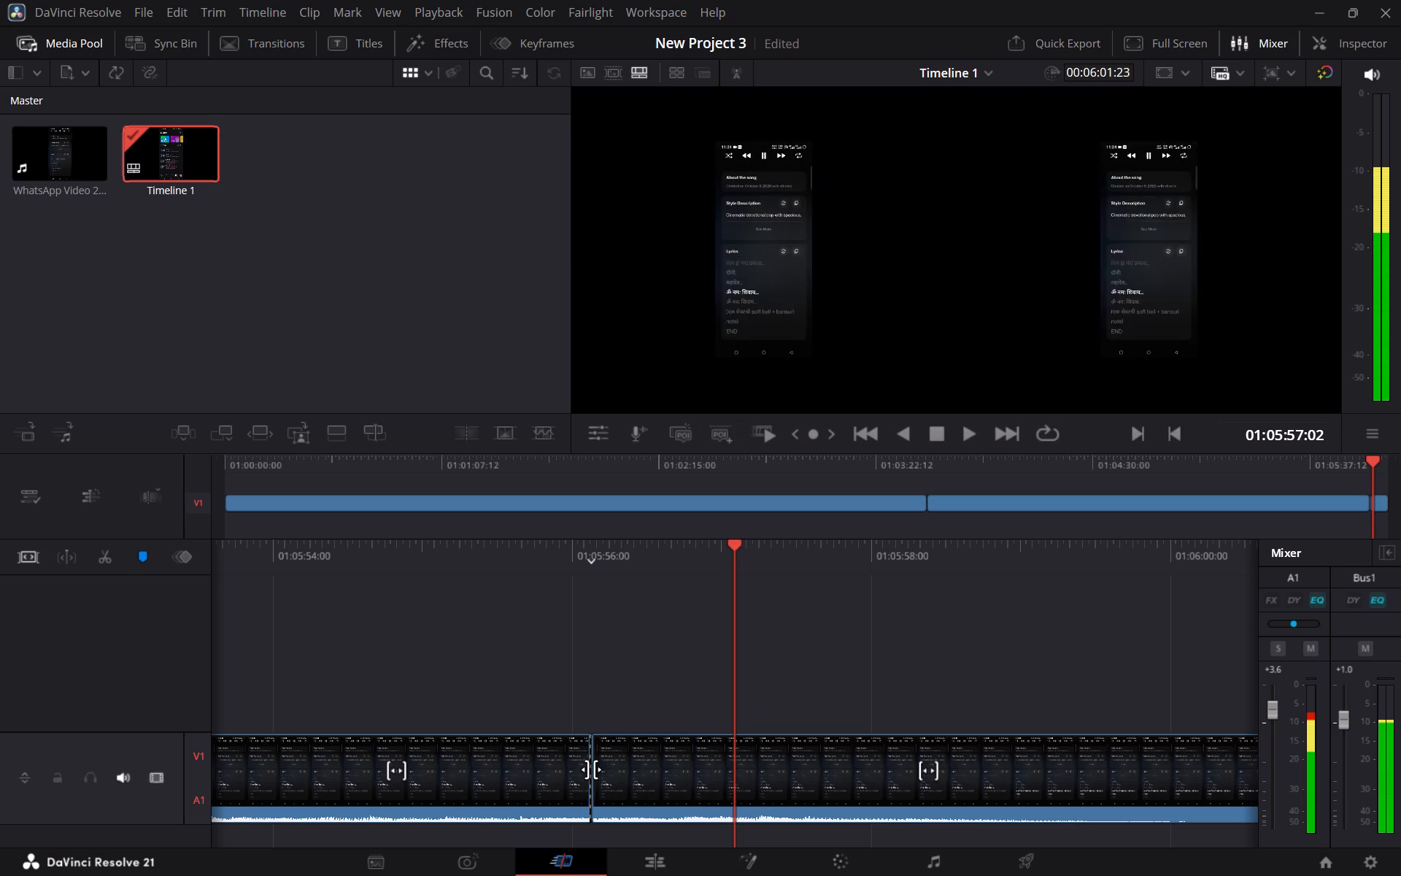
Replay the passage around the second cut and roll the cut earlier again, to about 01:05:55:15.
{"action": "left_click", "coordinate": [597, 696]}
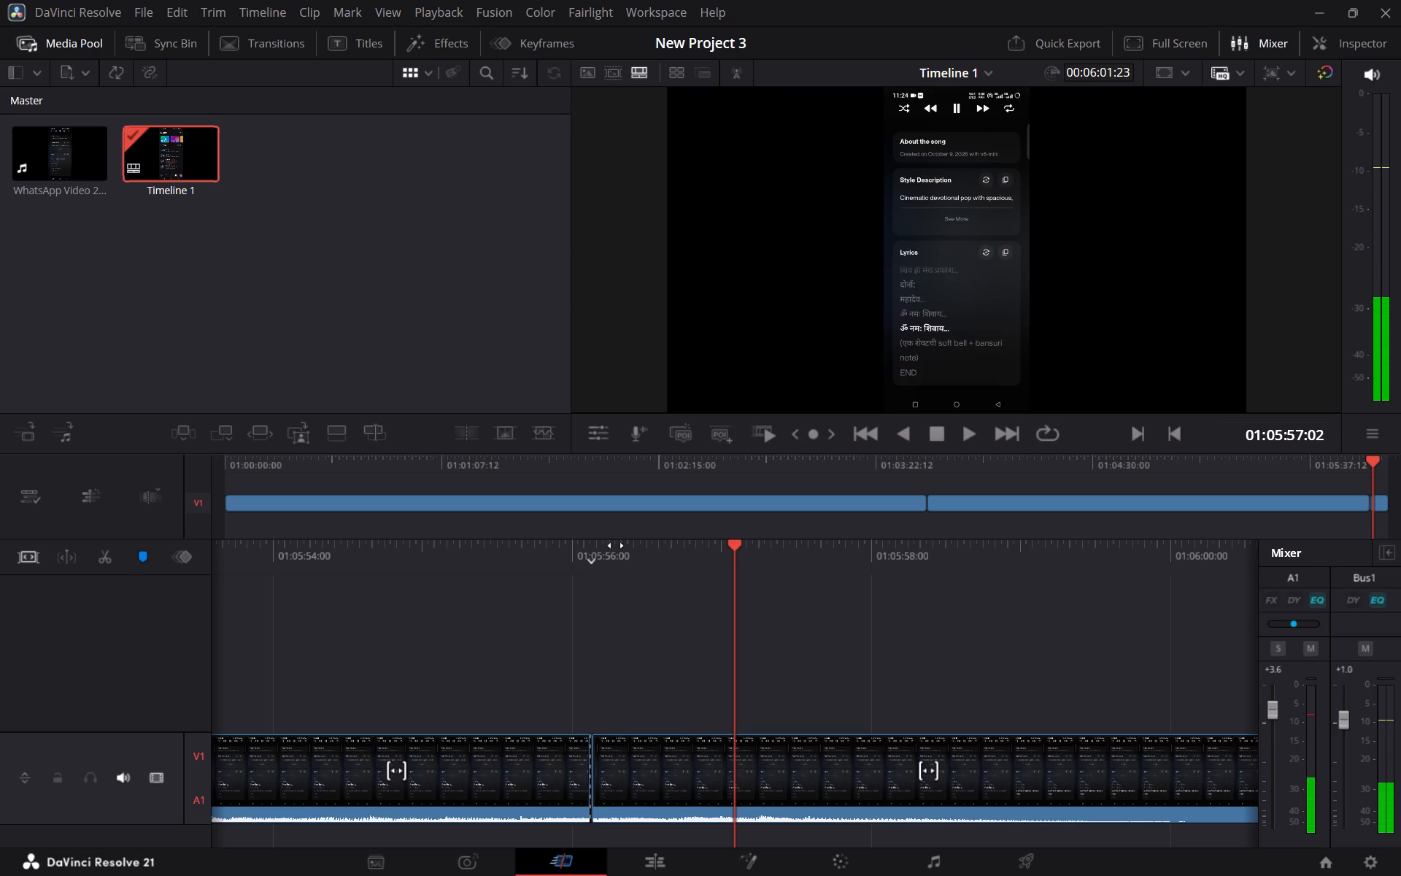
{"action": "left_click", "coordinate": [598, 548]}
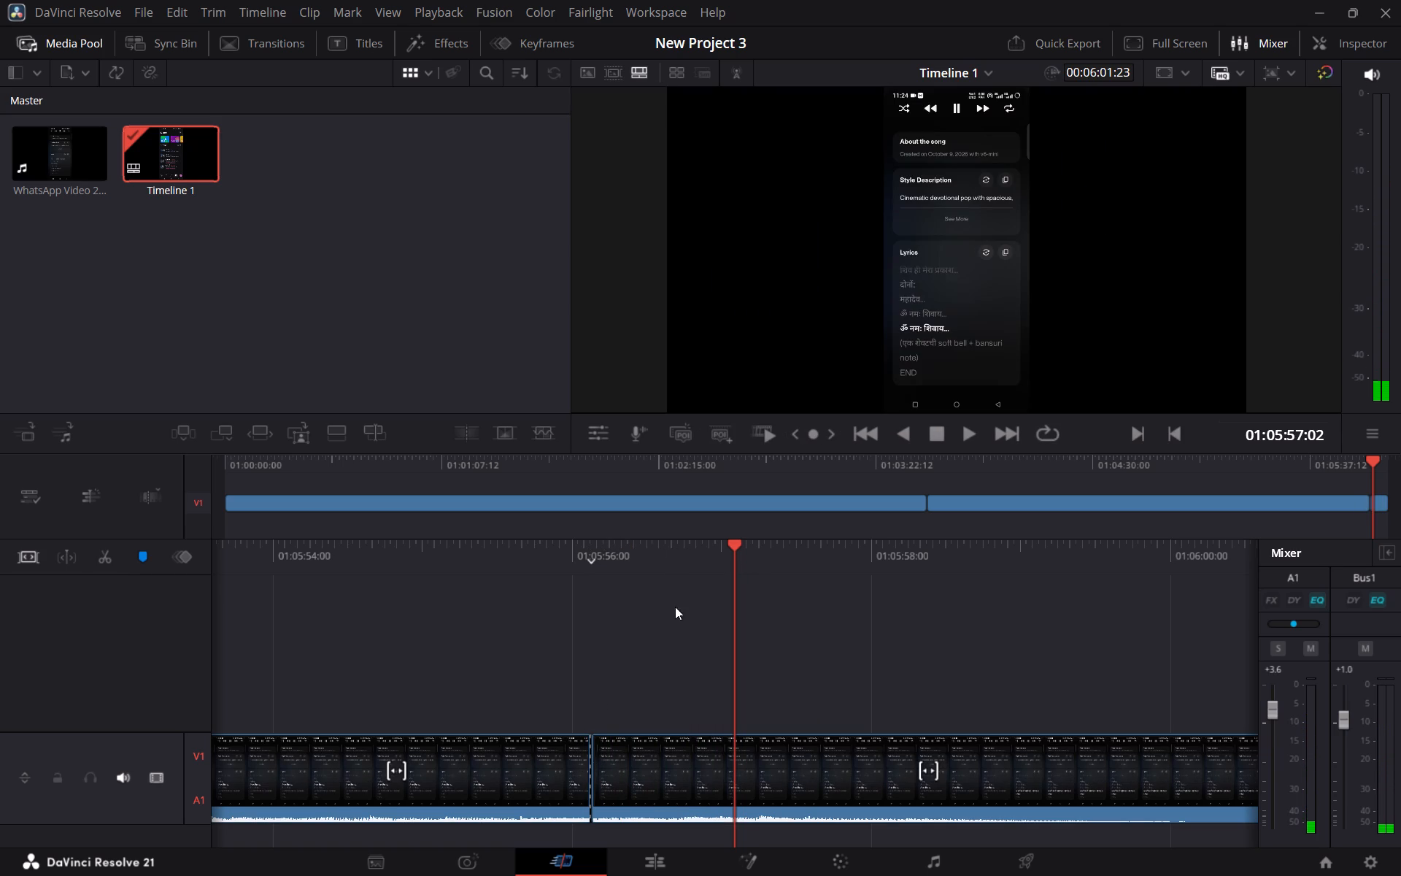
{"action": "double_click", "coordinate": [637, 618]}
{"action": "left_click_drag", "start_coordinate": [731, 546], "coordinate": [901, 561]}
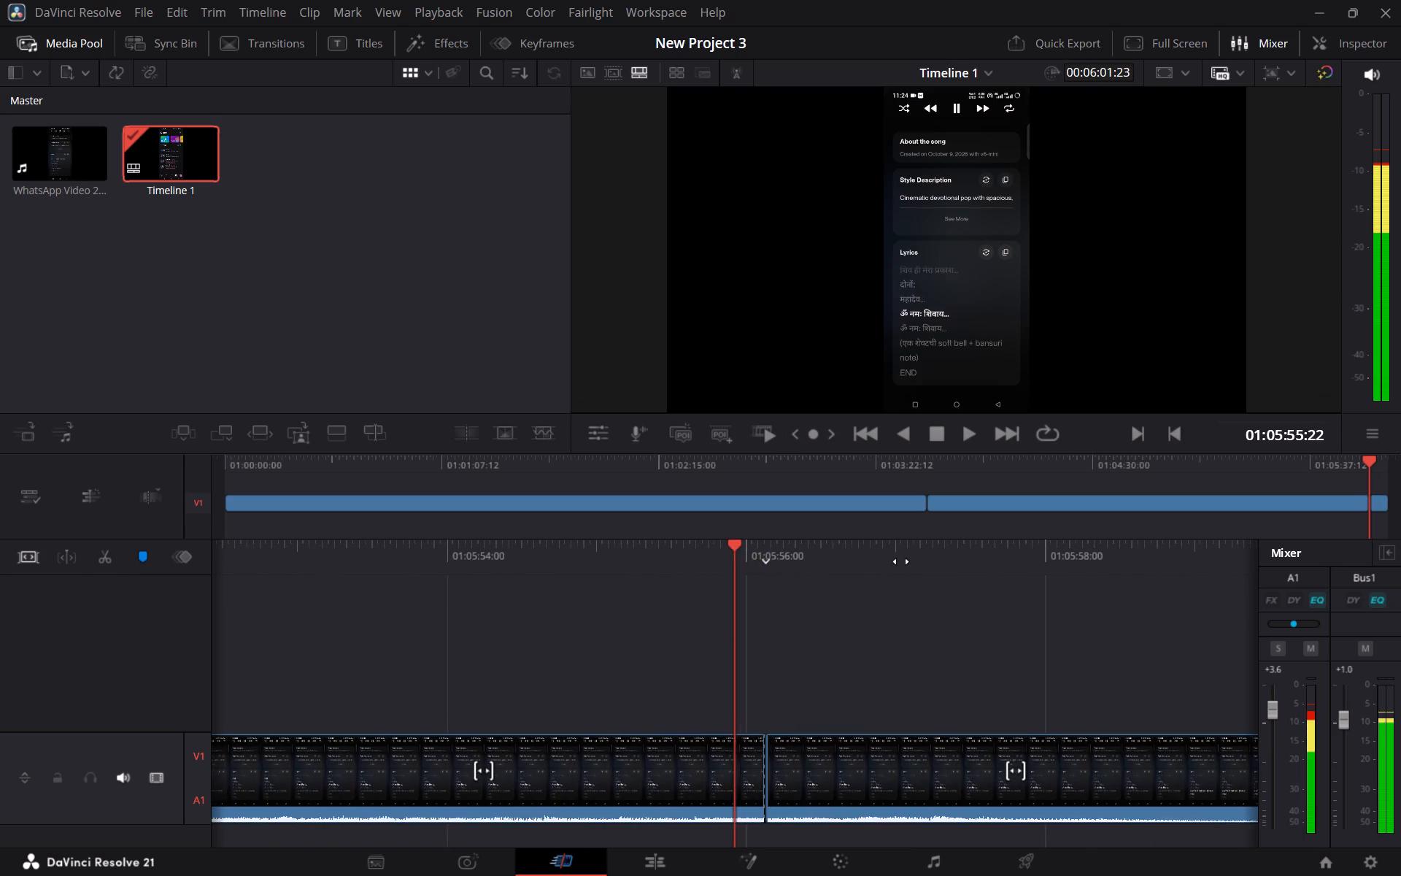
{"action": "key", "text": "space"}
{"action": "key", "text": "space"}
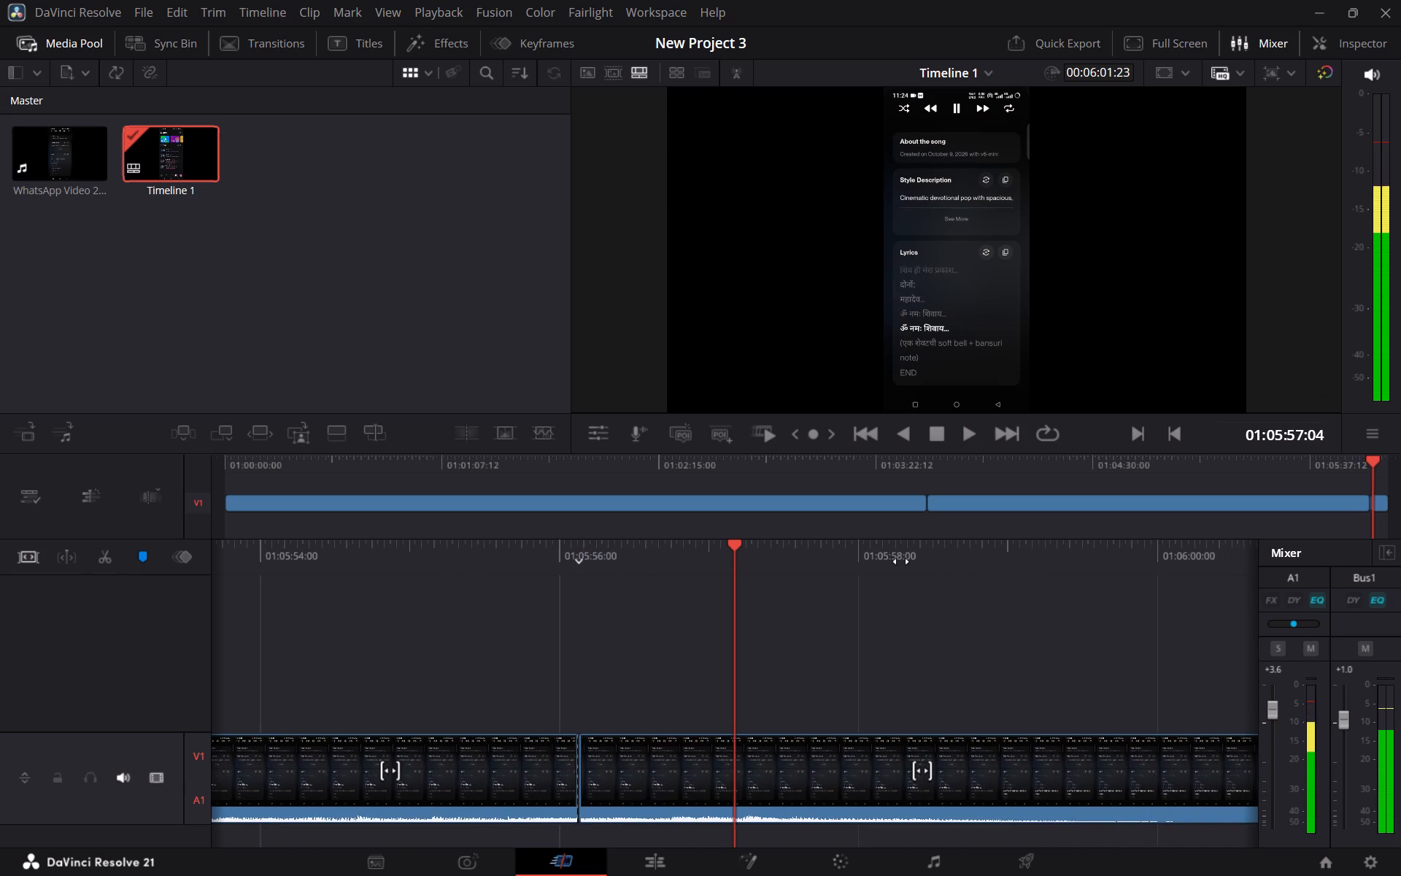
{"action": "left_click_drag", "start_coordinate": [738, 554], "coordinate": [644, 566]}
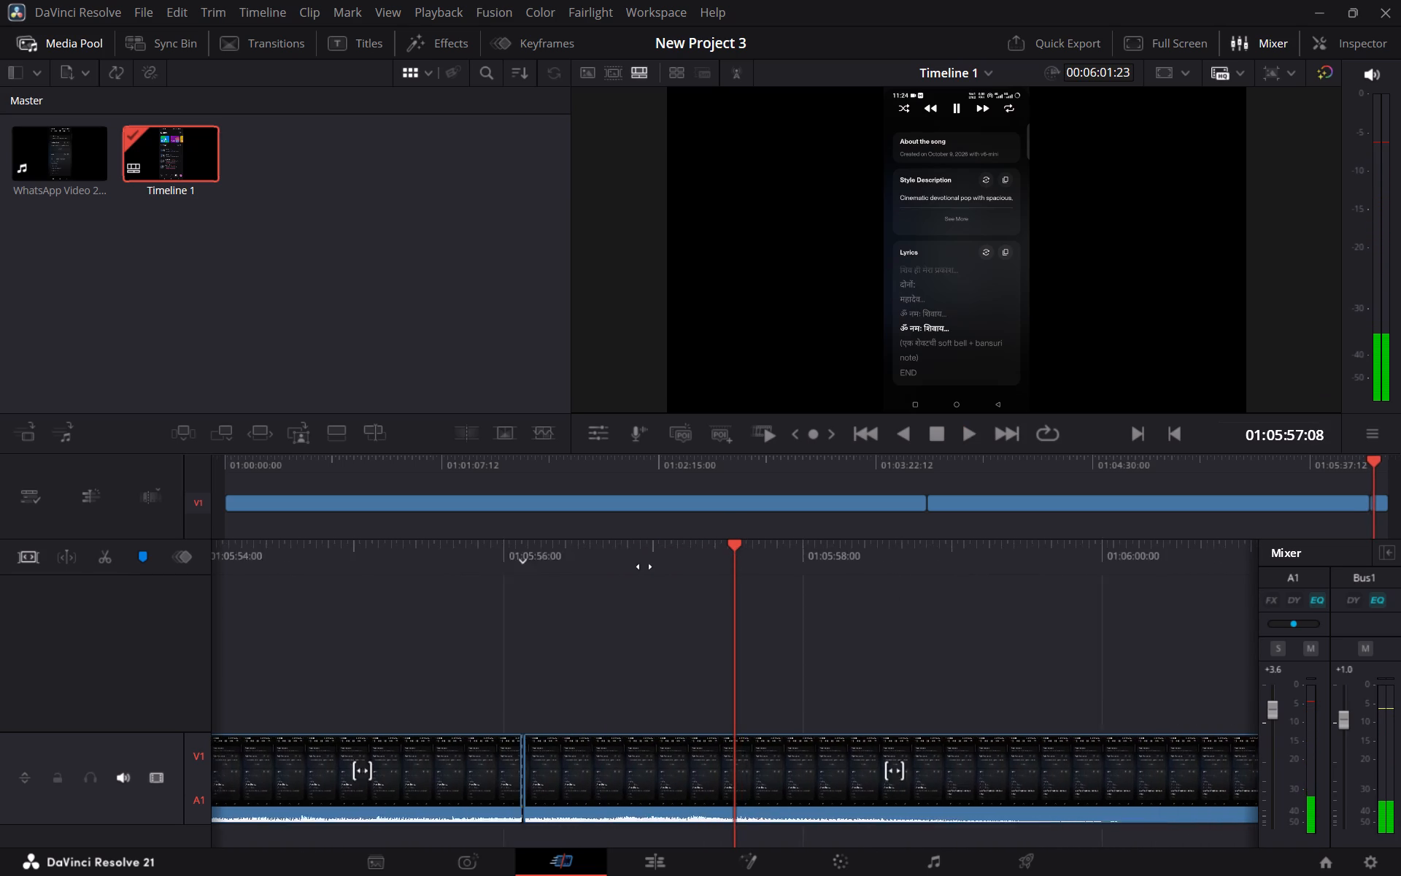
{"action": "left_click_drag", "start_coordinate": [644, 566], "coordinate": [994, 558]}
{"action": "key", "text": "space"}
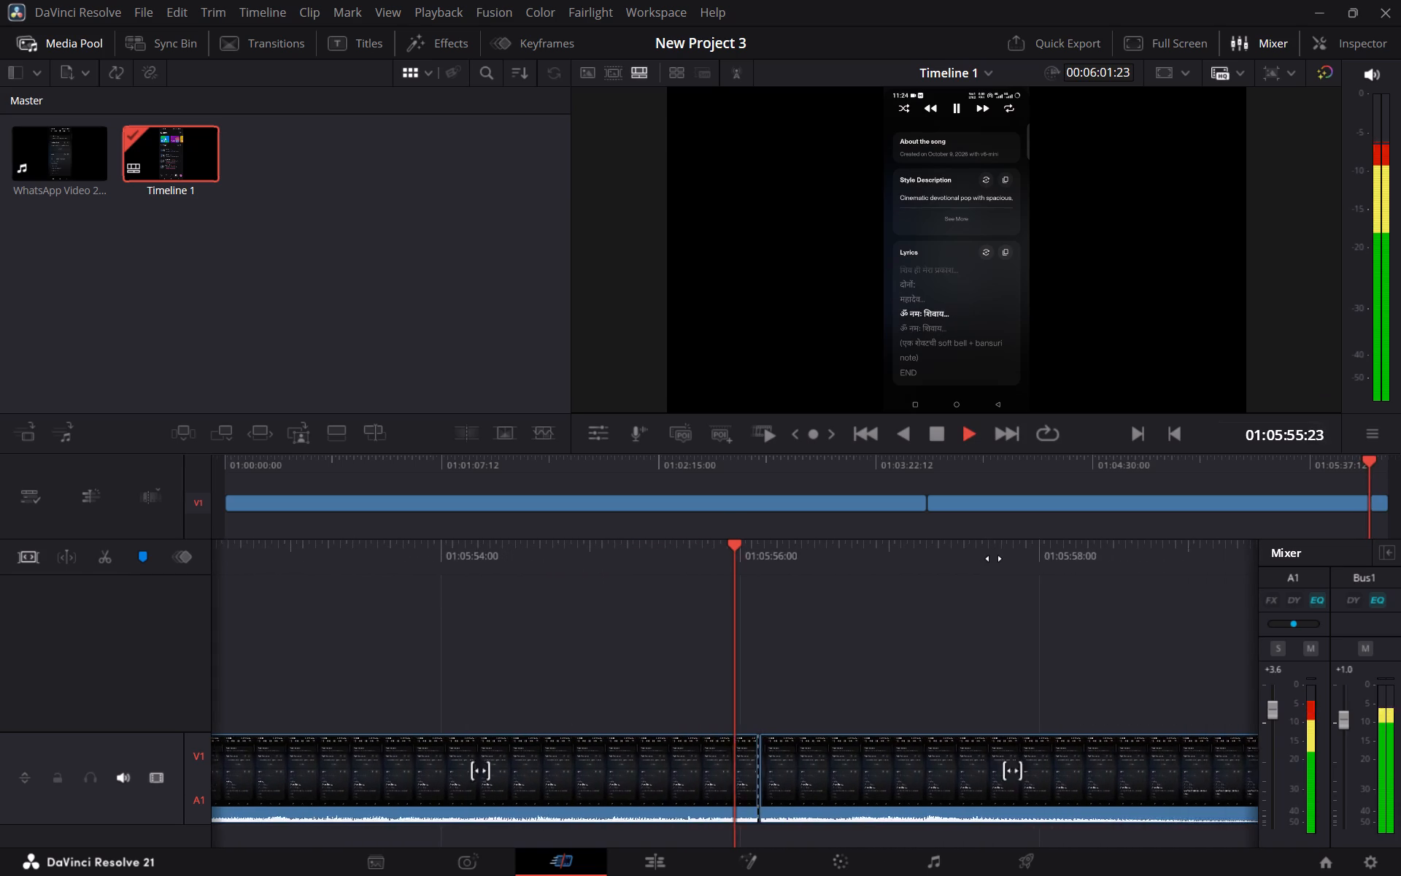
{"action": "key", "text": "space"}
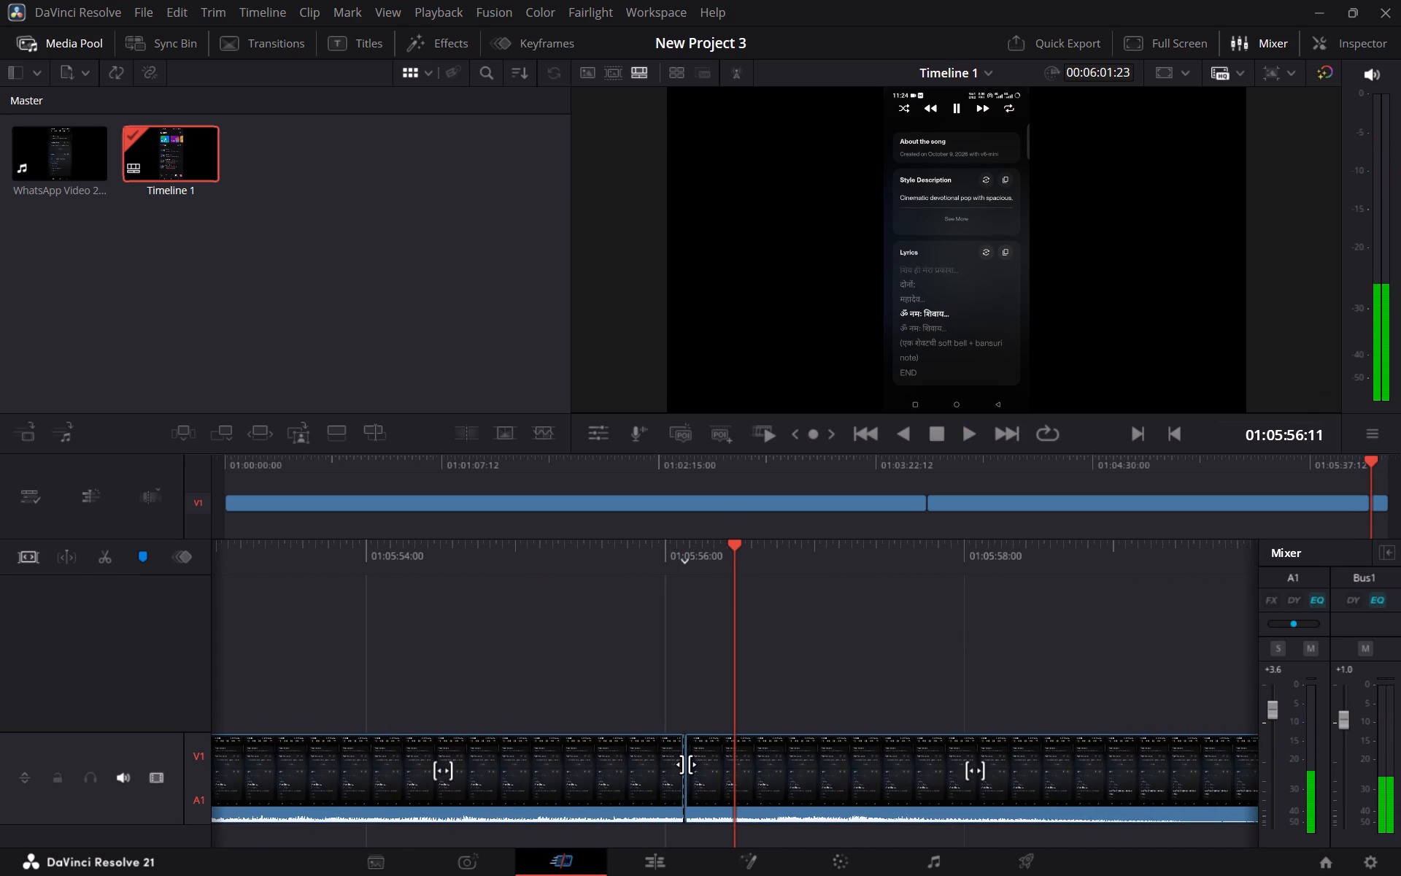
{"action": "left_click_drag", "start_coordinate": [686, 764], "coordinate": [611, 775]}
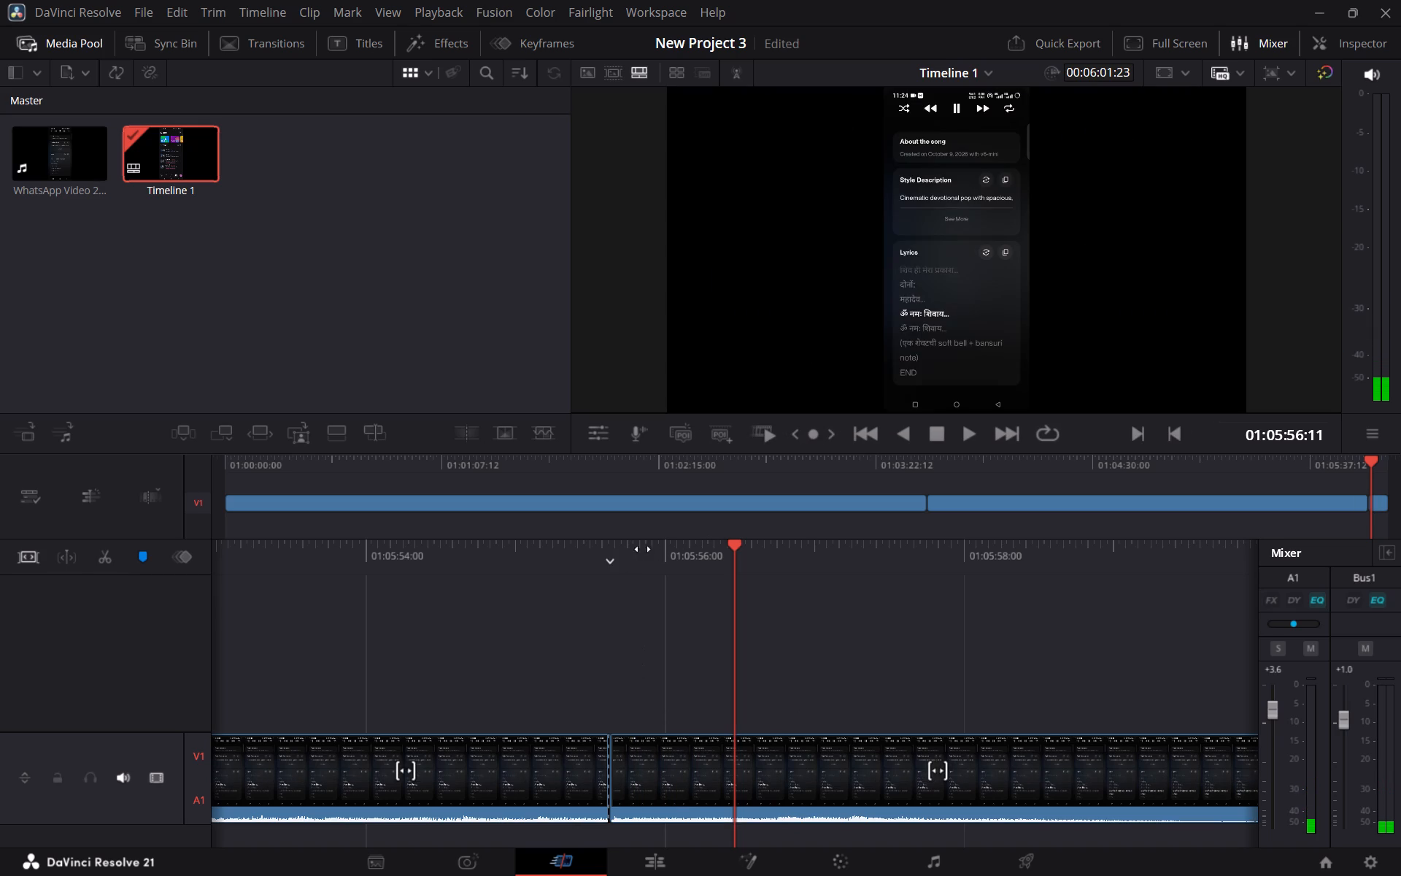
Play and scrub repeatedly around the second cut through the song's closing lines to judge where the ending section should start.
{"action": "left_click", "coordinate": [633, 549]}
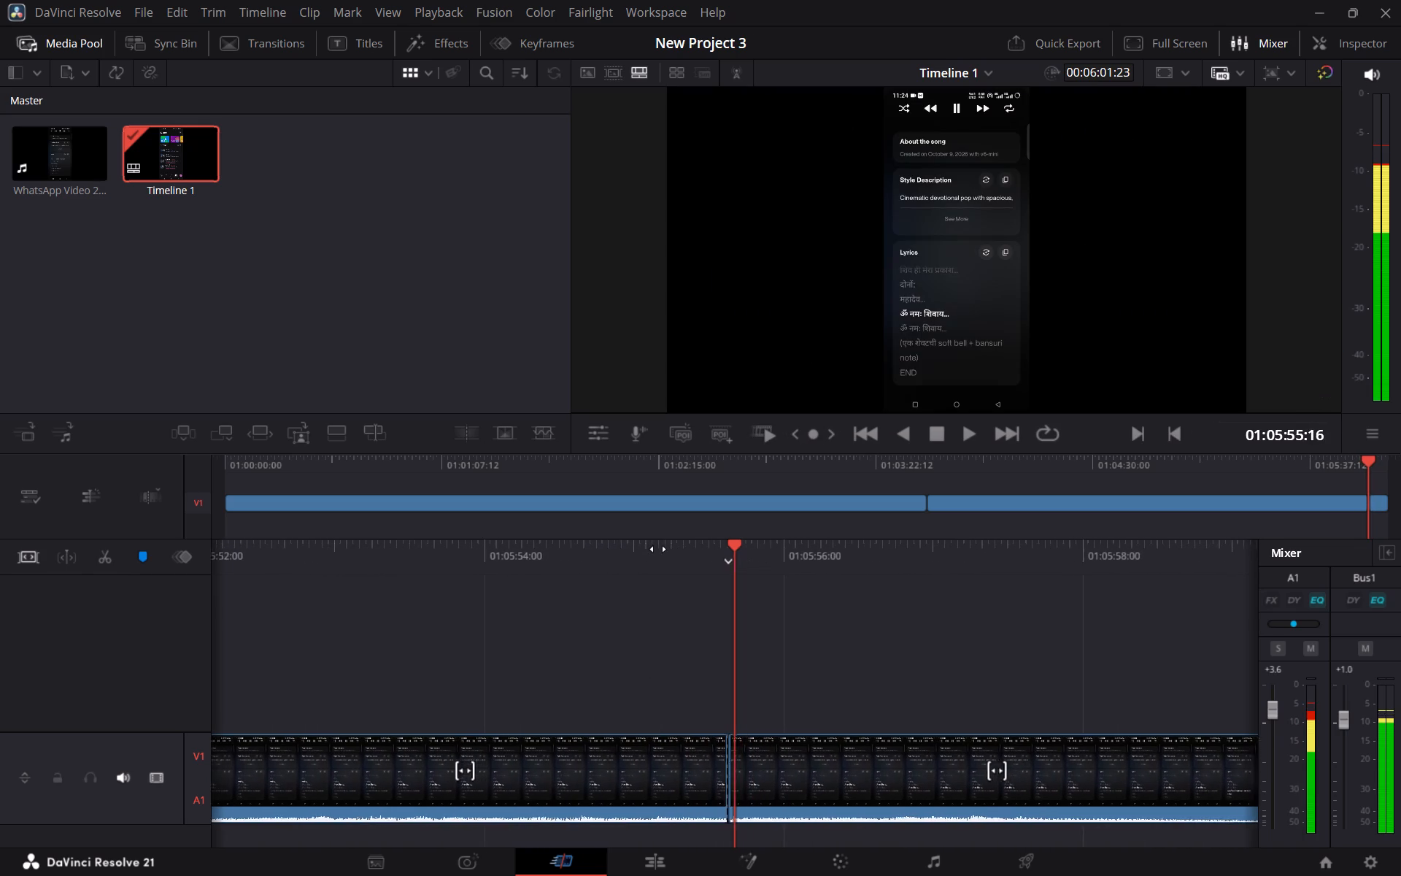
{"action": "key", "text": "space"}
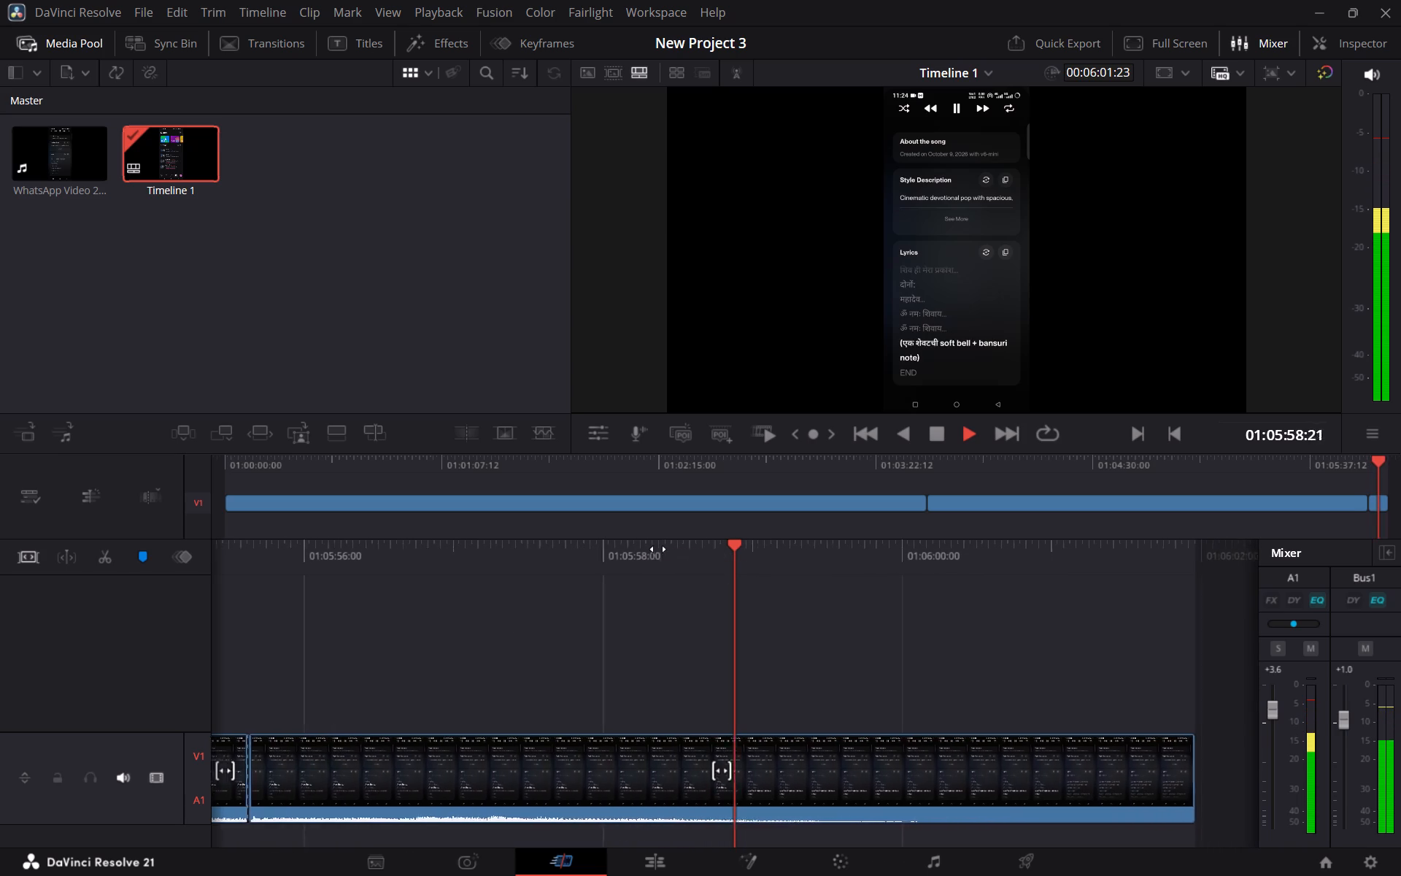
{"action": "scroll", "coordinate": [443, 630], "scroll_direction": "right", "scroll_amount": 6}
{"action": "scroll", "coordinate": [443, 630], "scroll_direction": "left", "scroll_amount": 3}
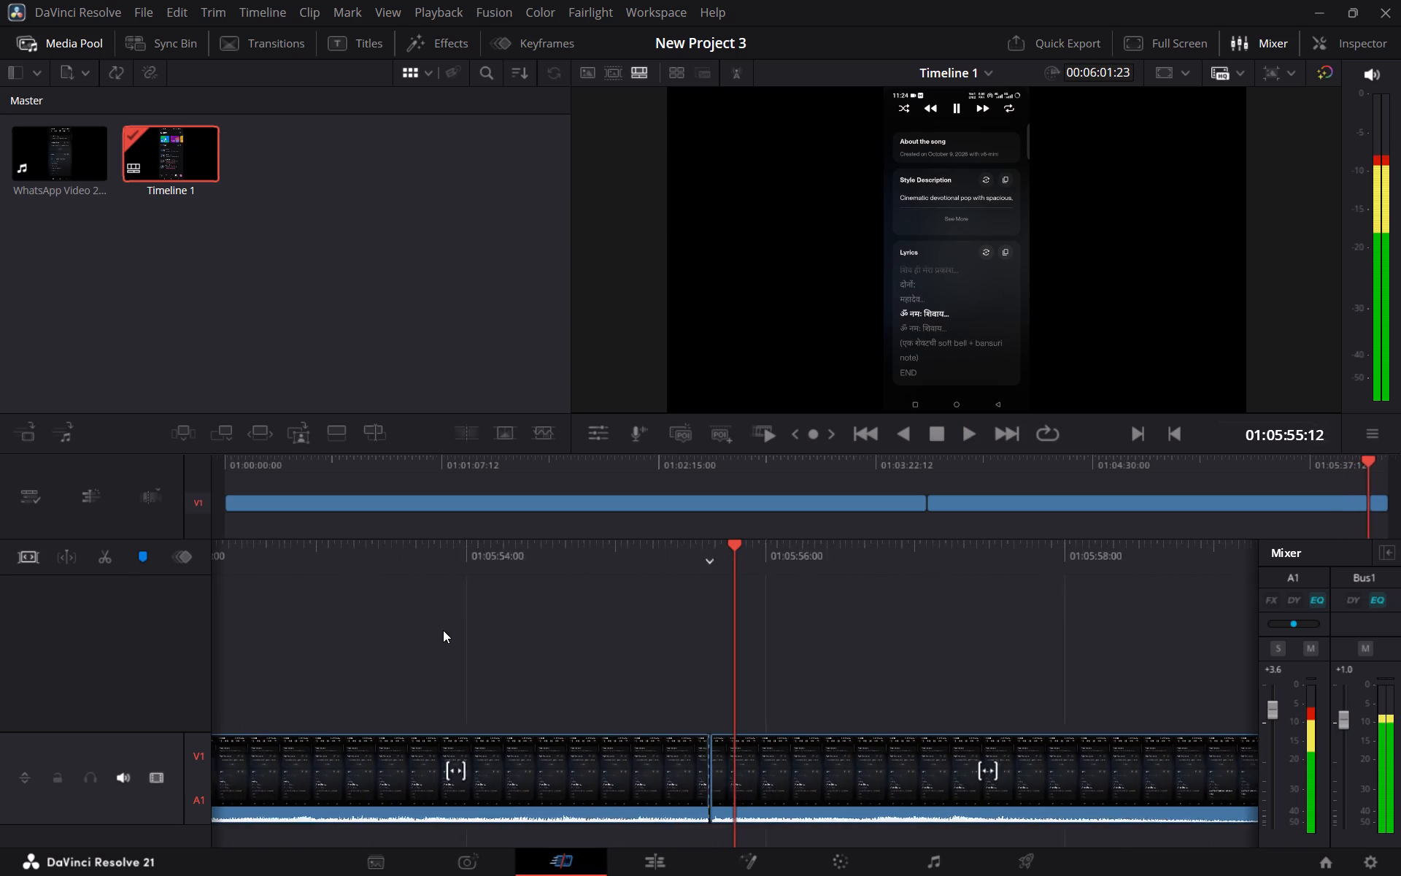
{"action": "scroll", "coordinate": [443, 630], "scroll_direction": "left", "scroll_amount": 1}
{"action": "scroll", "coordinate": [443, 630], "scroll_direction": "right", "scroll_amount": 1}
{"action": "key", "text": "space"}
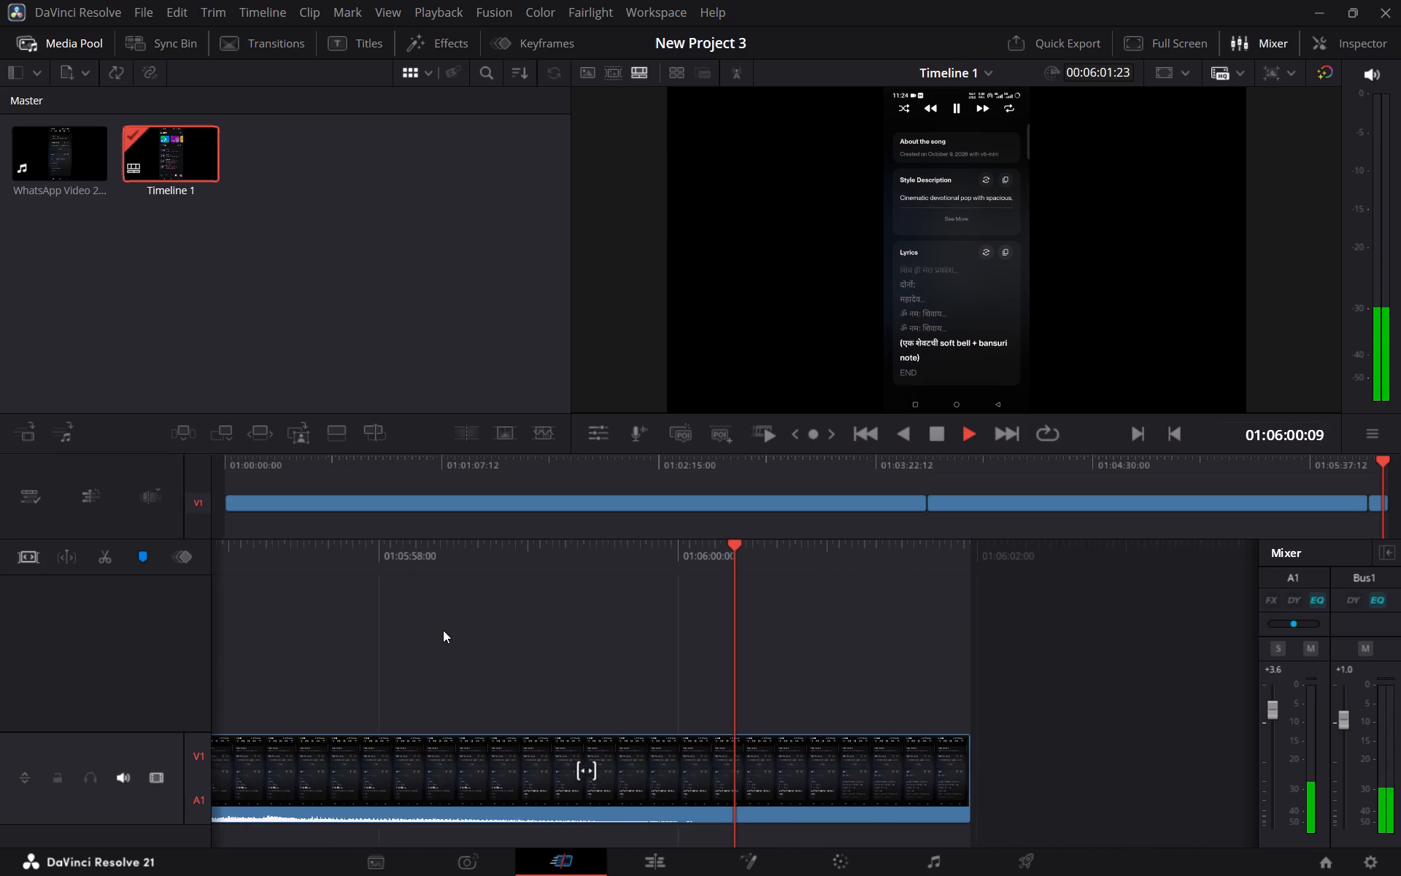
{"action": "scroll", "coordinate": [401, 629], "scroll_direction": "right", "scroll_amount": 1}
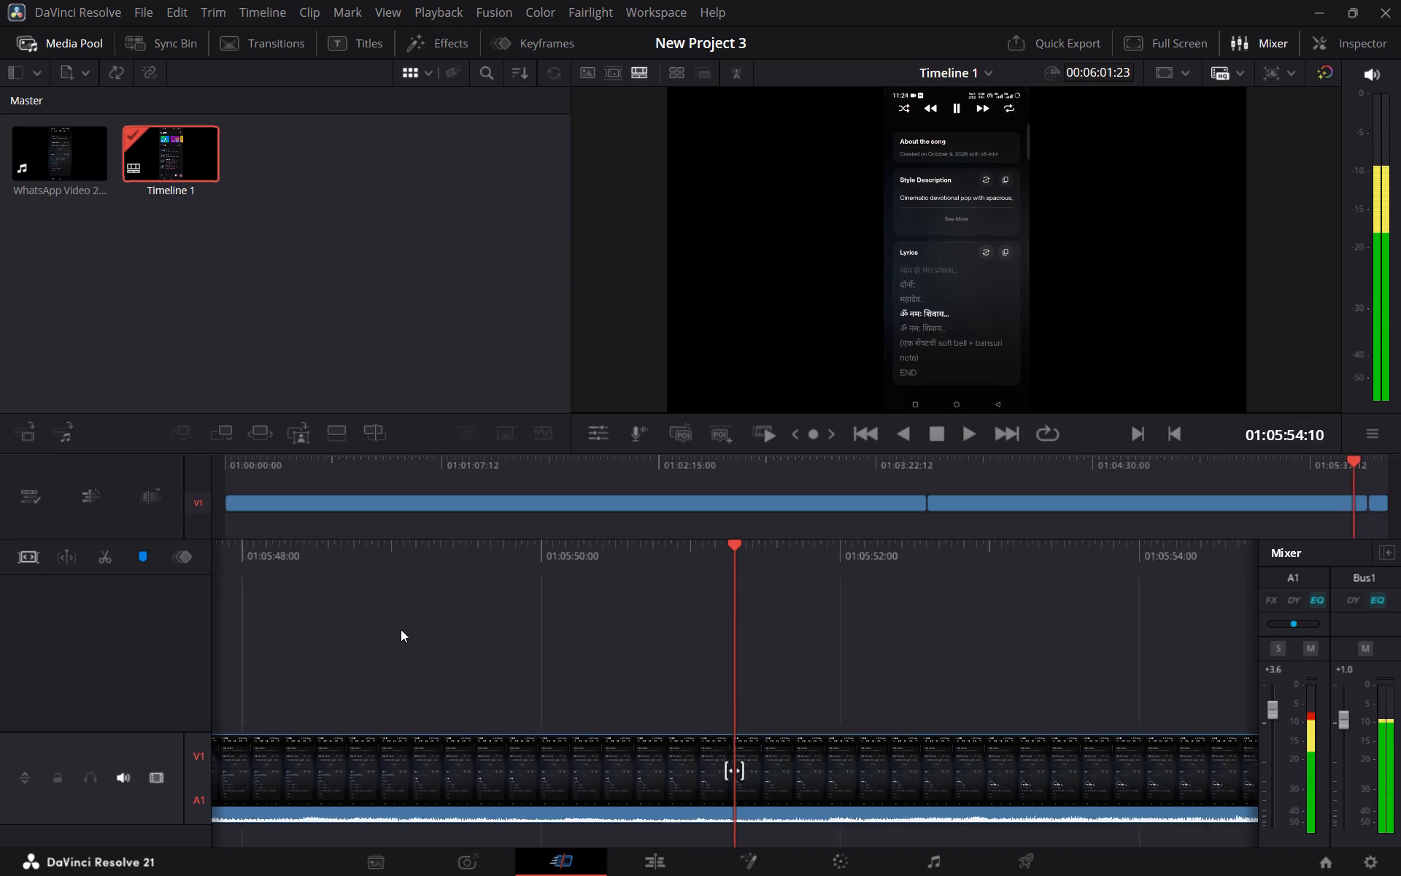
{"action": "key", "text": "space"}
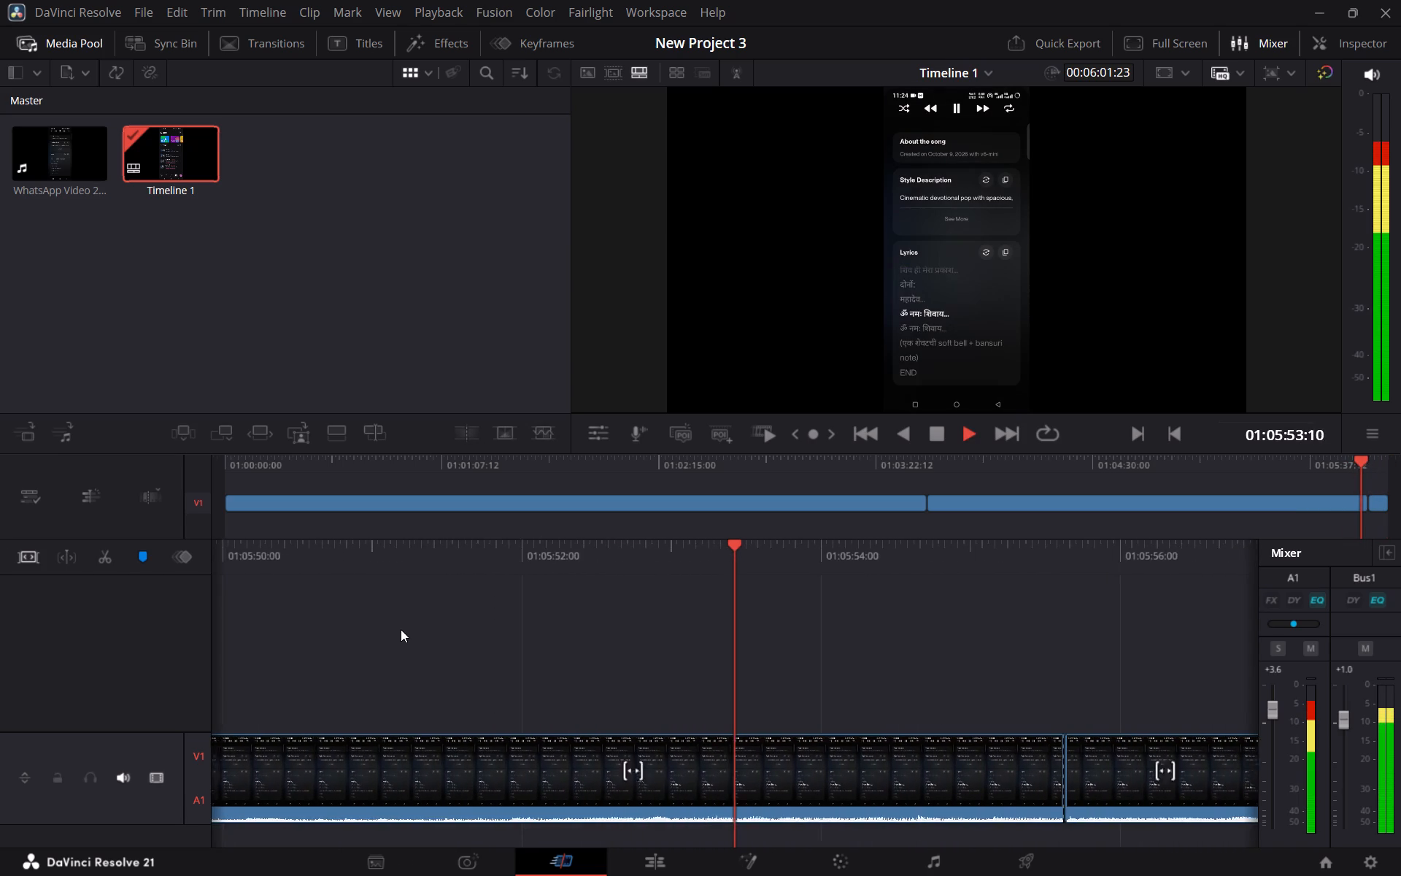
{"action": "scroll", "coordinate": [401, 629], "scroll_direction": "right", "scroll_amount": 2}
{"action": "key", "text": "space"}
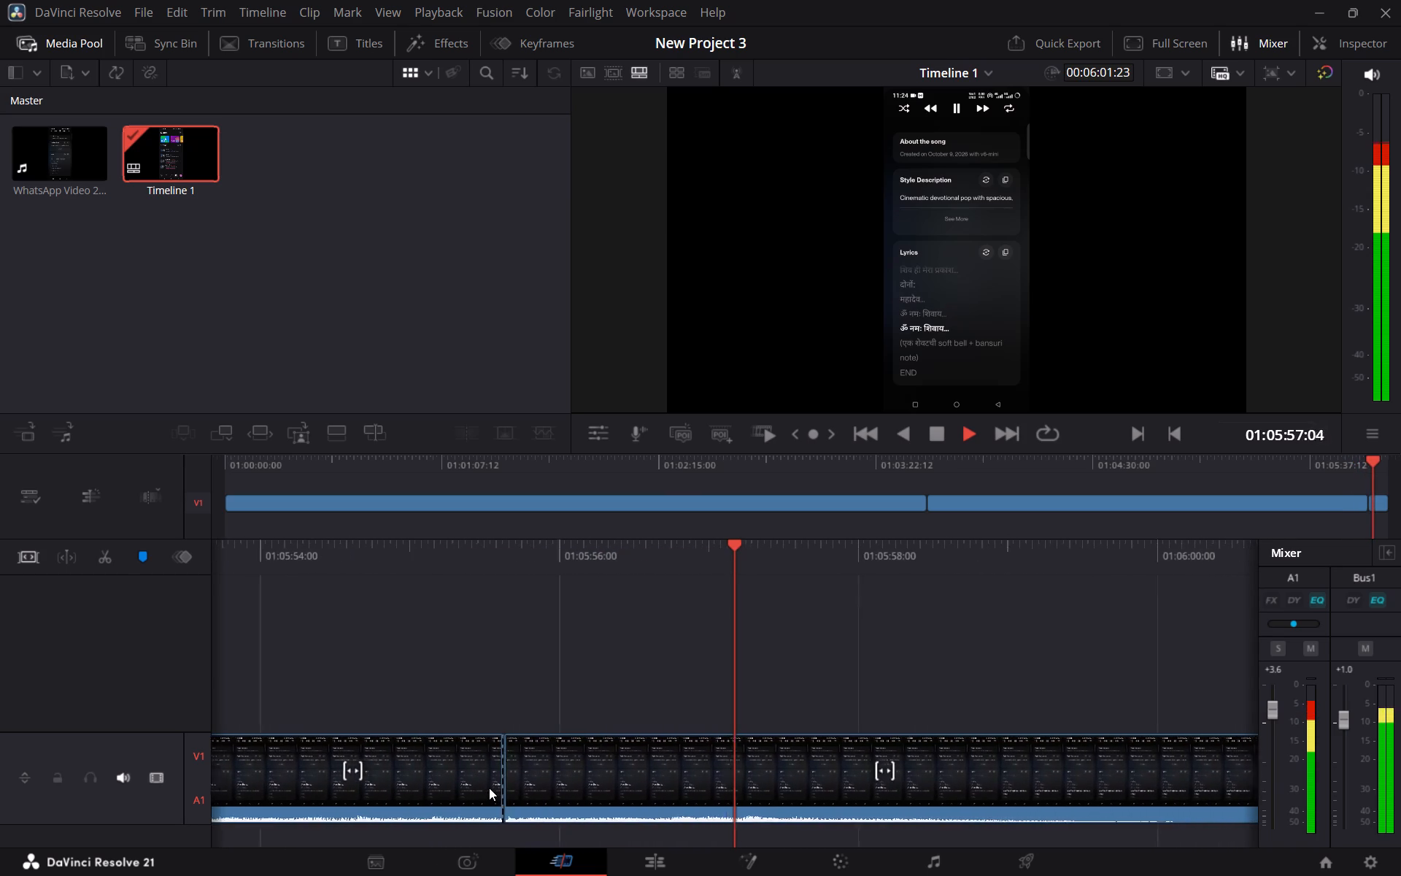
{"action": "scroll", "coordinate": [511, 780], "scroll_direction": "right", "scroll_amount": 1}
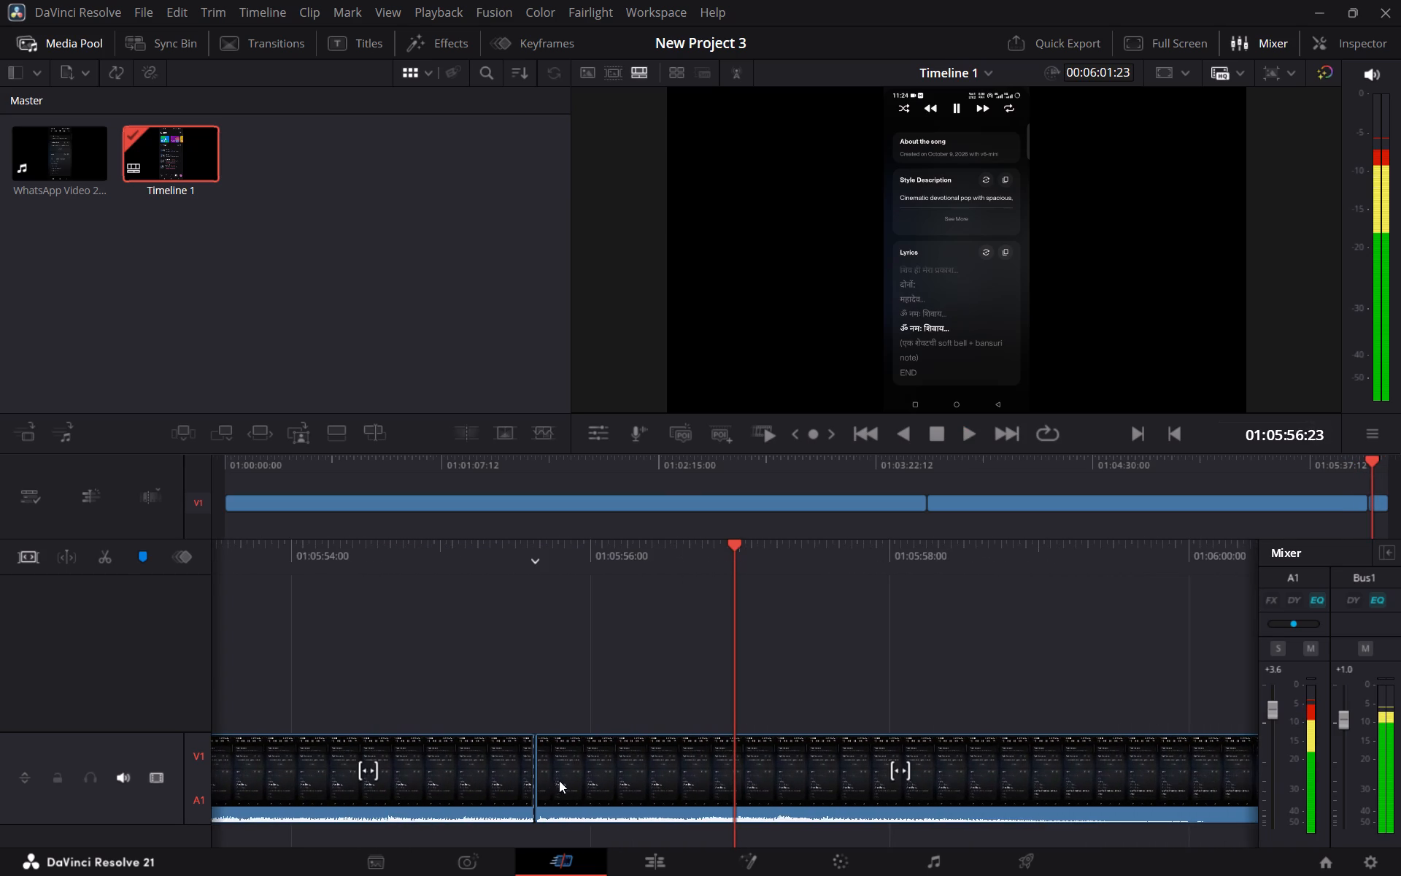
{"action": "scroll", "coordinate": [533, 763], "scroll_direction": "right", "scroll_amount": 1}
{"action": "key", "text": "space"}
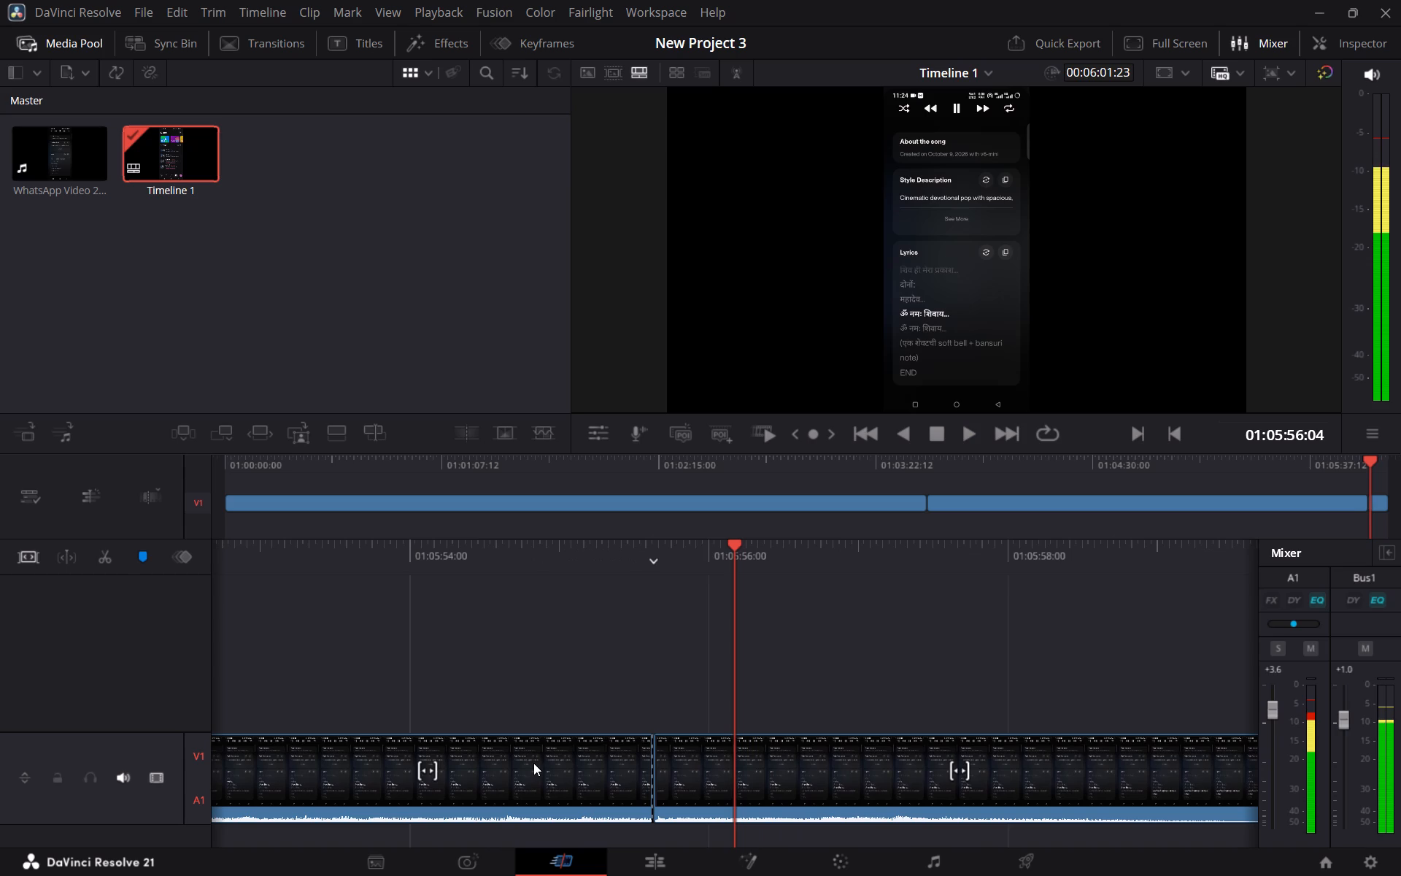
{"action": "key", "text": "space"}
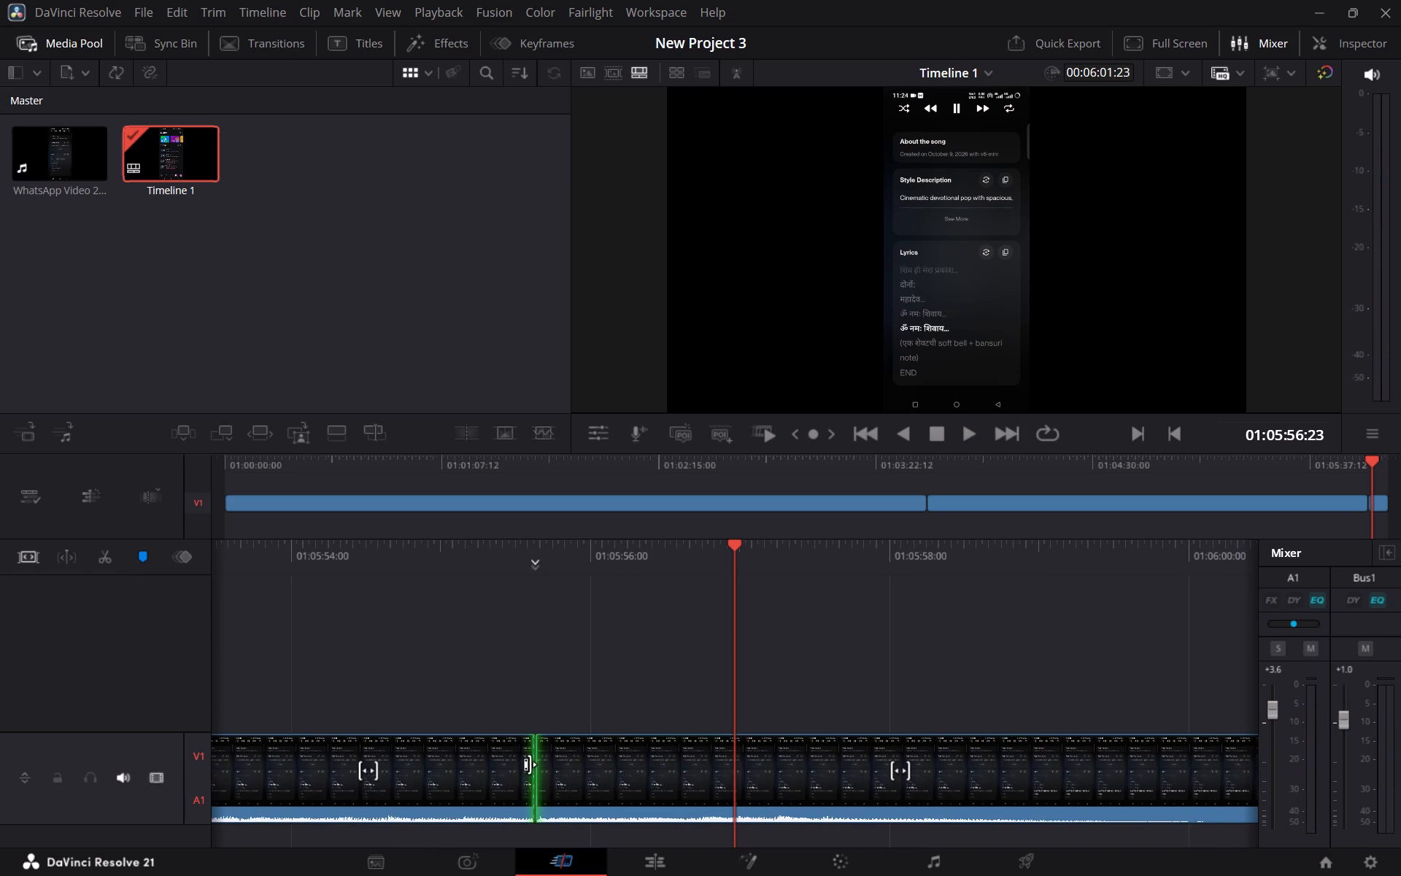
Roll the second cut earlier to about 01:05:53 and review the ending section through to the end of Timeline 1.
{"action": "left_click_drag", "start_coordinate": [536, 767], "coordinate": [287, 778]}
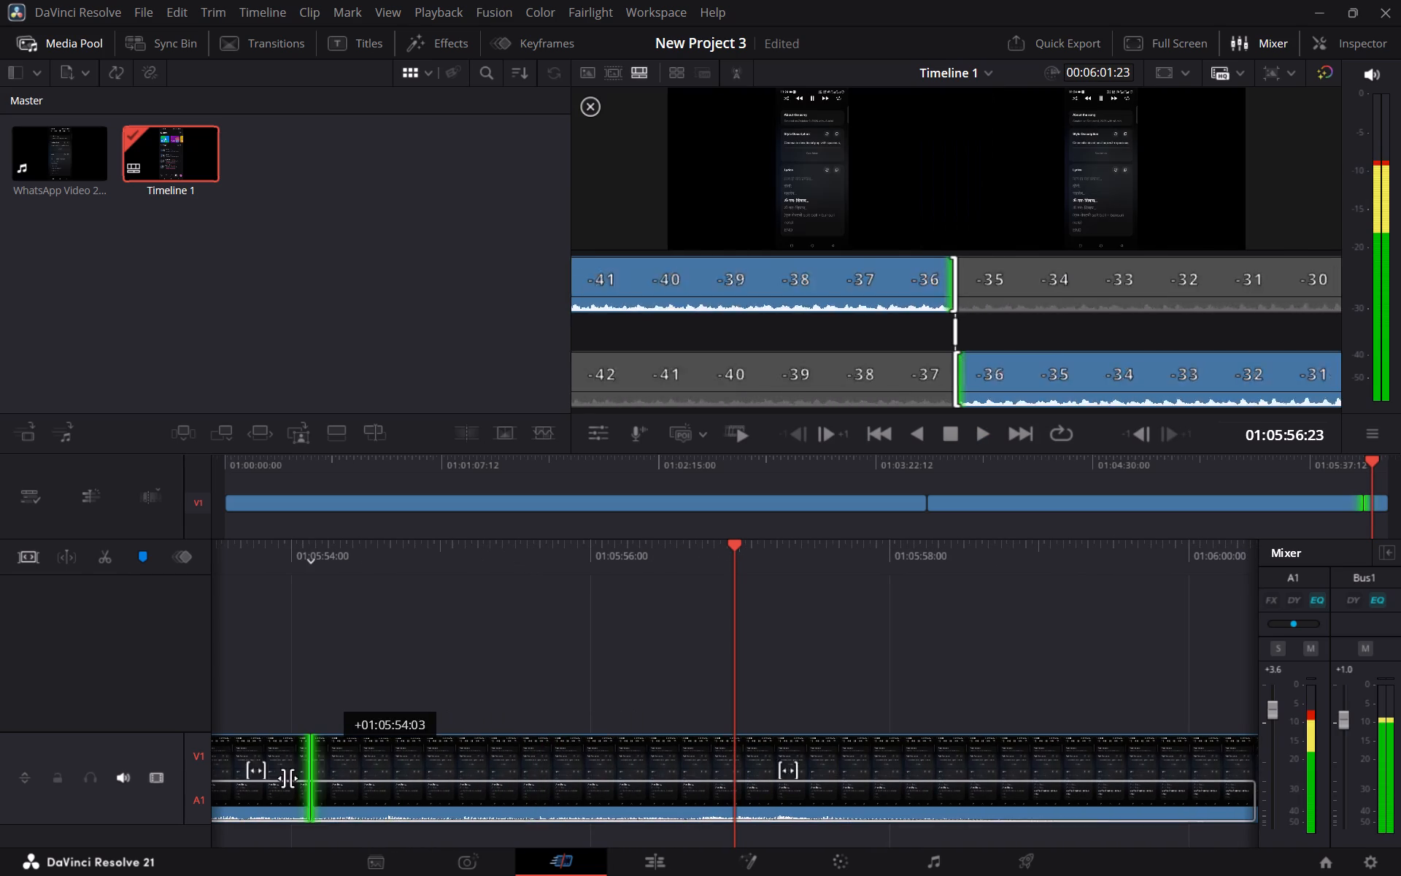
{"action": "left_click_drag", "start_coordinate": [287, 778], "coordinate": [224, 776]}
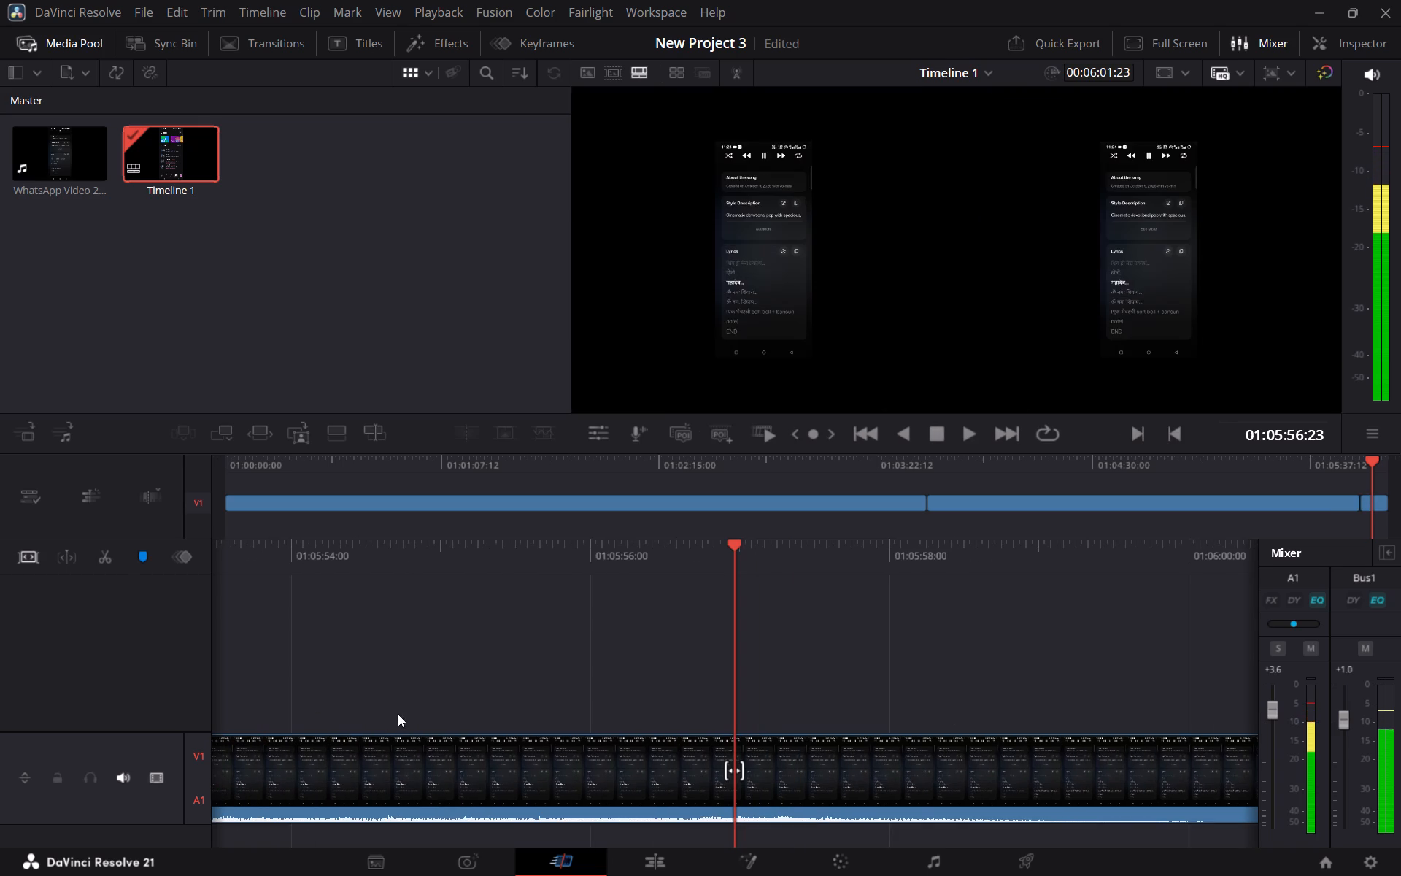
{"action": "key", "text": "space"}
{"action": "key", "text": "space"}
{"action": "scroll", "coordinate": [400, 714], "scroll_direction": "right", "scroll_amount": 1}
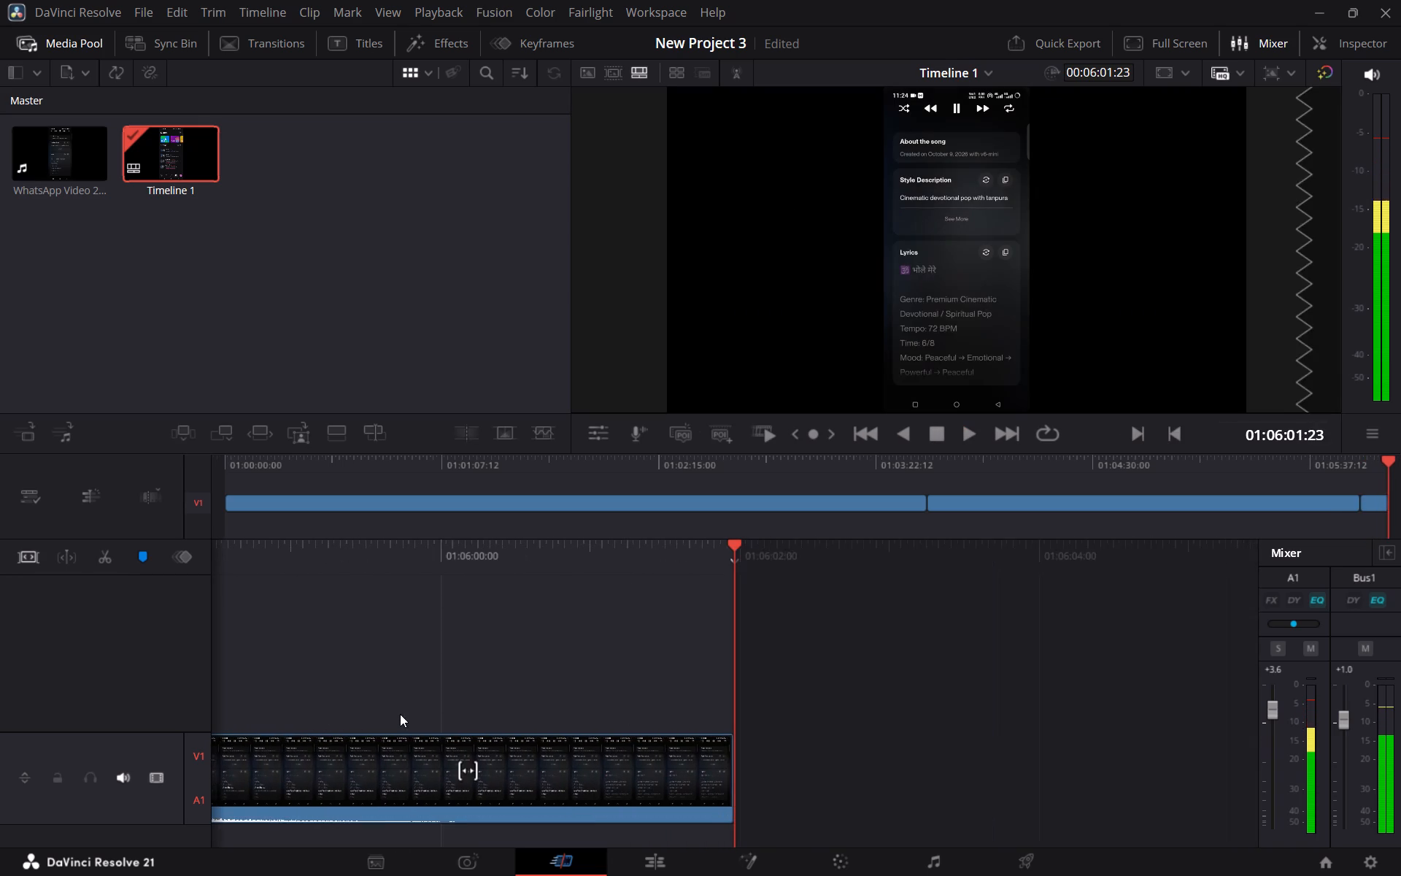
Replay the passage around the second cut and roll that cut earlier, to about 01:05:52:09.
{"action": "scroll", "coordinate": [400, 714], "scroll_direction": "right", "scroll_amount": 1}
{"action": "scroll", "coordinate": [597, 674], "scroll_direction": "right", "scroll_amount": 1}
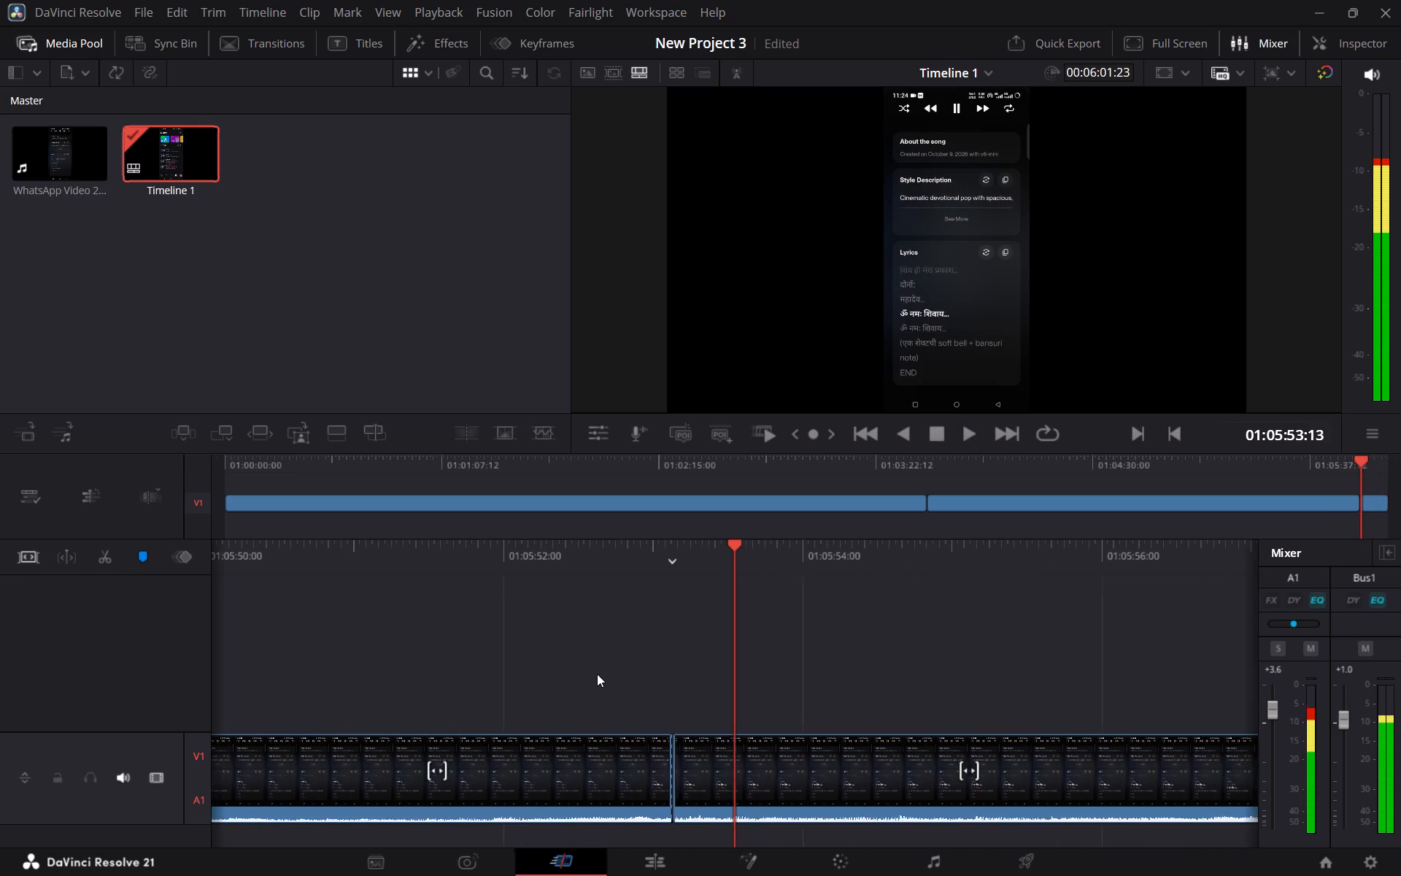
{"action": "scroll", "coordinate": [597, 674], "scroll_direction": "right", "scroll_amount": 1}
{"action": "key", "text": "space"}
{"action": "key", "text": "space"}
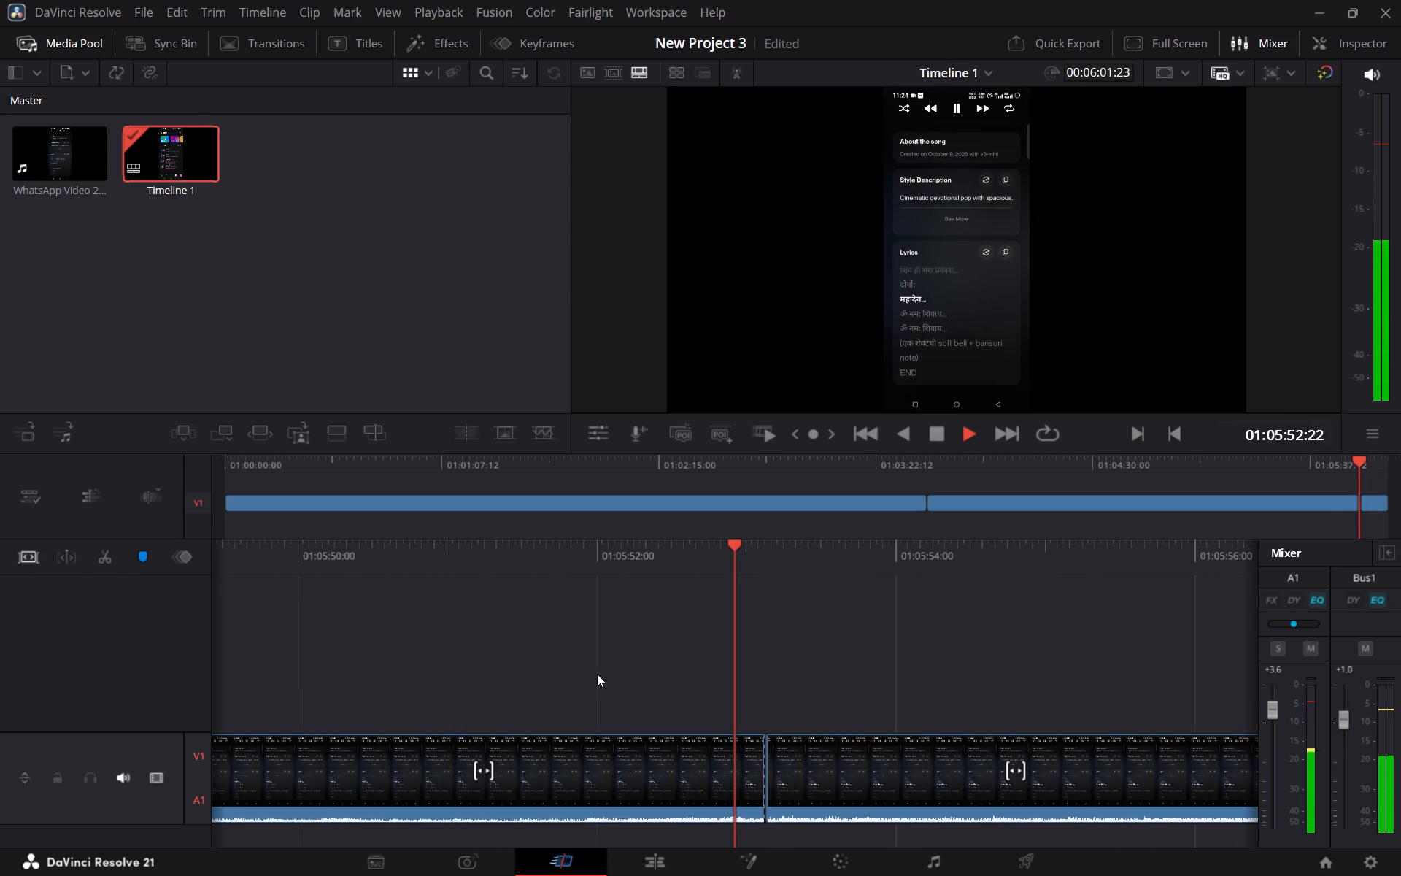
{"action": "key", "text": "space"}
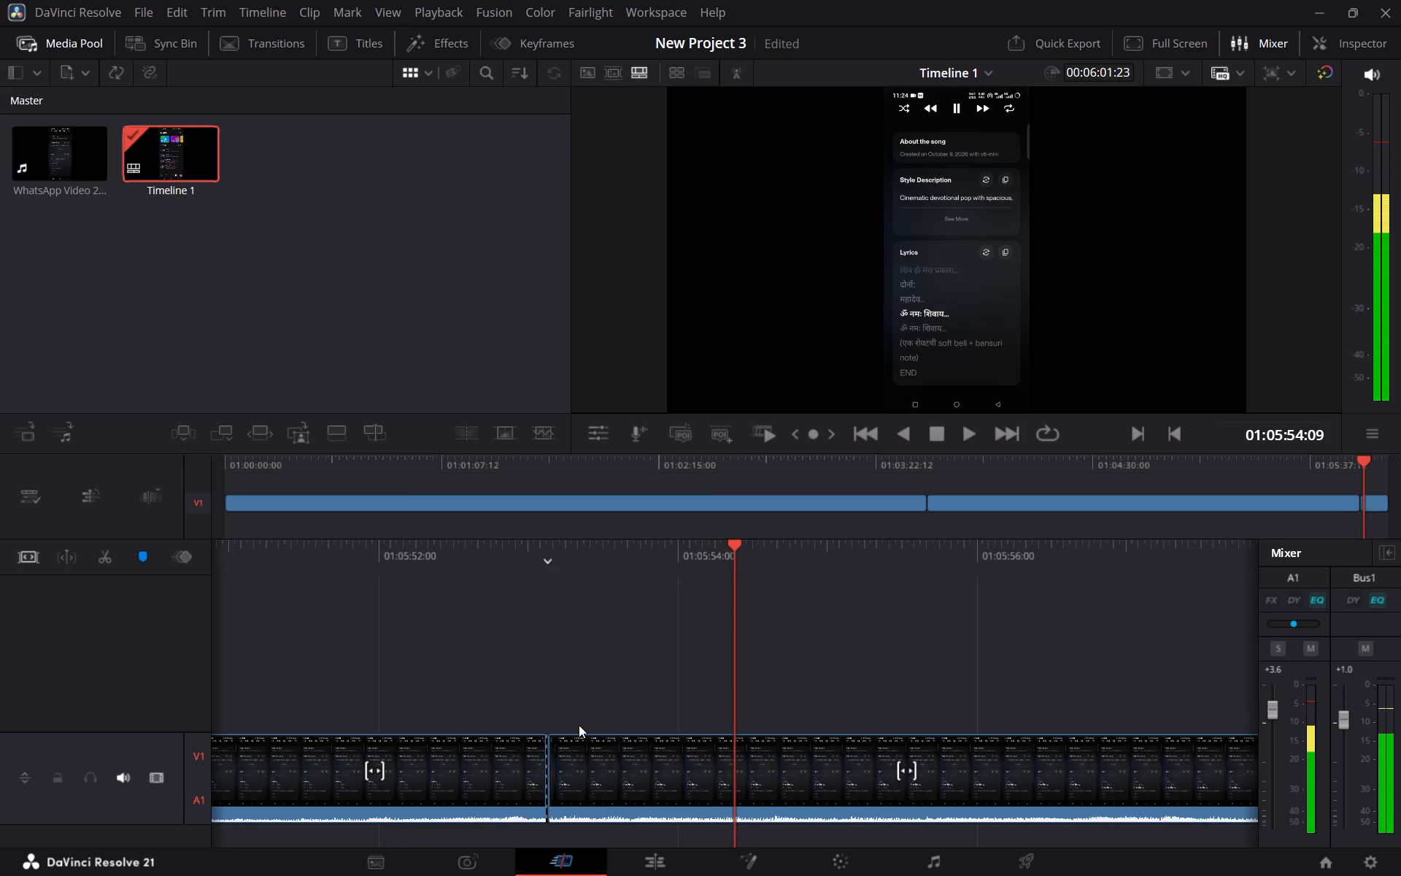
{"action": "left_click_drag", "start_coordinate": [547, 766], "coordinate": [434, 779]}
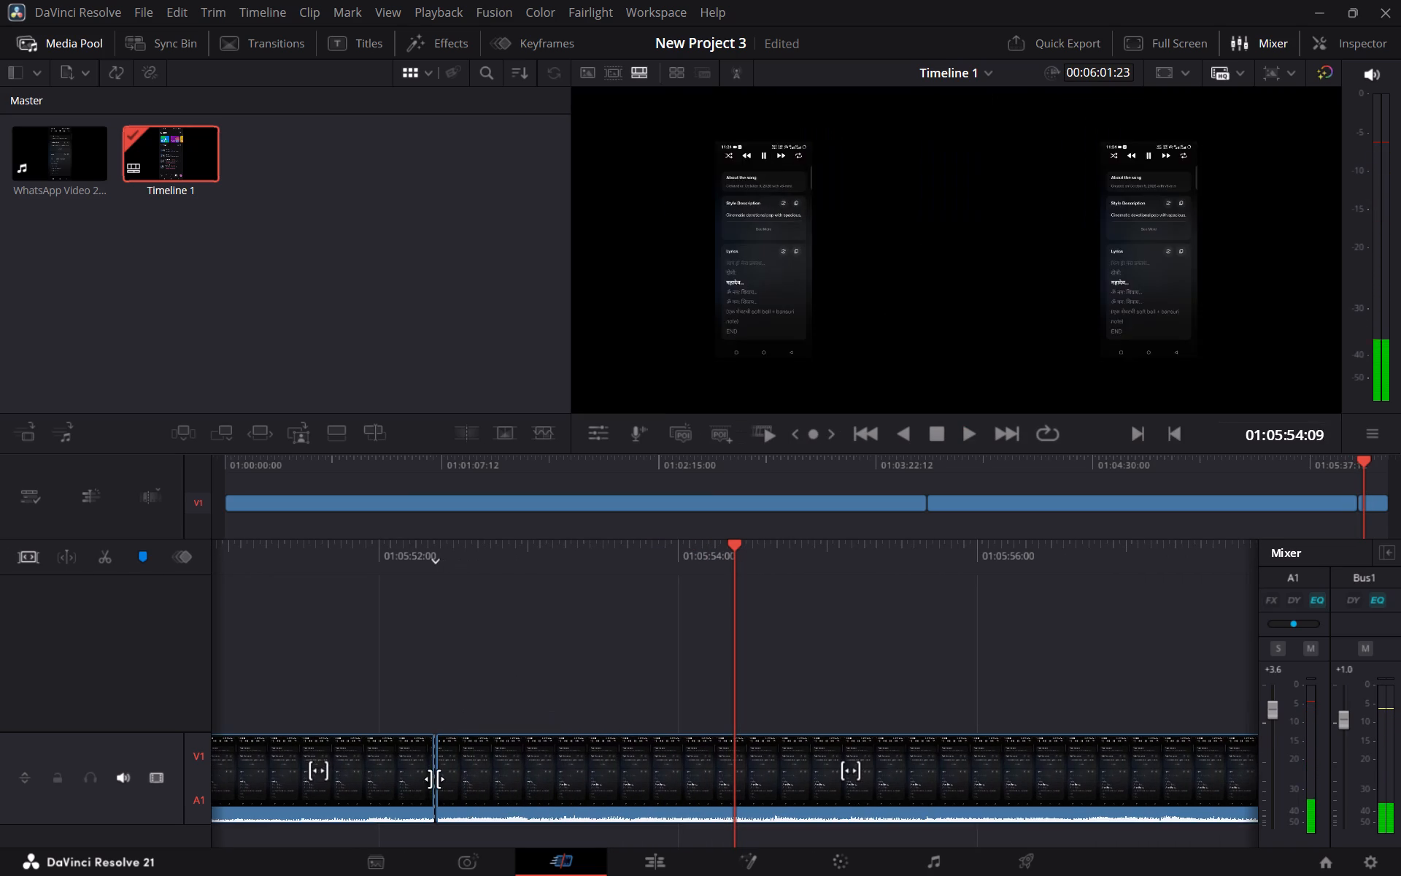
Play repeatedly across the second cut in the closing lines and roll it earlier again, to about 01:05:51:19.
{"action": "left_click", "coordinate": [441, 664]}
{"action": "scroll", "coordinate": [450, 661], "scroll_direction": "right", "scroll_amount": 1}
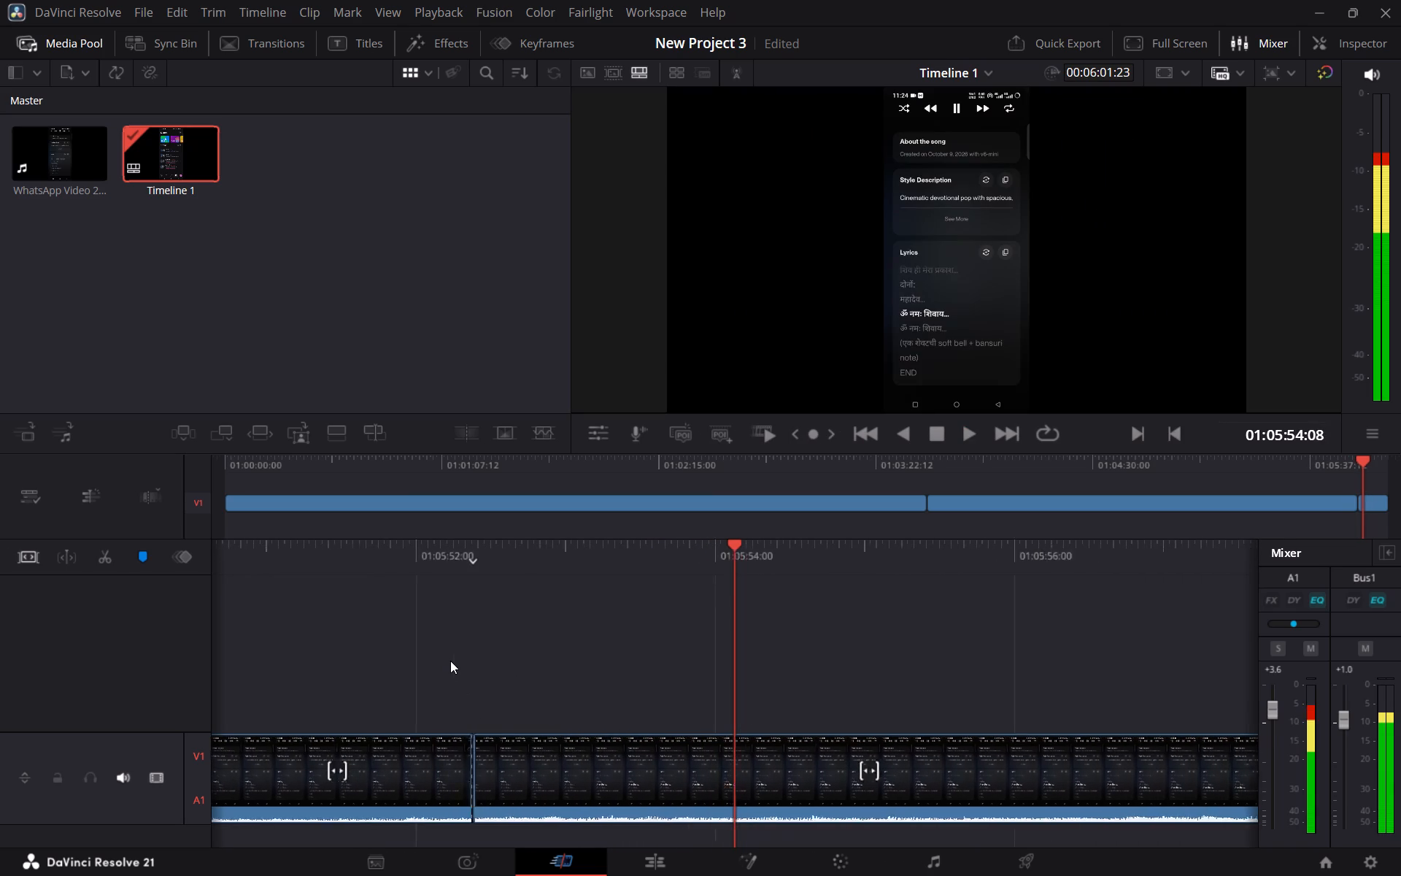
{"action": "scroll", "coordinate": [450, 661], "scroll_direction": "right", "scroll_amount": 1}
{"action": "key", "text": "space"}
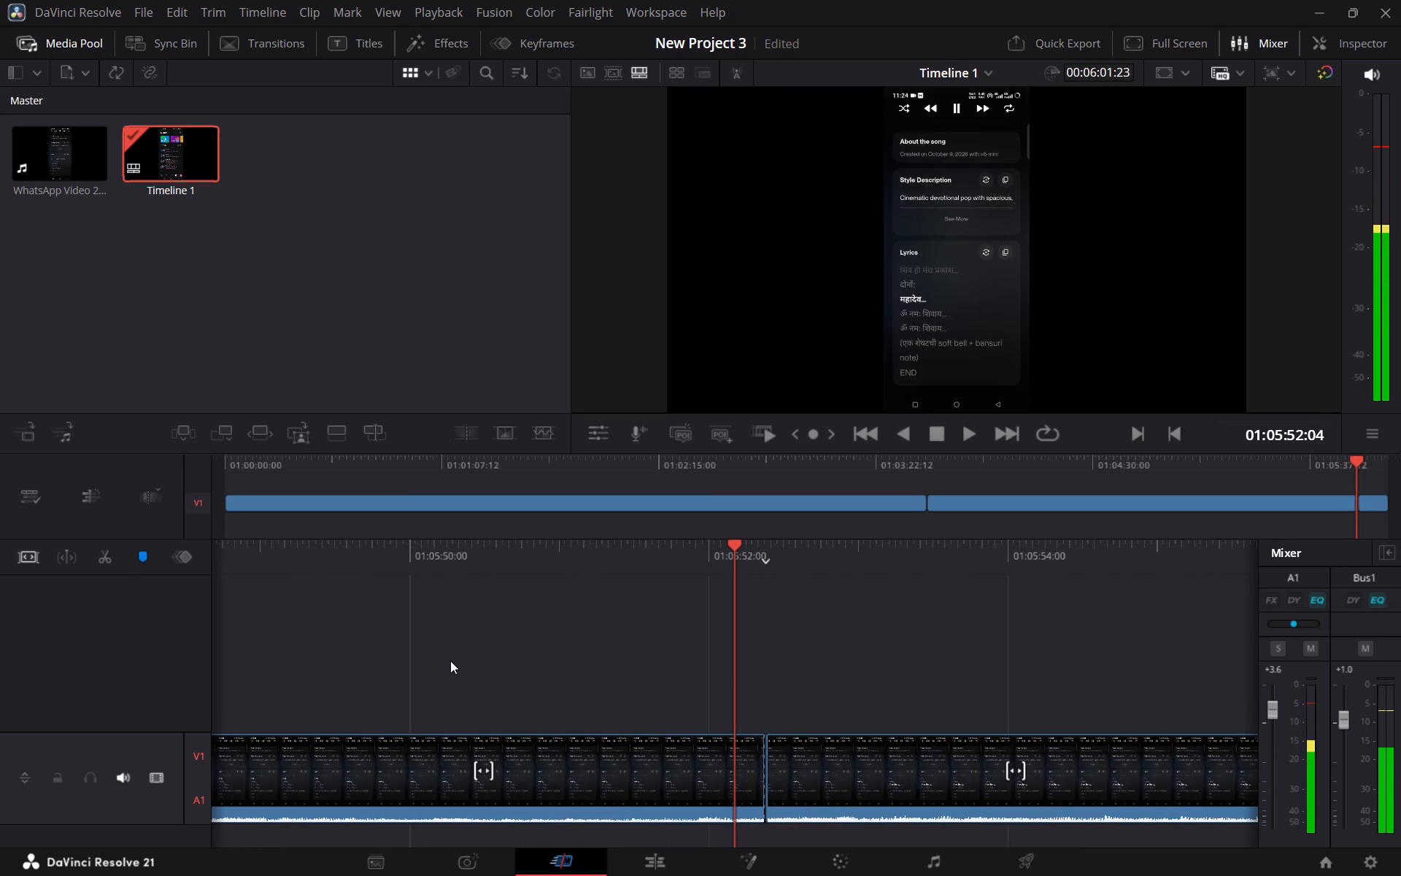
{"action": "key", "text": "space"}
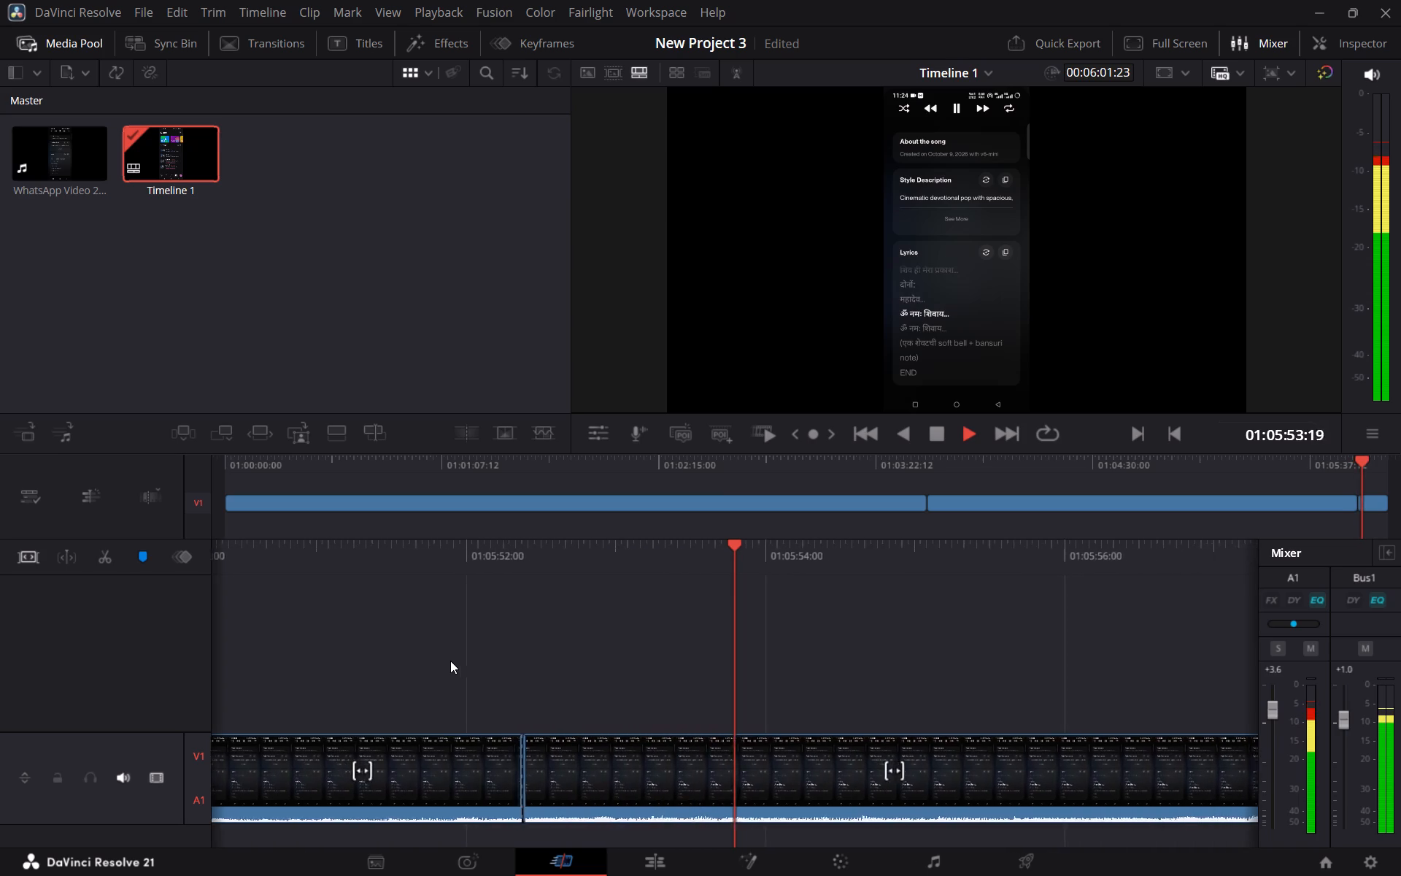
{"action": "scroll", "coordinate": [450, 661], "scroll_direction": "right", "scroll_amount": 1}
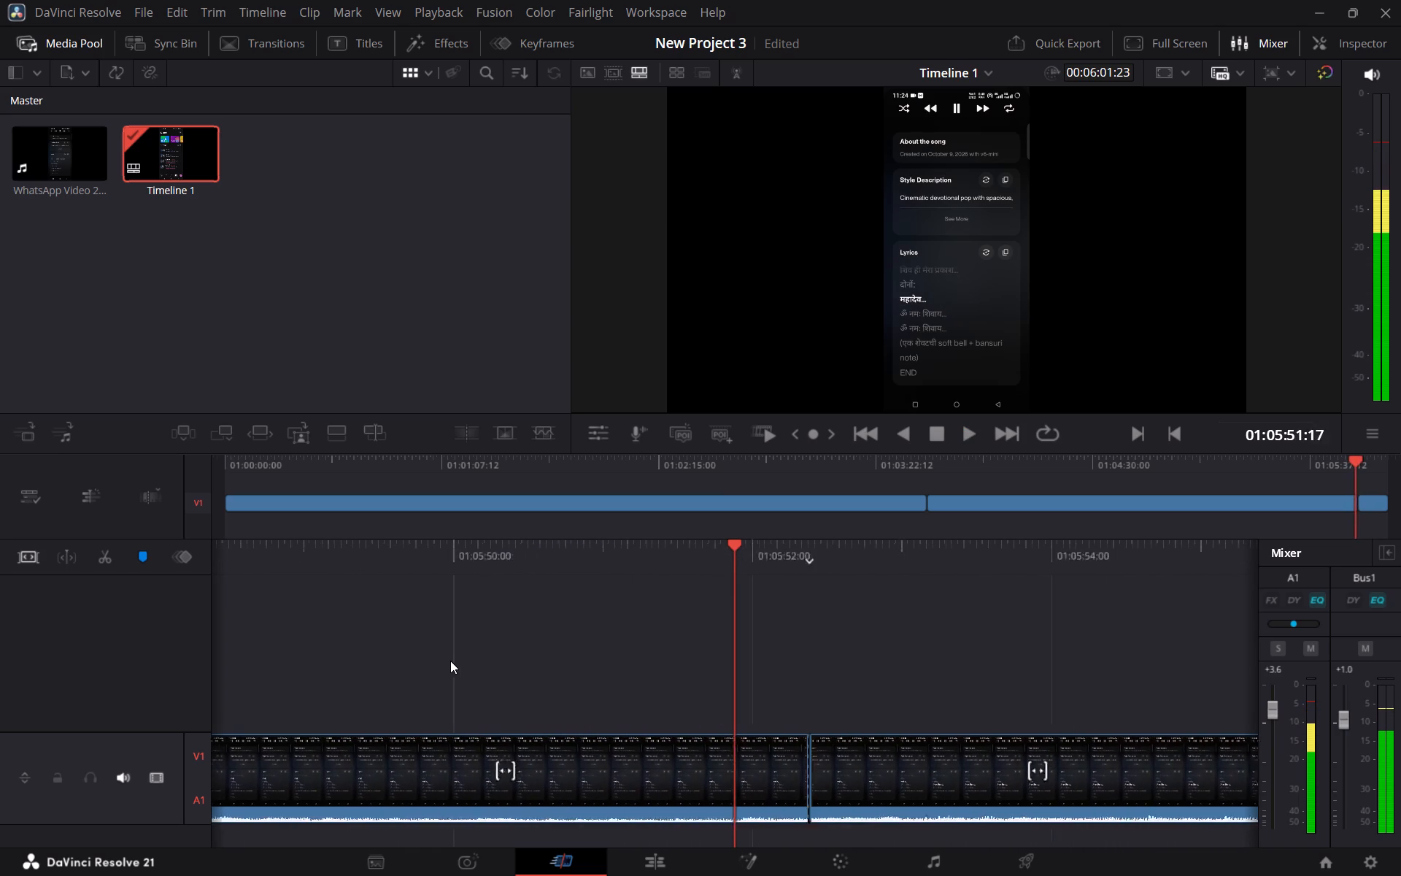
{"action": "scroll", "coordinate": [450, 661], "scroll_direction": "right", "scroll_amount": 3}
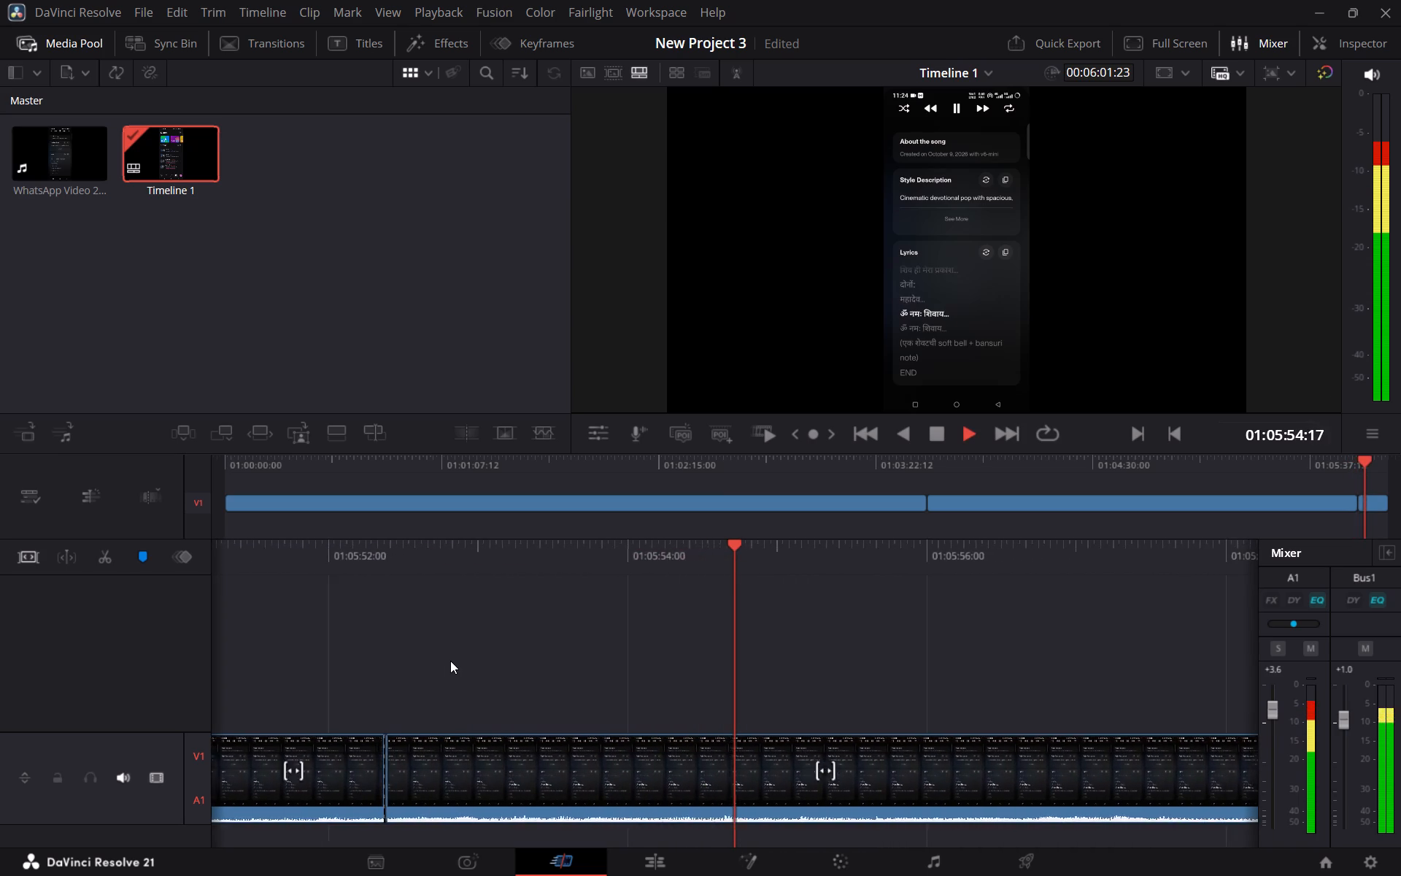
{"action": "scroll", "coordinate": [450, 661], "scroll_direction": "right", "scroll_amount": 1}
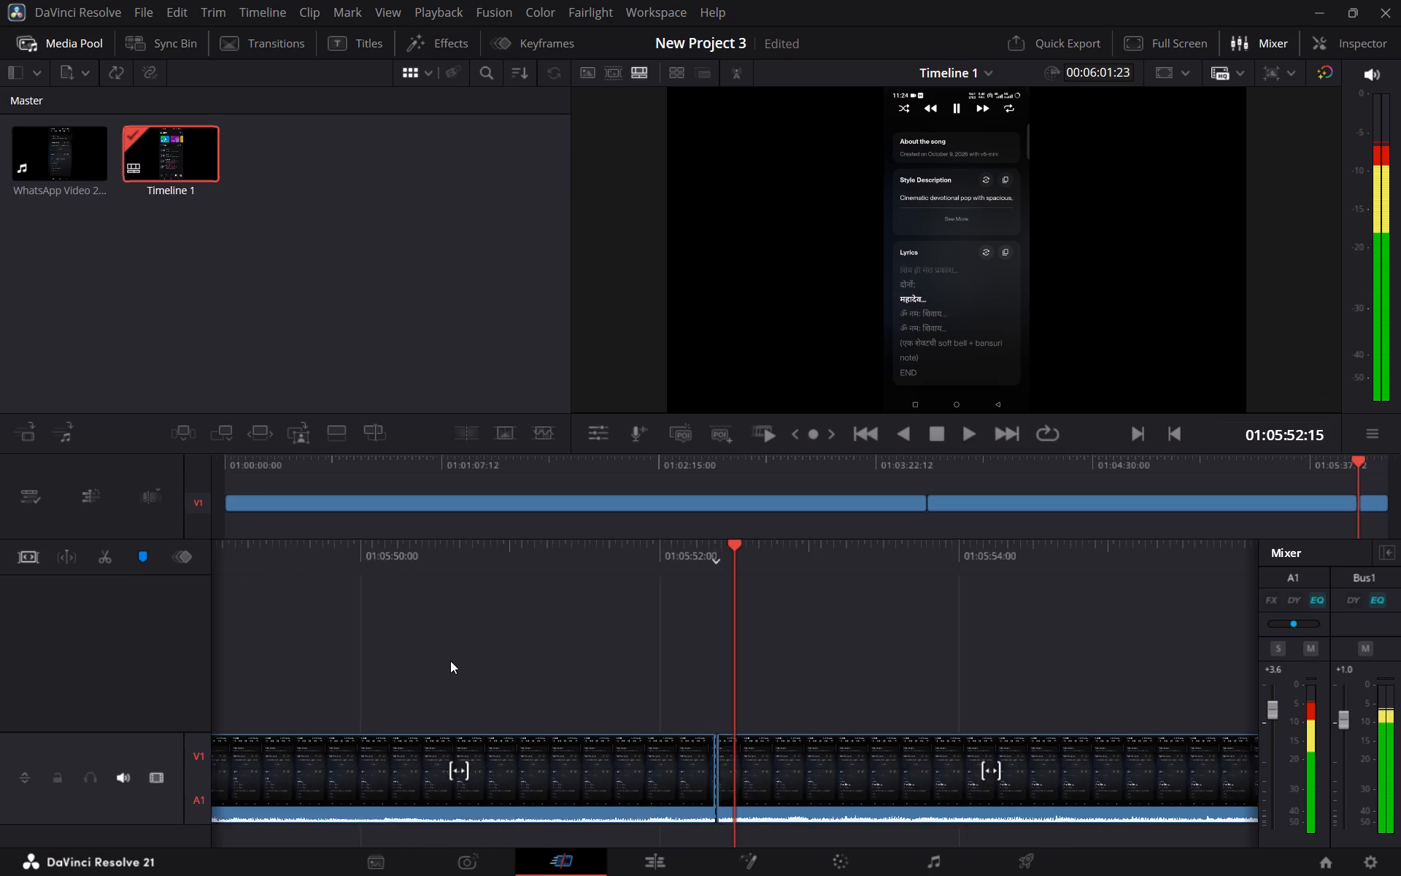
{"action": "scroll", "coordinate": [450, 661], "scroll_direction": "right", "scroll_amount": 1}
{"action": "key", "text": "space"}
{"action": "key", "text": "space"}
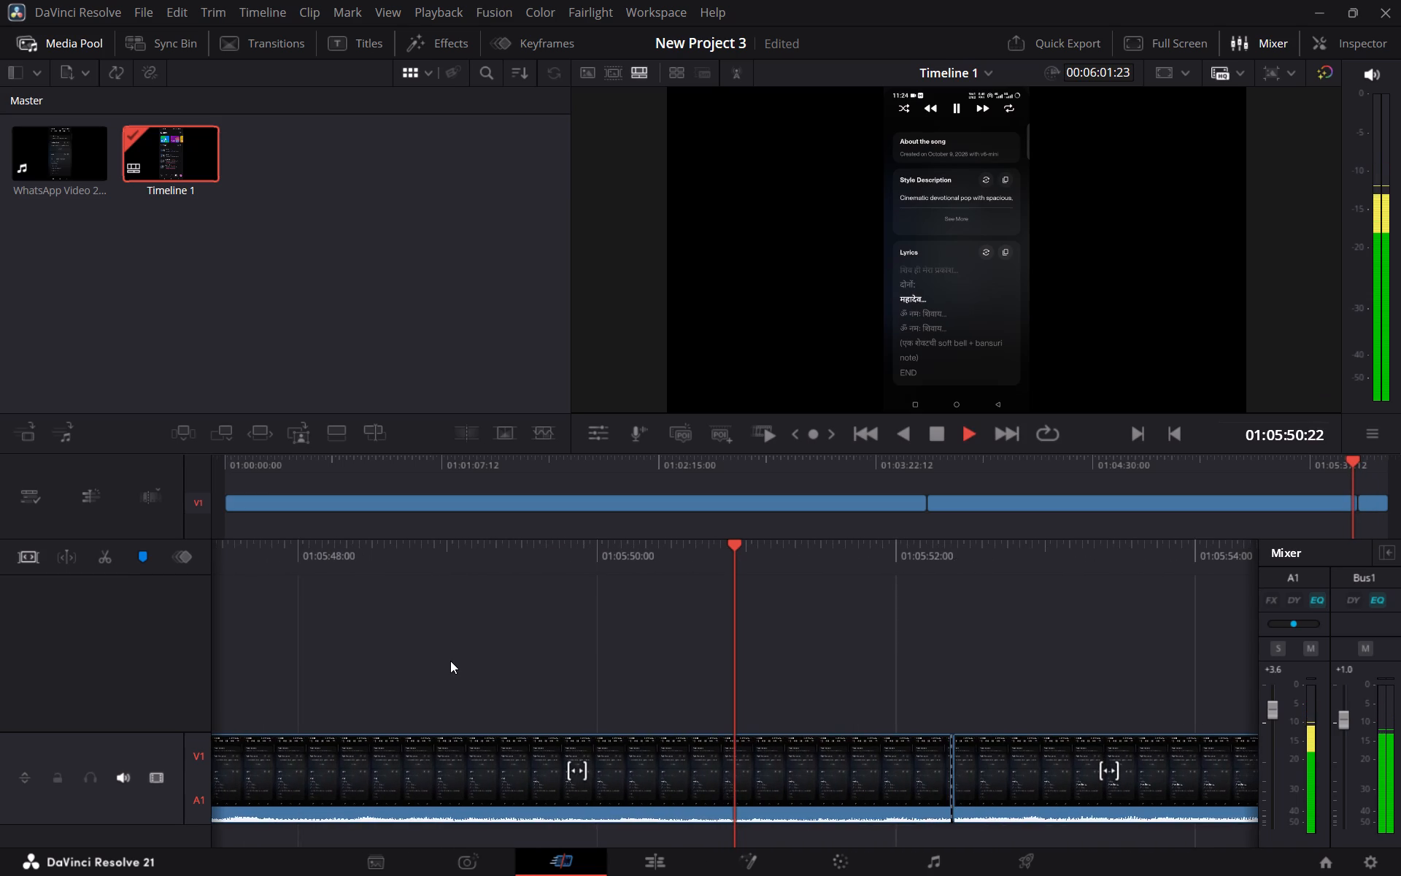
{"action": "key", "text": "space"}
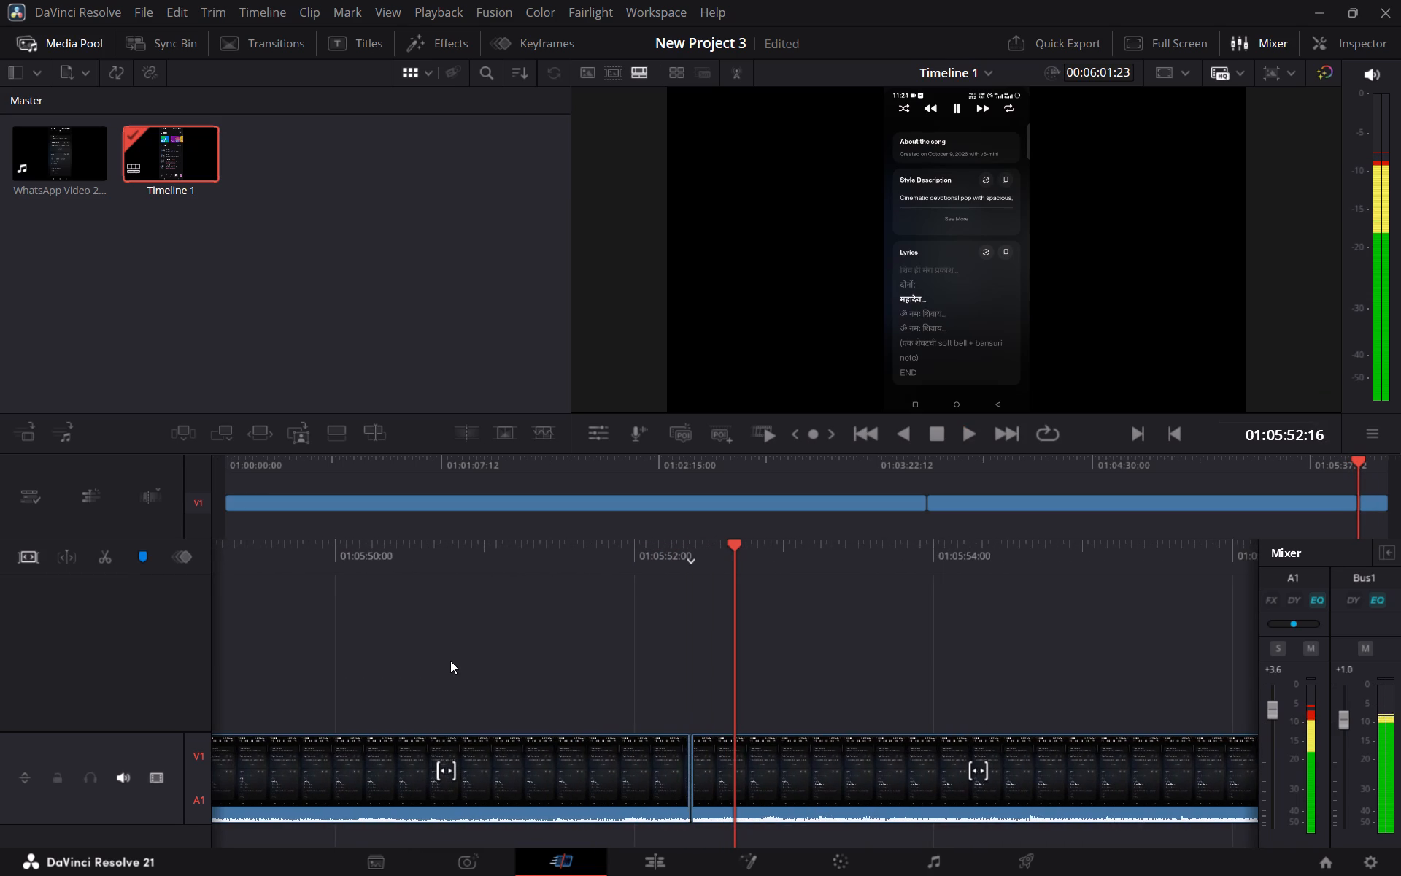
{"action": "left_click_drag", "start_coordinate": [692, 778], "coordinate": [623, 775]}
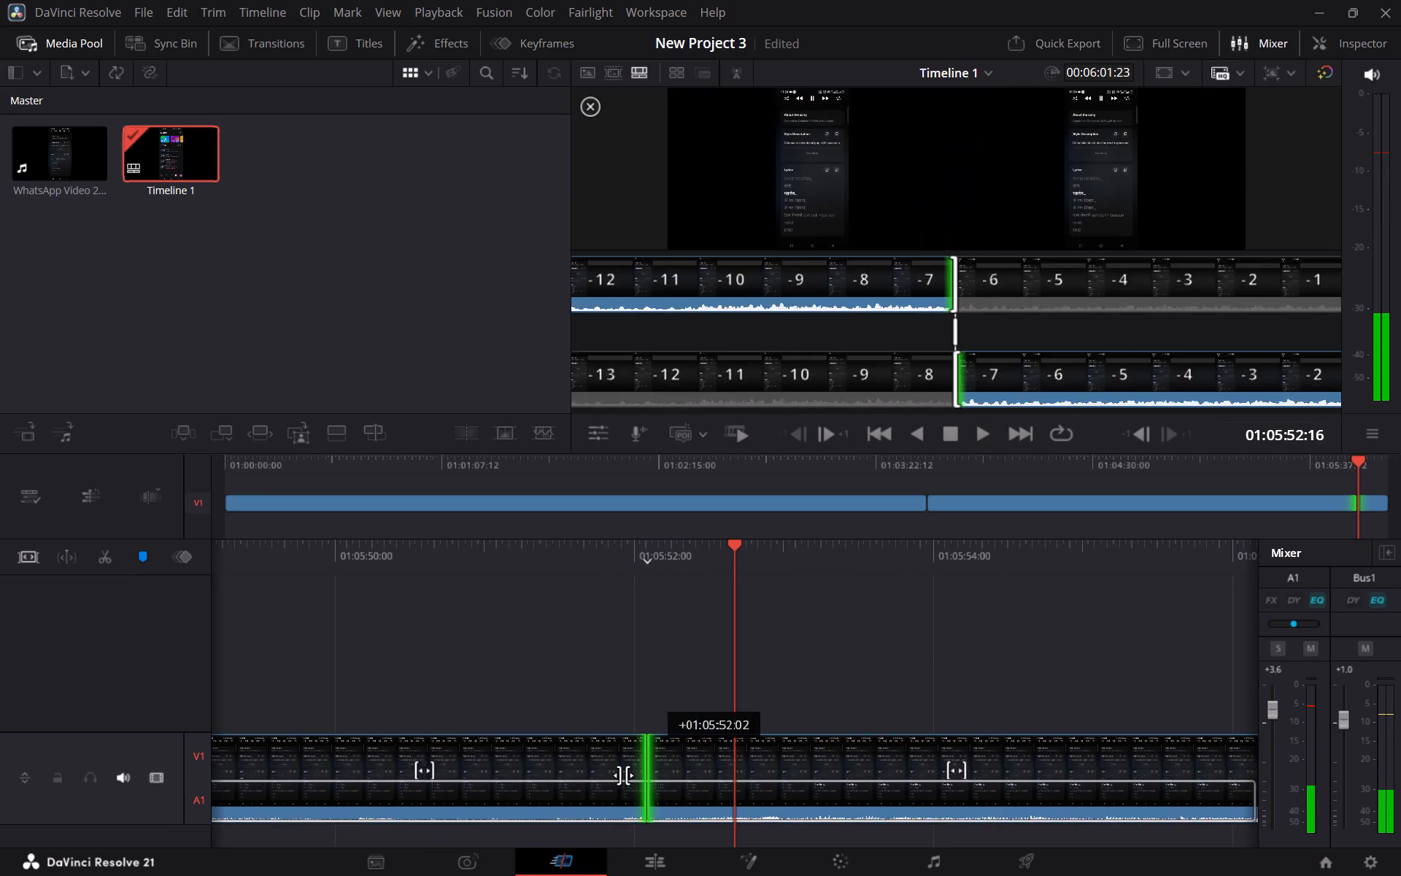
{"action": "left_click_drag", "start_coordinate": [623, 775], "coordinate": [601, 777]}
Play across the second cut again and scrub the closing lines just before it to judge the transition.
{"action": "scroll", "coordinate": [627, 675], "scroll_direction": "right", "scroll_amount": 1}
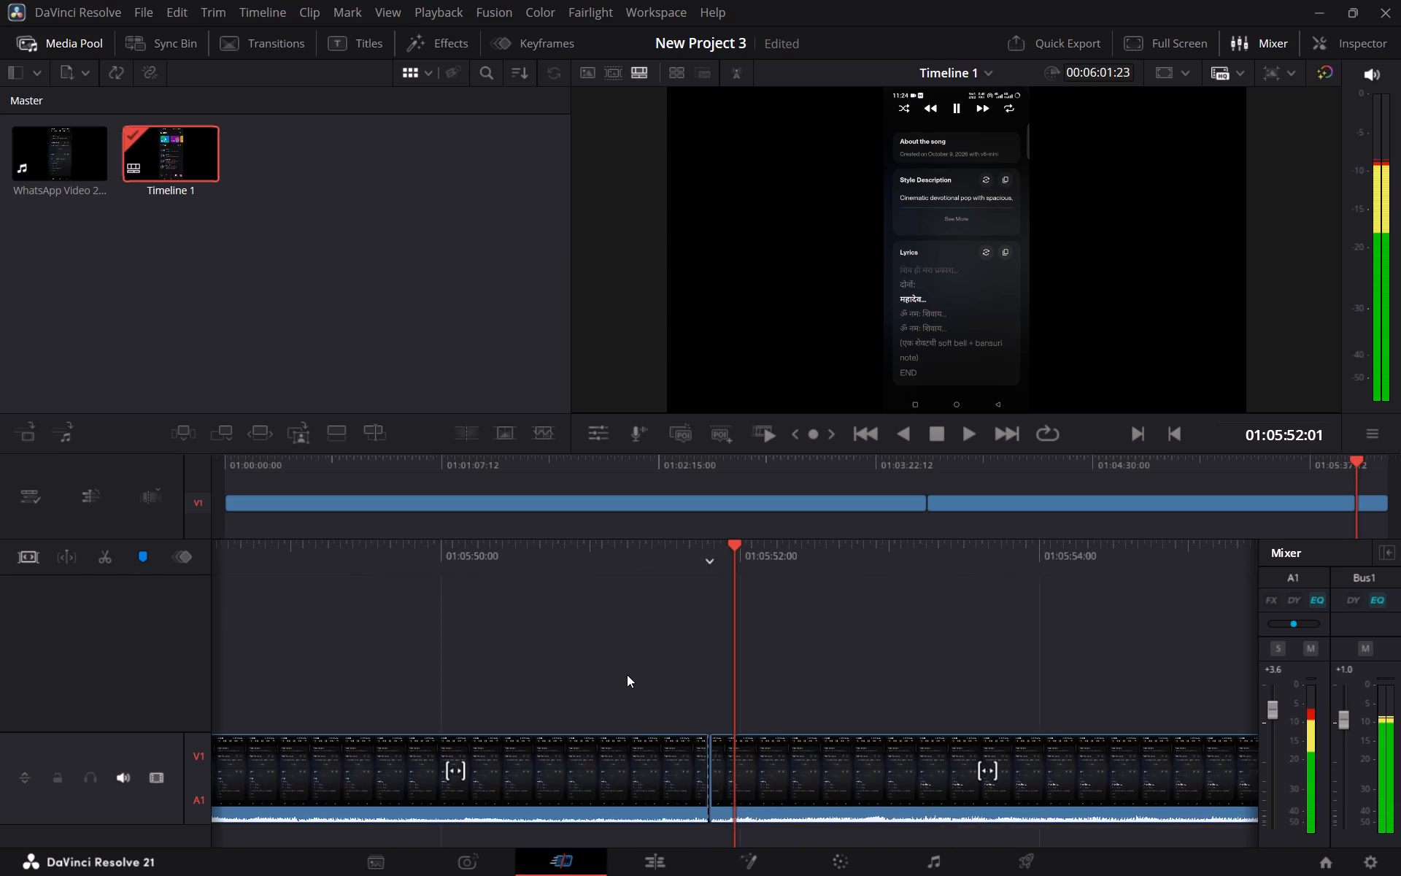
{"action": "scroll", "coordinate": [627, 675], "scroll_direction": "right", "scroll_amount": 1}
{"action": "key", "text": "space"}
{"action": "key", "text": "space"}
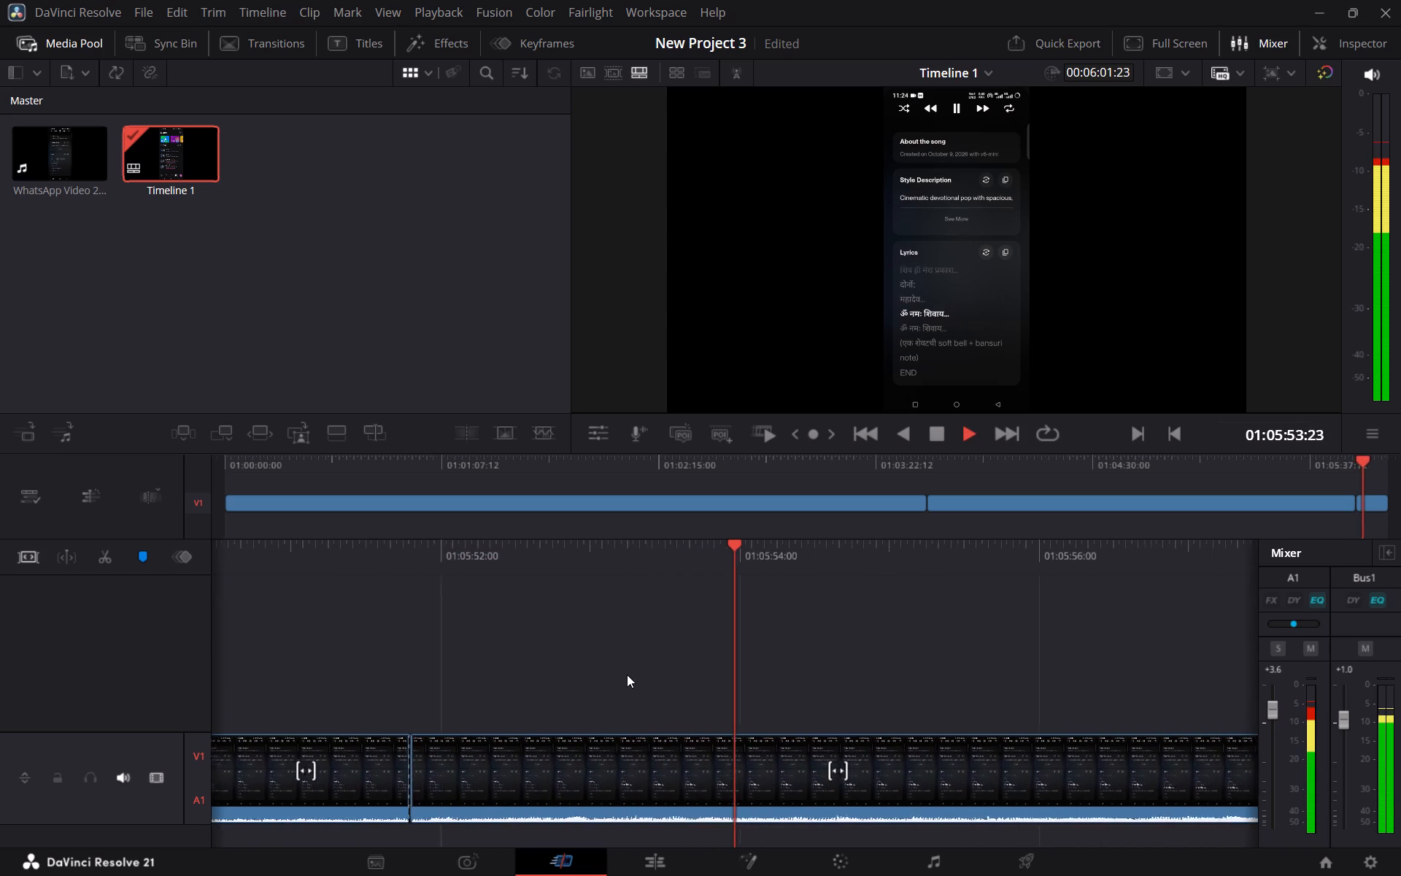
{"action": "scroll", "coordinate": [627, 675], "scroll_direction": "right", "scroll_amount": 2}
{"action": "scroll", "coordinate": [685, 699], "scroll_direction": "left", "scroll_amount": 1}
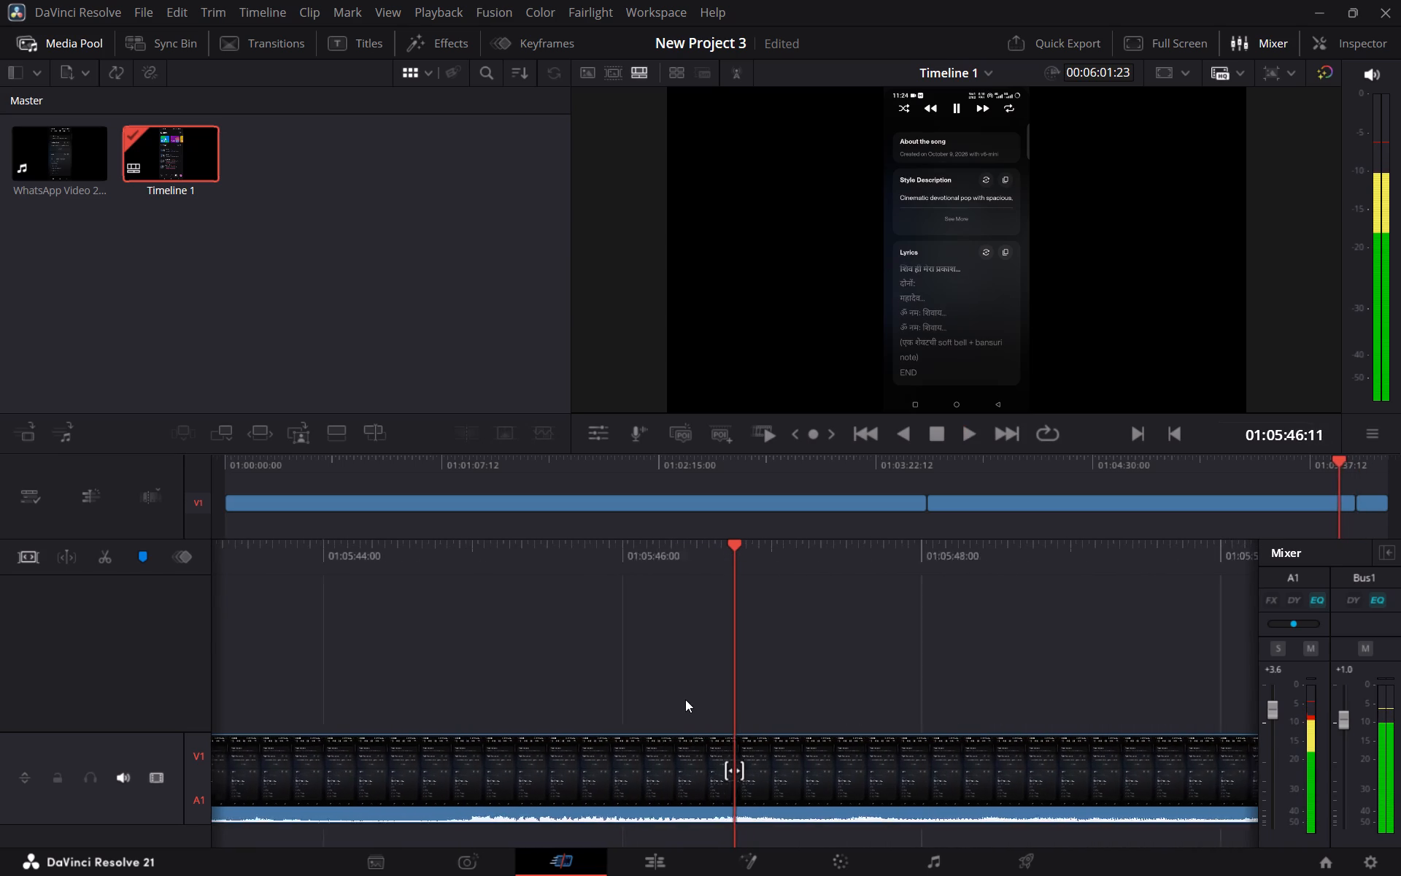
{"action": "scroll", "coordinate": [685, 699], "scroll_direction": "left", "scroll_amount": 1}
{"action": "scroll", "coordinate": [685, 699], "scroll_direction": "right", "scroll_amount": 1}
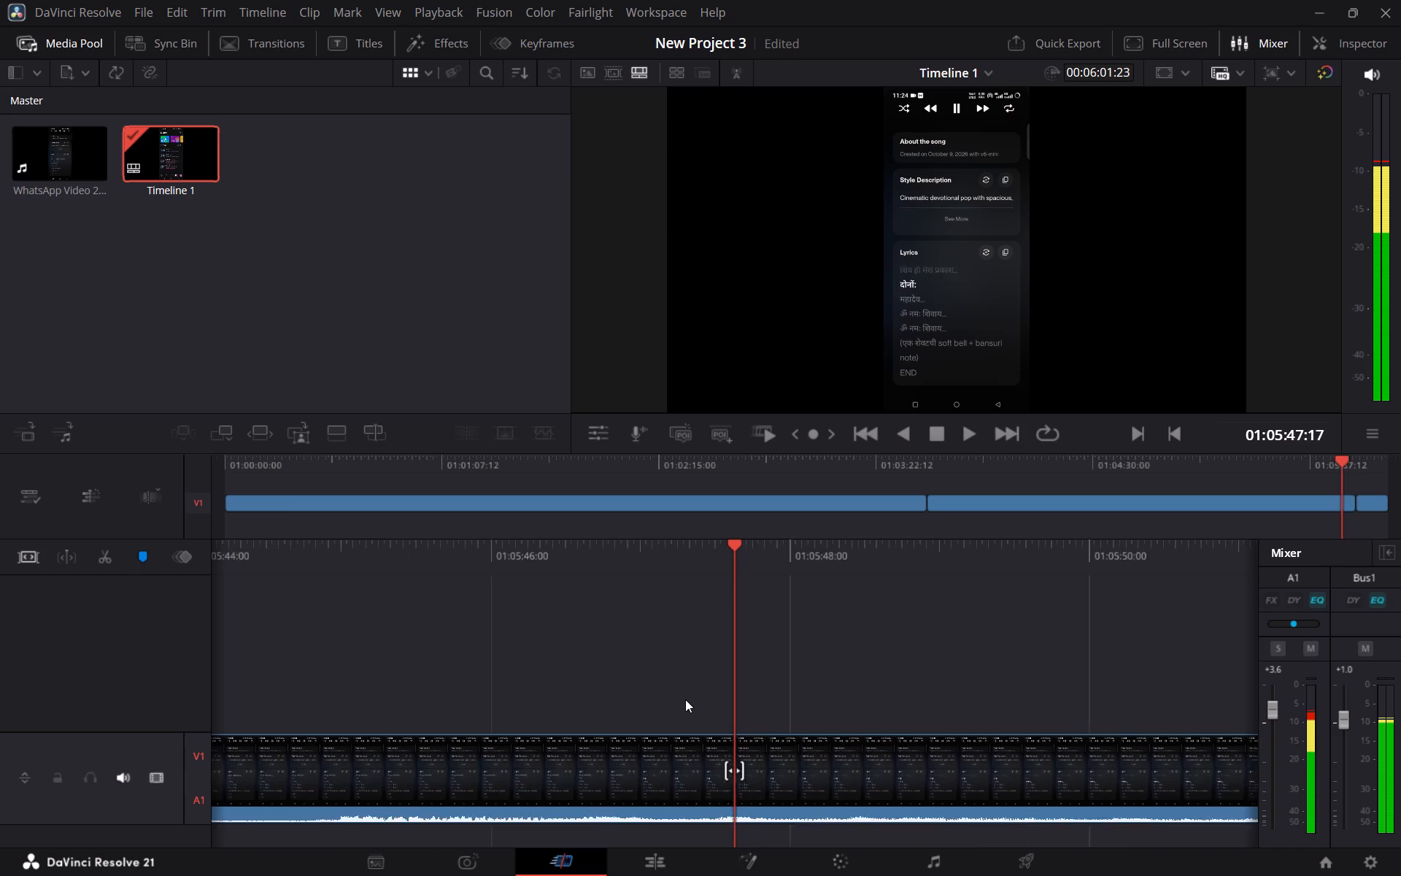
Scrub back through the last verse to about 01:05:15 and forward again to about 01:05:45 to review the footage.
{"action": "scroll", "coordinate": [685, 699], "scroll_direction": "right", "scroll_amount": 8}
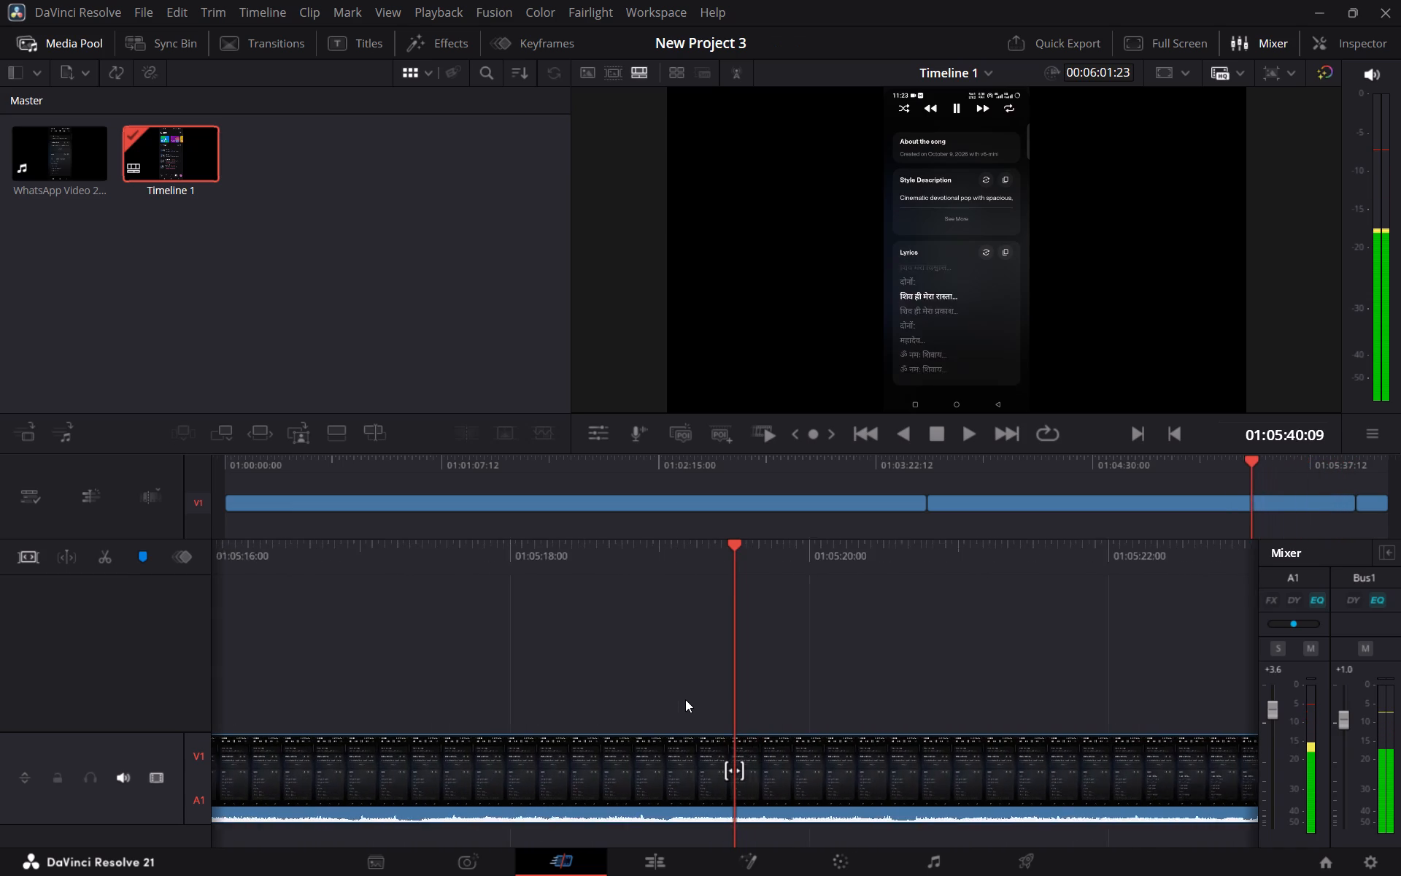
{"action": "scroll", "coordinate": [685, 699], "scroll_direction": "right", "scroll_amount": 1}
{"action": "scroll", "coordinate": [685, 699], "scroll_direction": "down", "scroll_amount": 17, "text": "ctrl"}
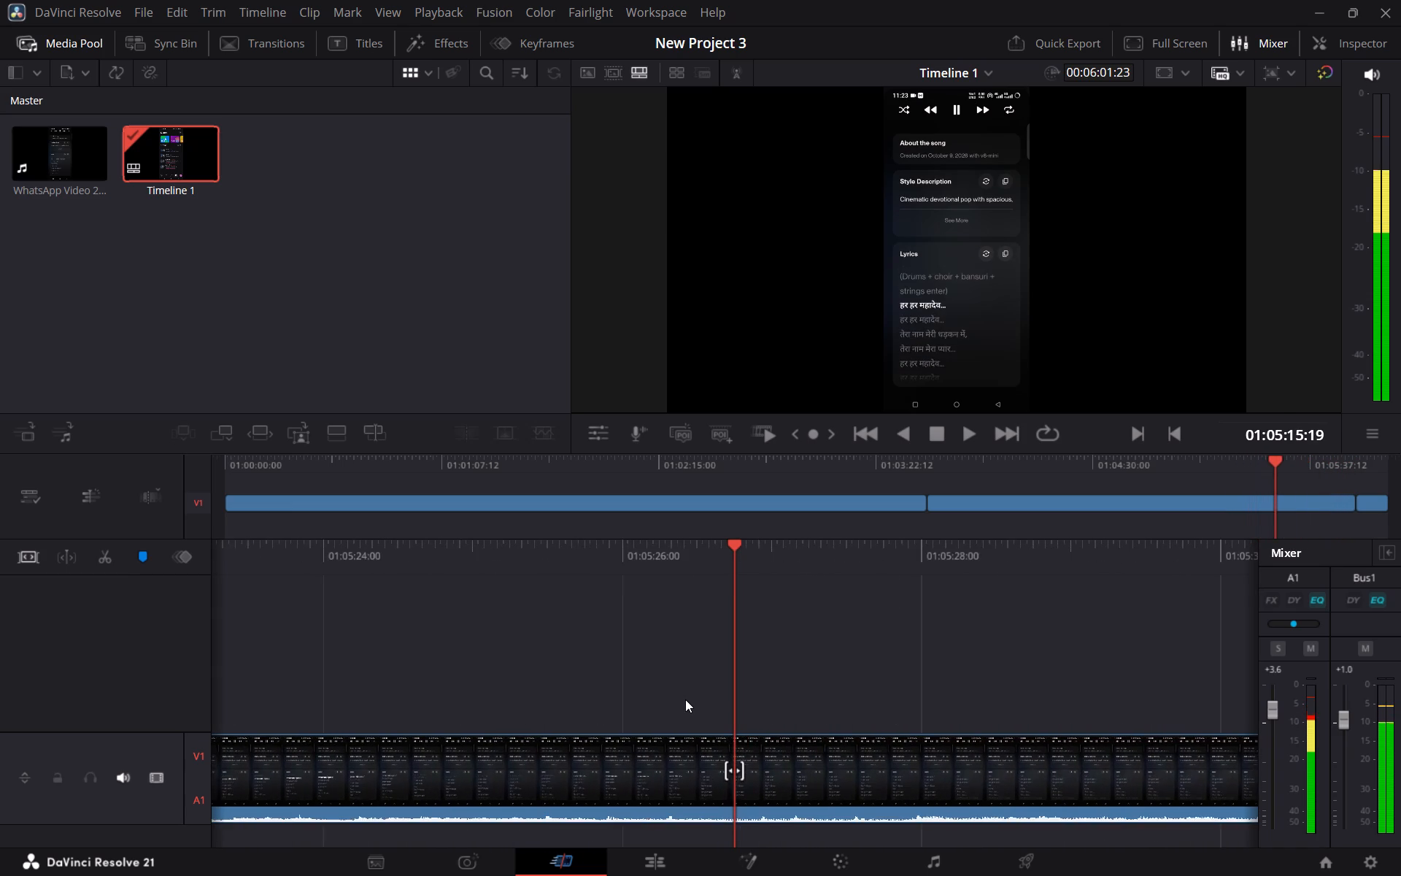
{"action": "scroll", "coordinate": [685, 699], "scroll_direction": "down", "scroll_amount": 18, "text": "ctrl"}
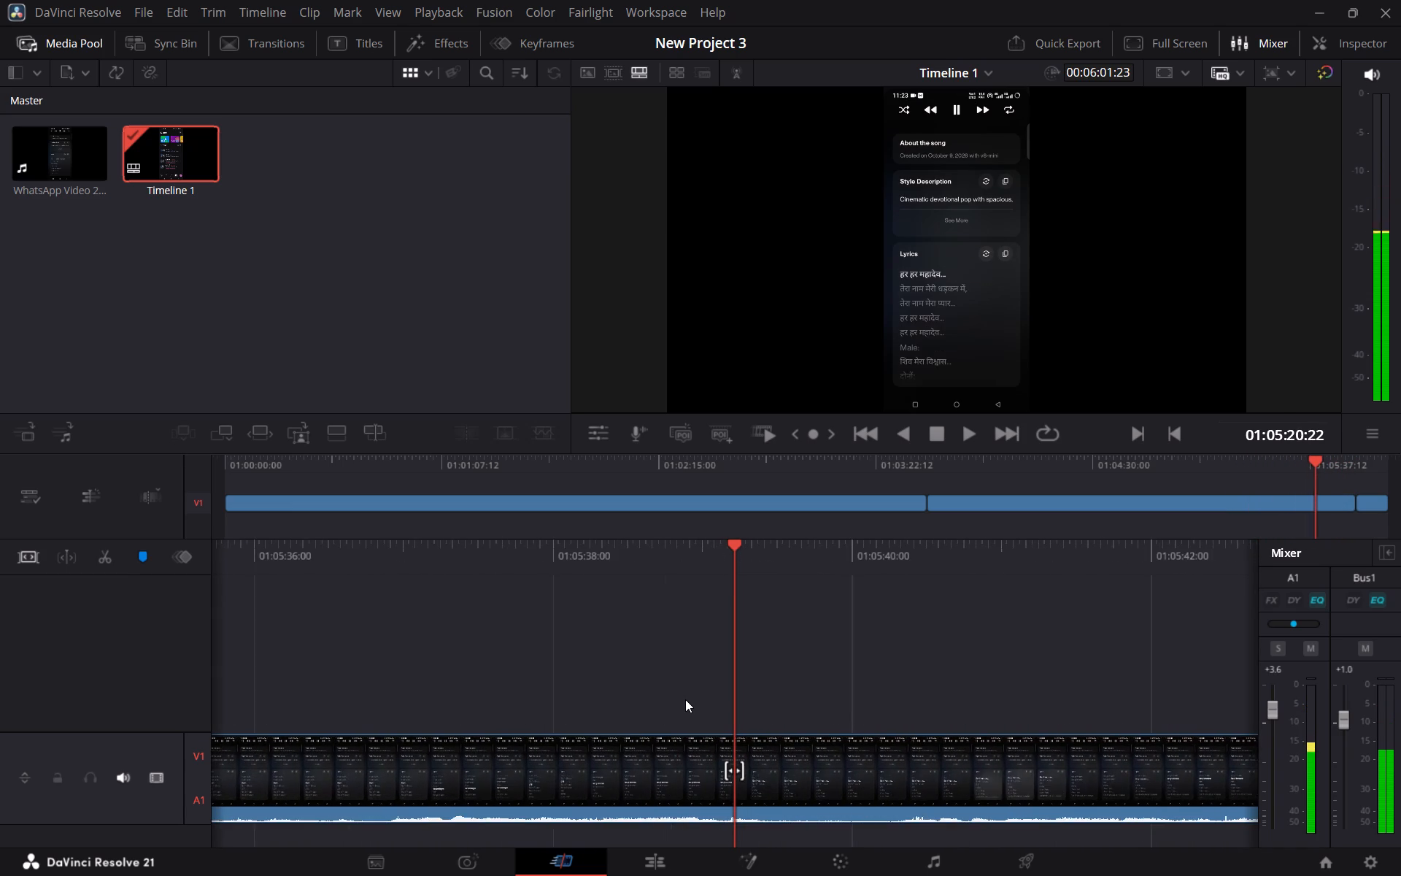
{"action": "scroll", "coordinate": [685, 699], "scroll_direction": "down", "scroll_amount": 5, "text": "ctrl"}
{"action": "scroll", "coordinate": [976, 585], "scroll_direction": "down", "scroll_amount": 3, "text": "ctrl"}
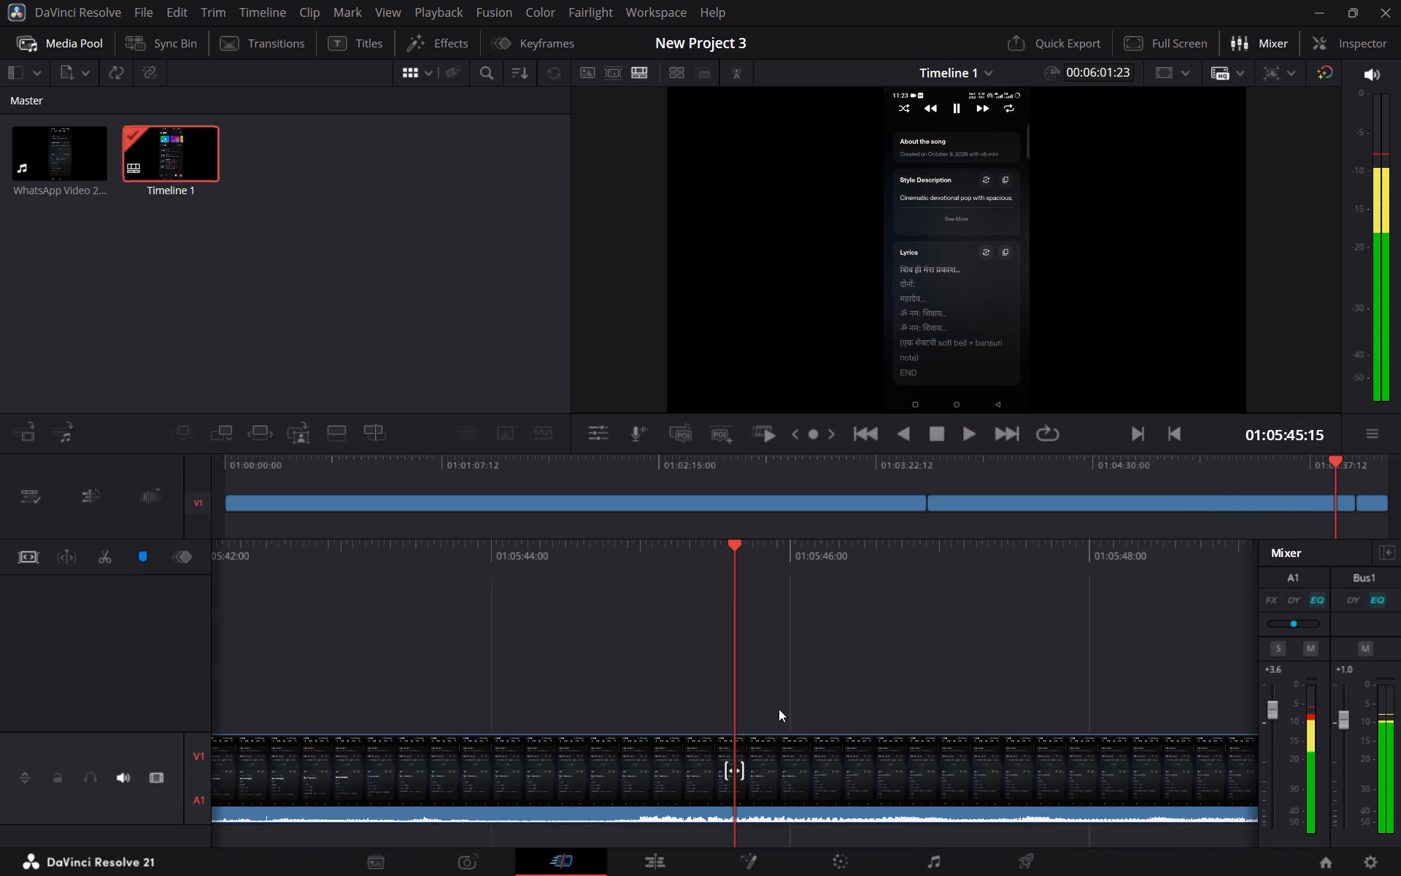
Skim Timeline 1 back to its beginning at 01:00:00:00 and forward again to its end to check the whole edit.
{"action": "scroll", "coordinate": [659, 777], "scroll_direction": "right", "scroll_amount": 10}
{"action": "scroll", "coordinate": [659, 777], "scroll_direction": "right", "scroll_amount": 13}
{"action": "scroll", "coordinate": [659, 777], "scroll_direction": "right", "scroll_amount": 13}
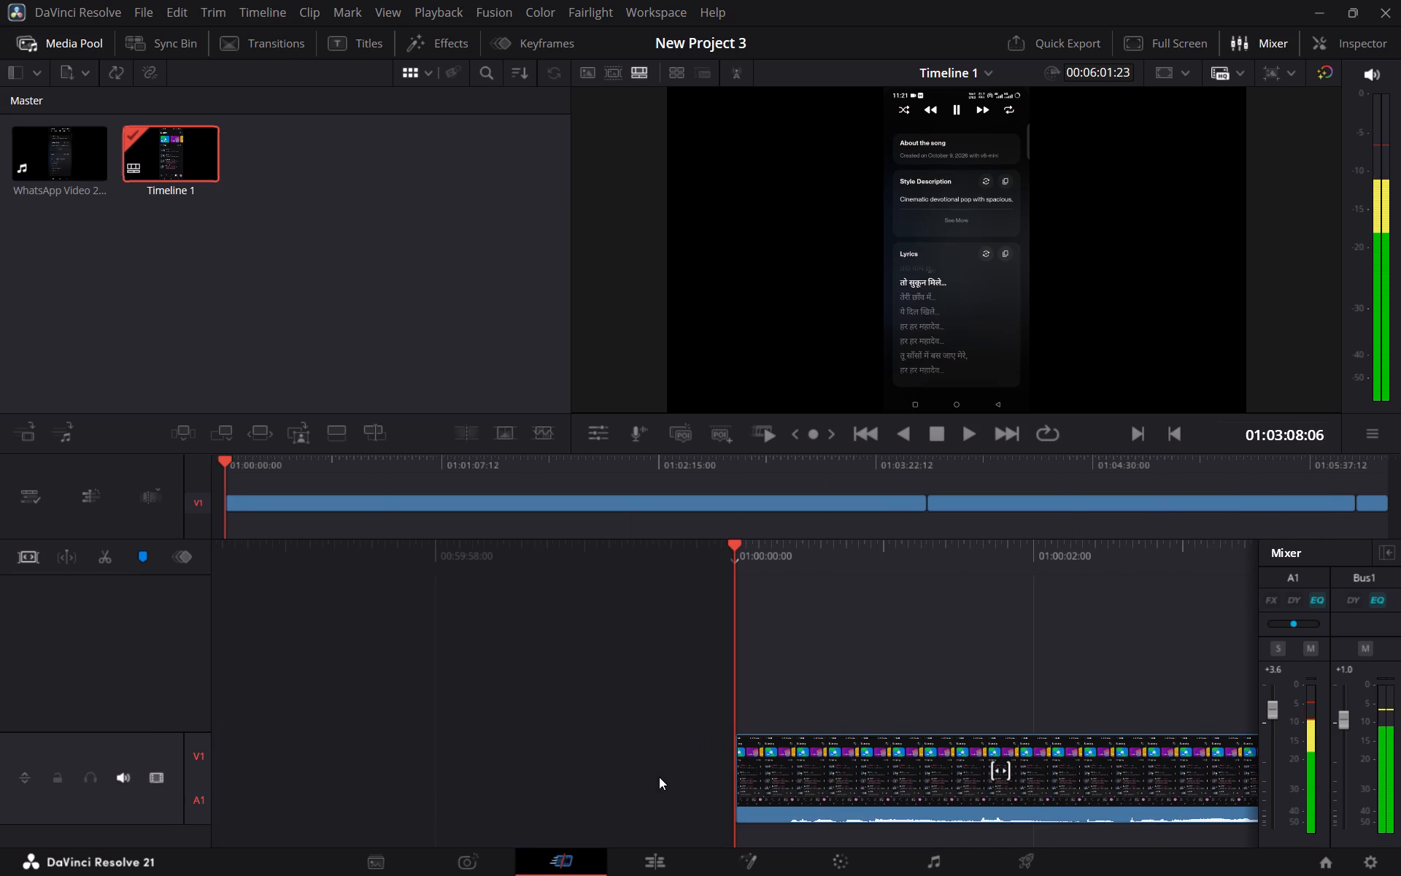
{"action": "scroll", "coordinate": [659, 777], "scroll_direction": "left", "scroll_amount": 16}
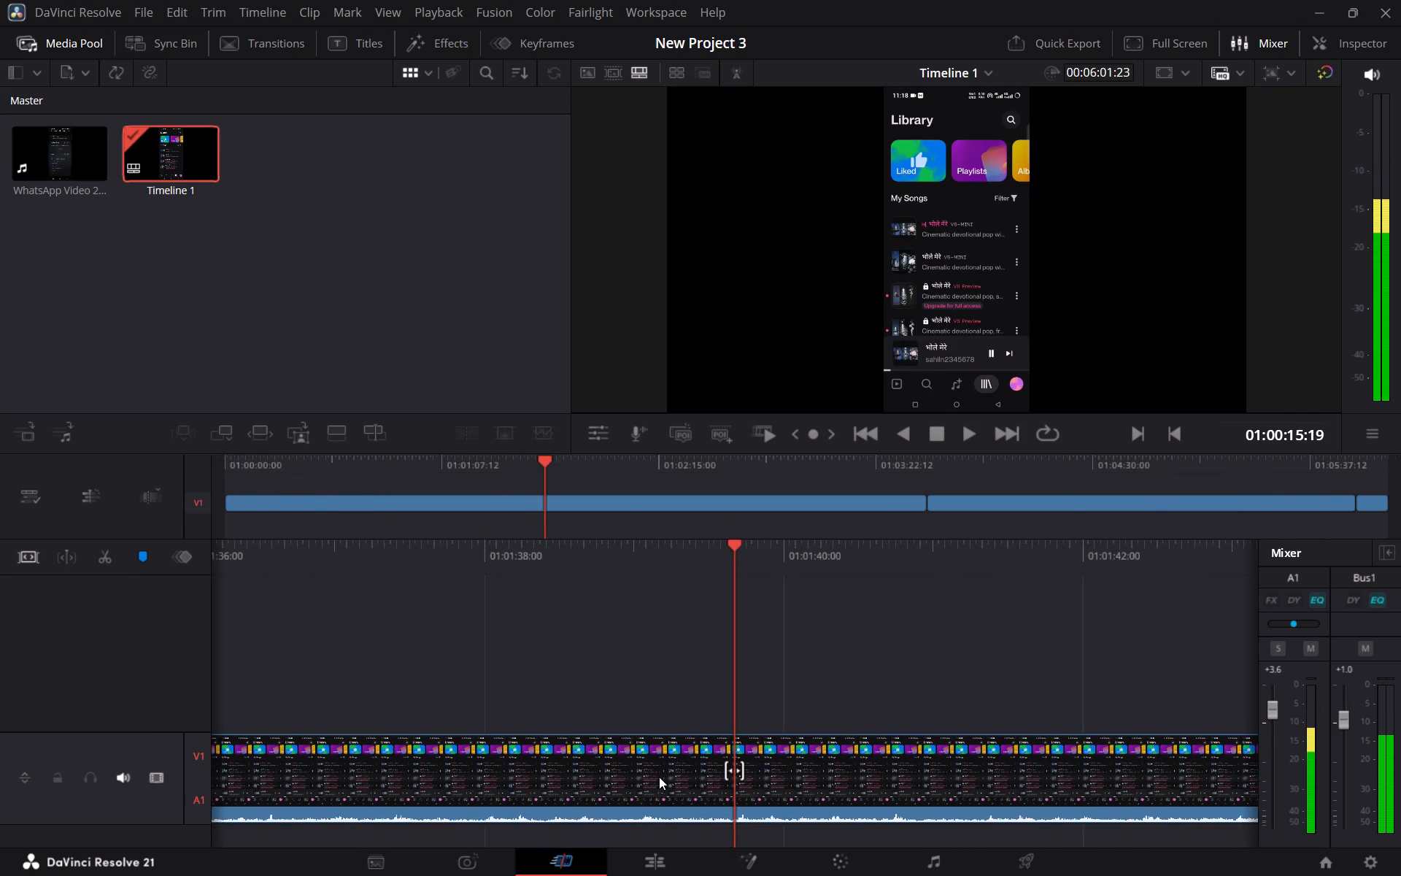
{"action": "scroll", "coordinate": [659, 777], "scroll_direction": "left", "scroll_amount": 18}
{"action": "scroll", "coordinate": [659, 777], "scroll_direction": "left", "scroll_amount": 3}
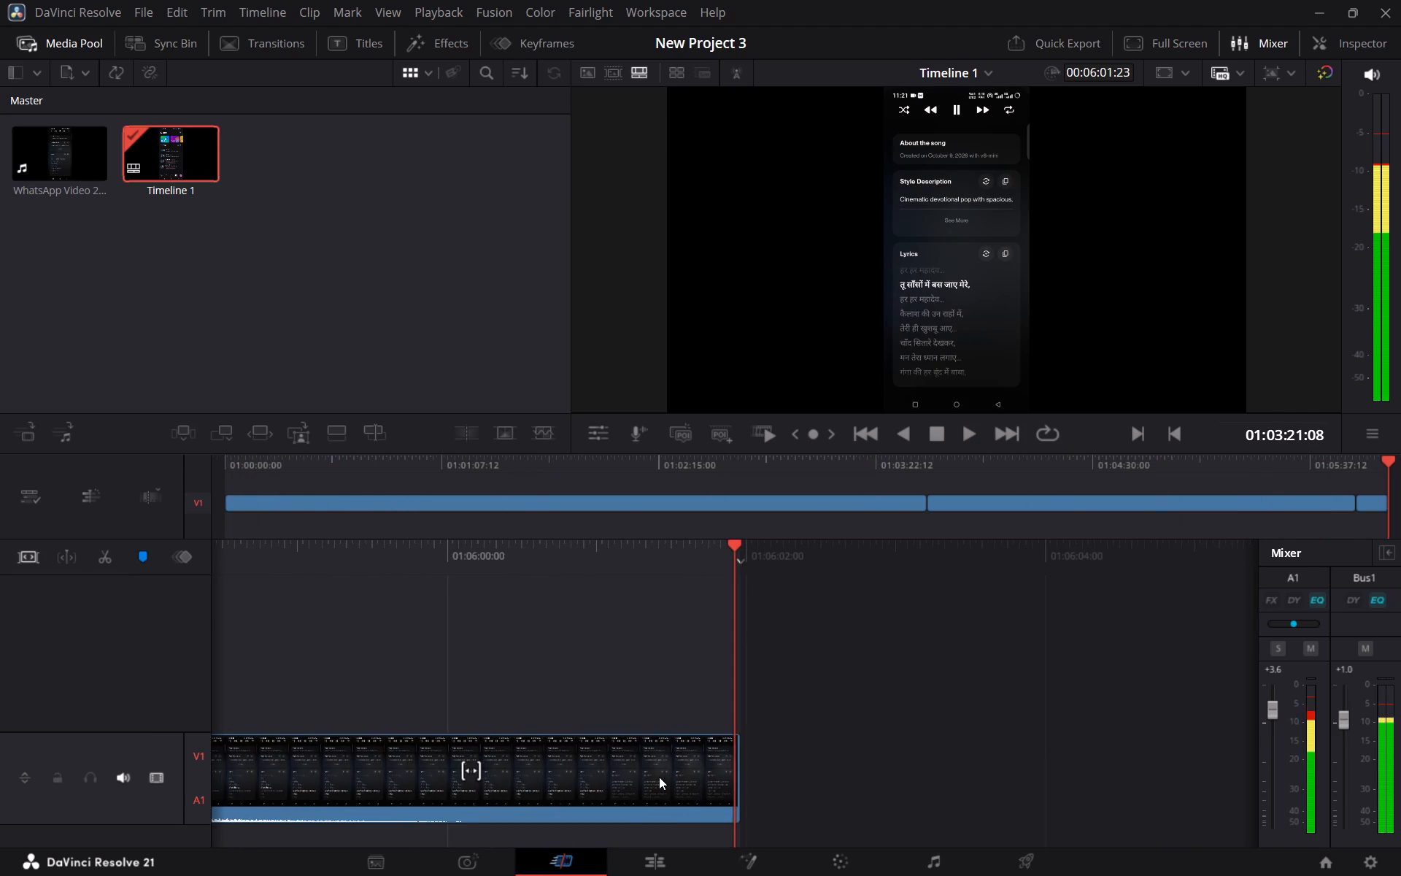
Scrub and play back through the closing section from the timeline's end to about 01:04:57 to find a new cut point.
{"action": "scroll", "coordinate": [659, 777], "scroll_direction": "right", "scroll_amount": 5}
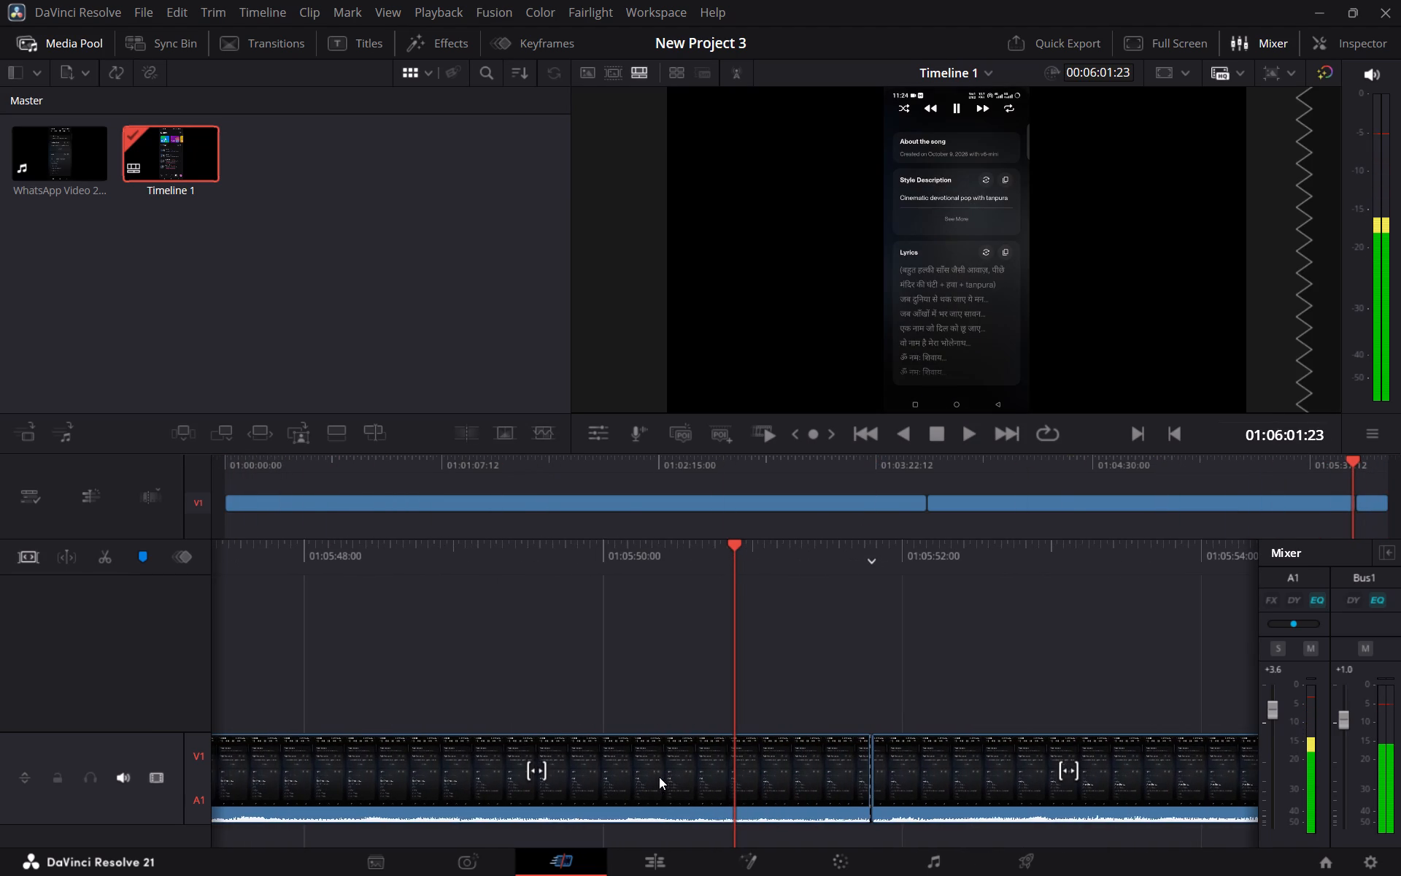
{"action": "scroll", "coordinate": [723, 763], "scroll_direction": "right", "scroll_amount": 1}
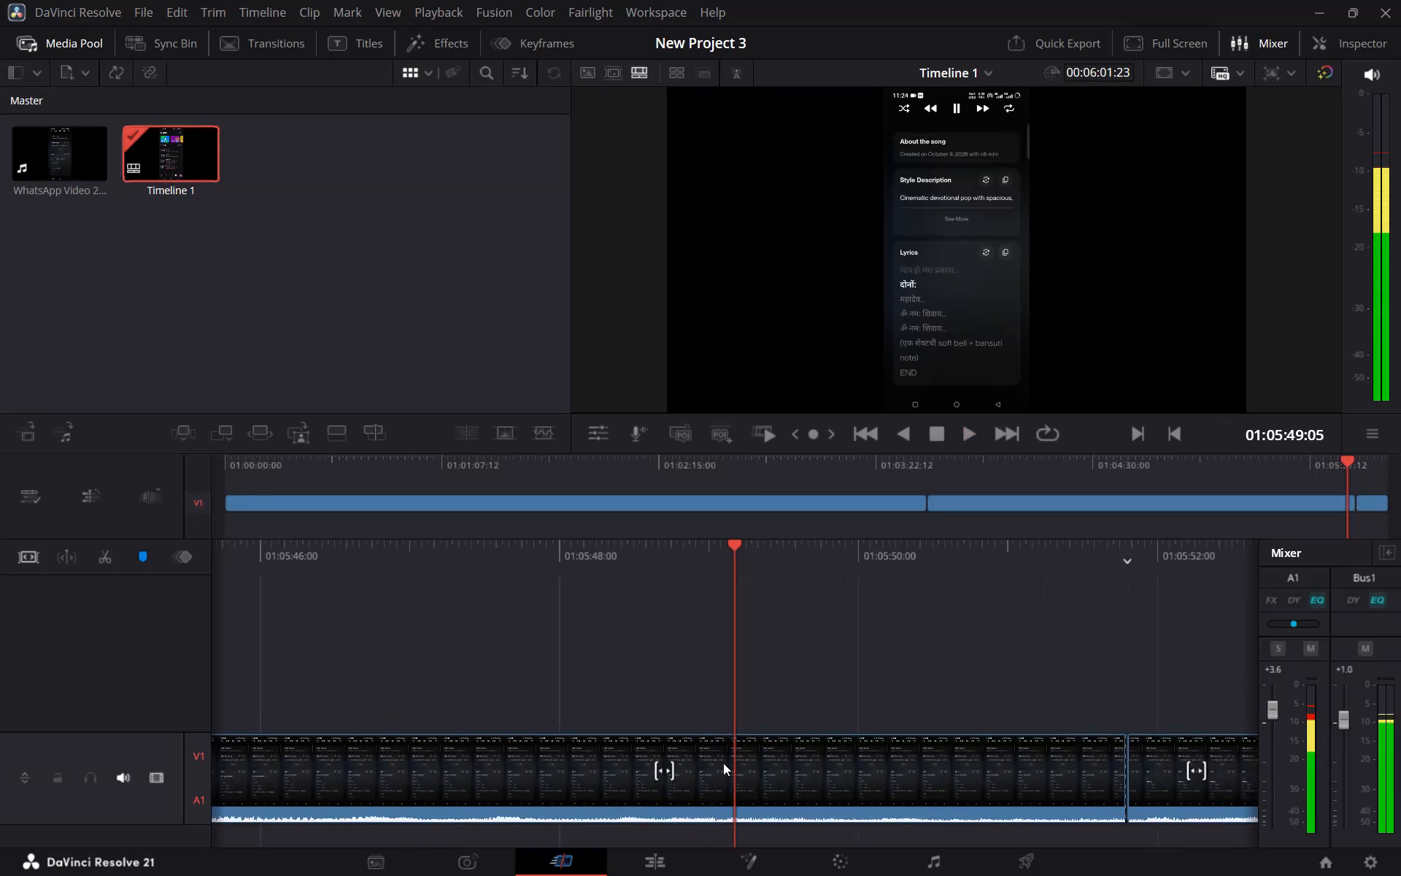
{"action": "scroll", "coordinate": [723, 763], "scroll_direction": "right", "scroll_amount": 1}
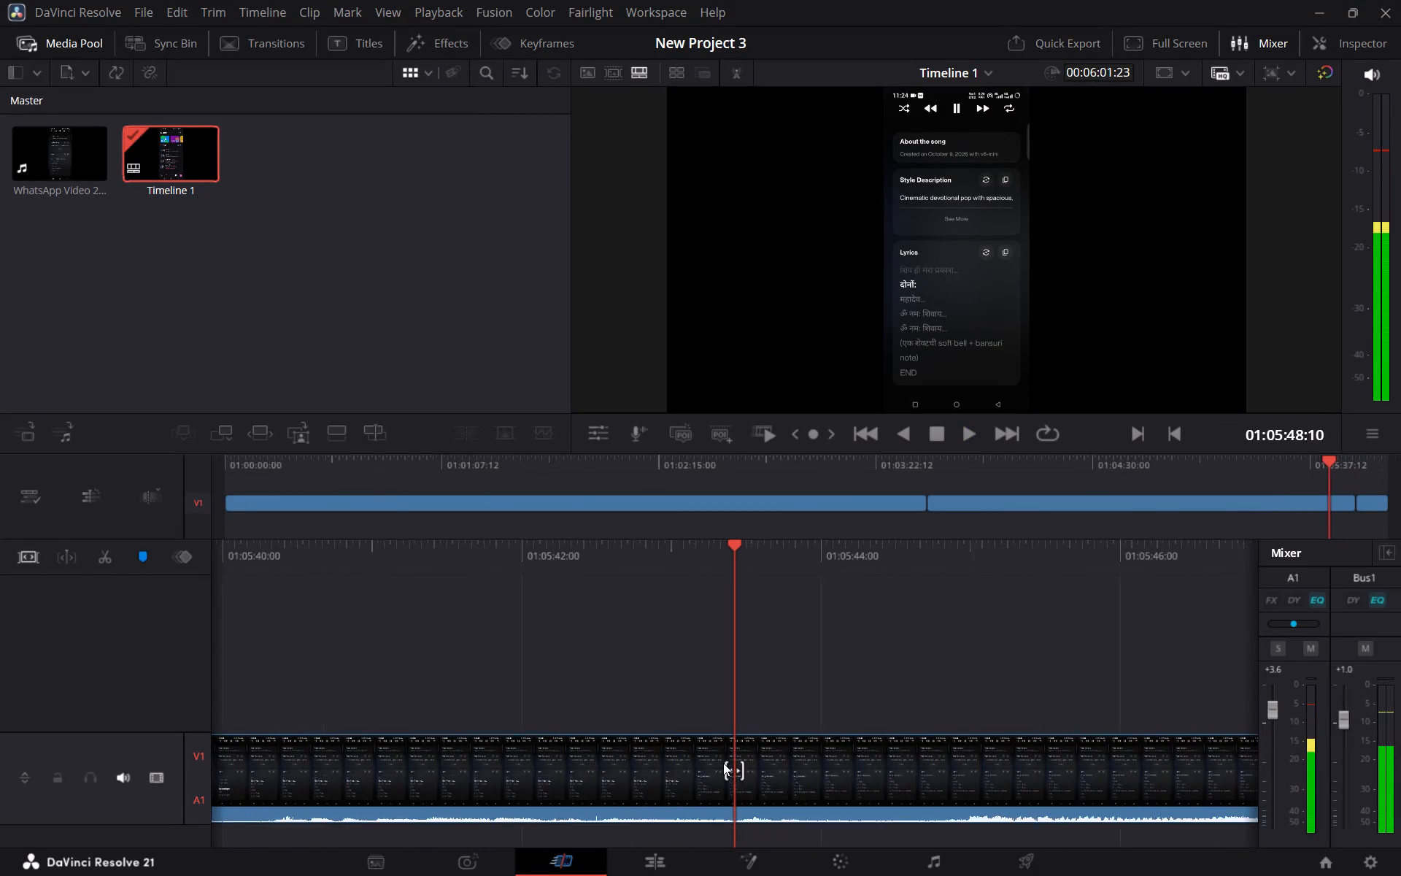
{"action": "scroll", "coordinate": [723, 763], "scroll_direction": "right", "scroll_amount": 1}
{"action": "key", "text": "space"}
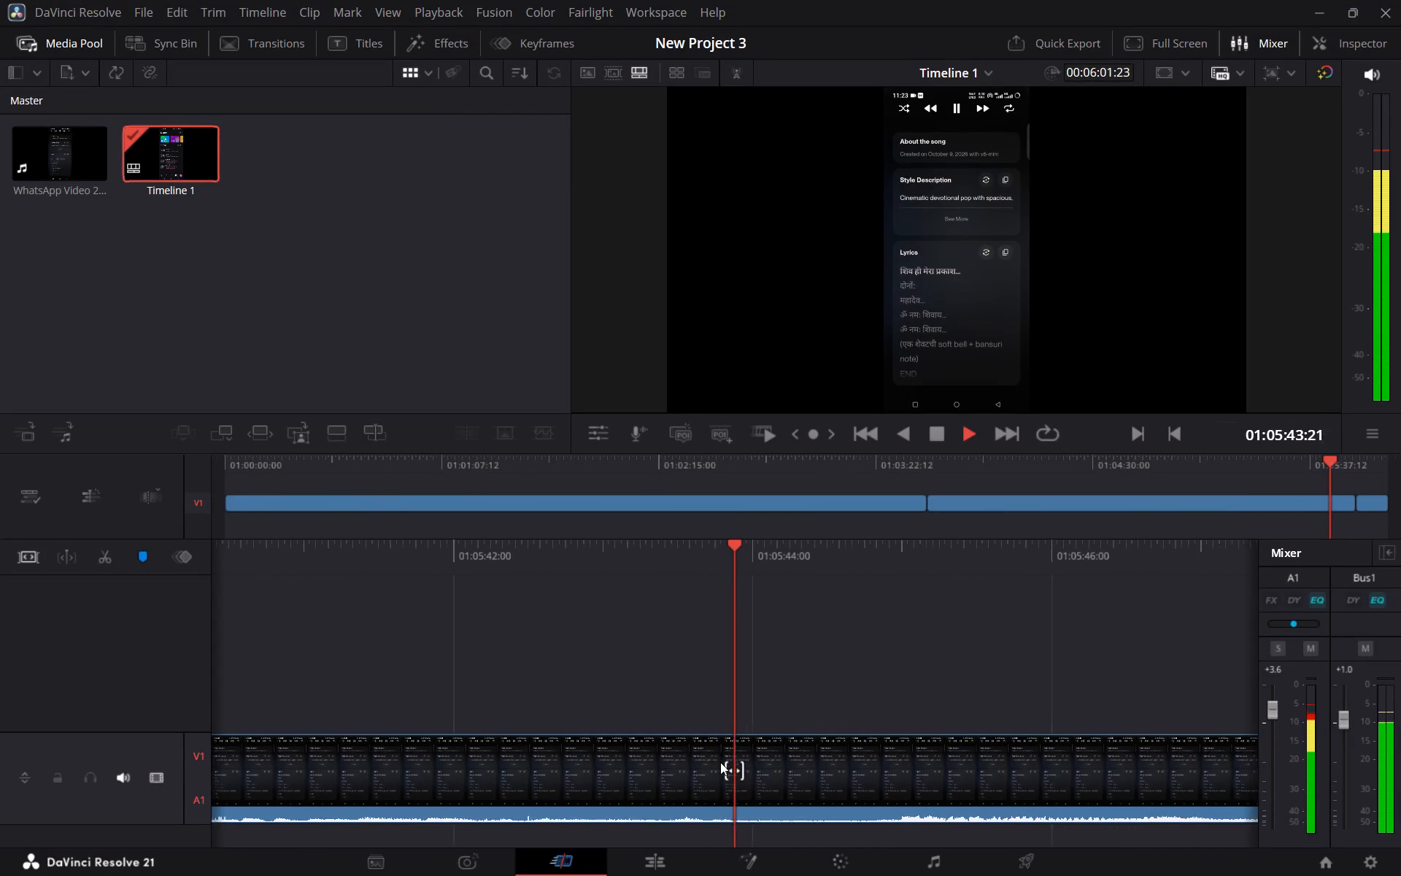
{"action": "scroll", "coordinate": [530, 776], "scroll_direction": "right", "scroll_amount": 2}
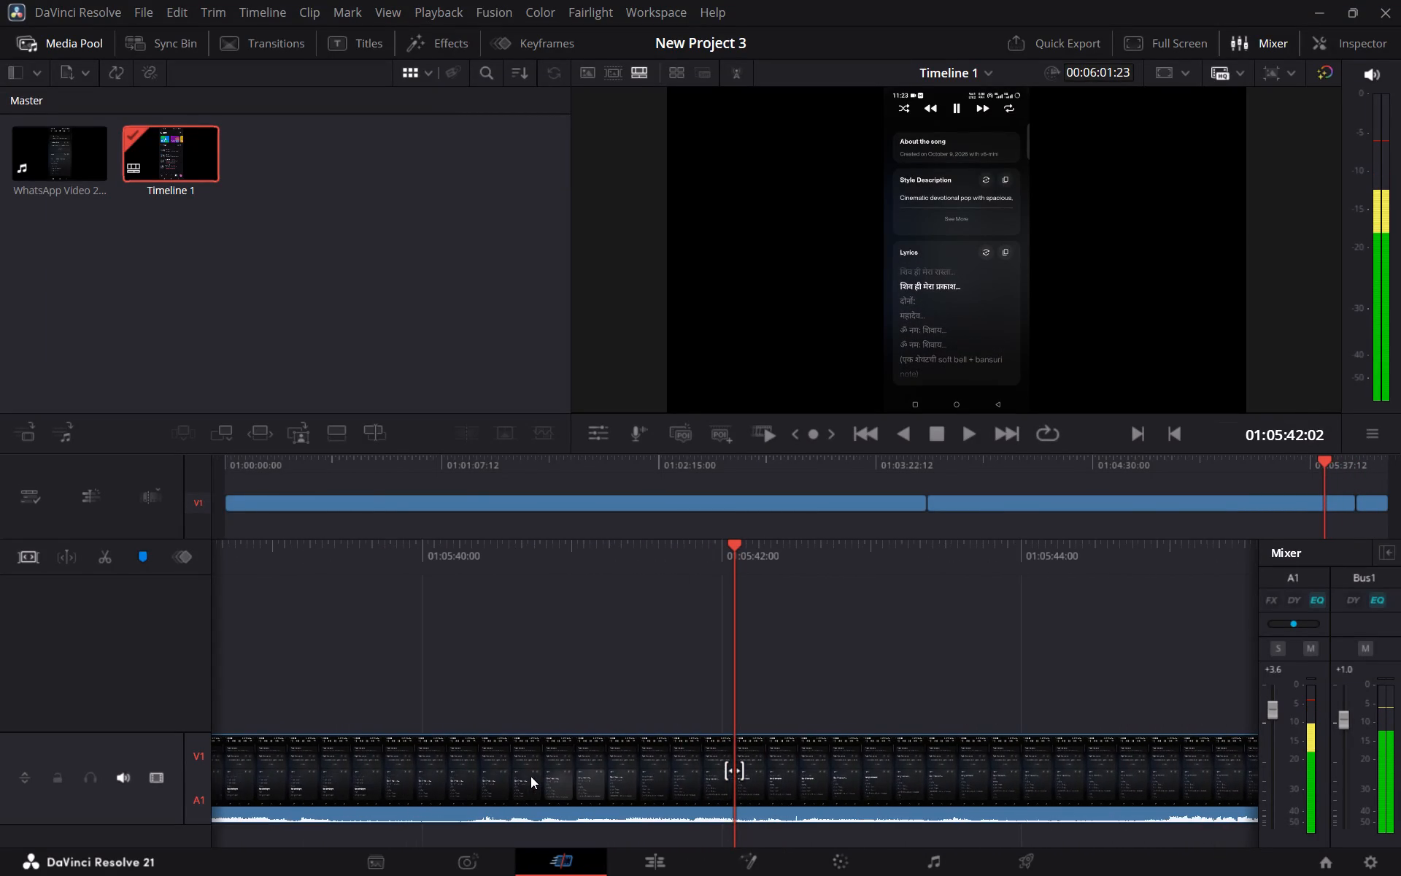
{"action": "scroll", "coordinate": [547, 755], "scroll_direction": "right", "scroll_amount": 3}
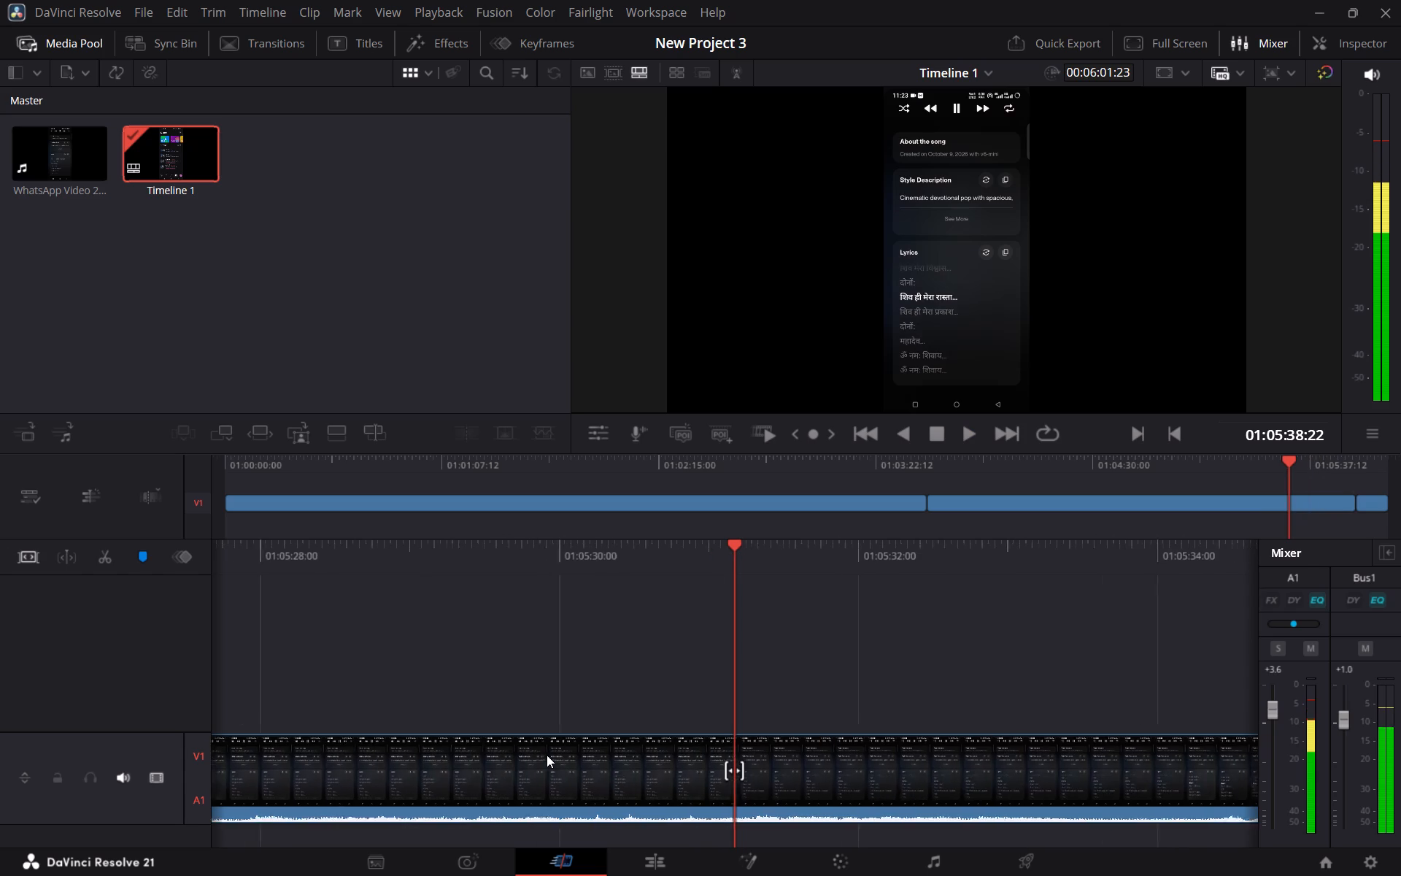
{"action": "scroll", "coordinate": [547, 755], "scroll_direction": "right", "scroll_amount": 4}
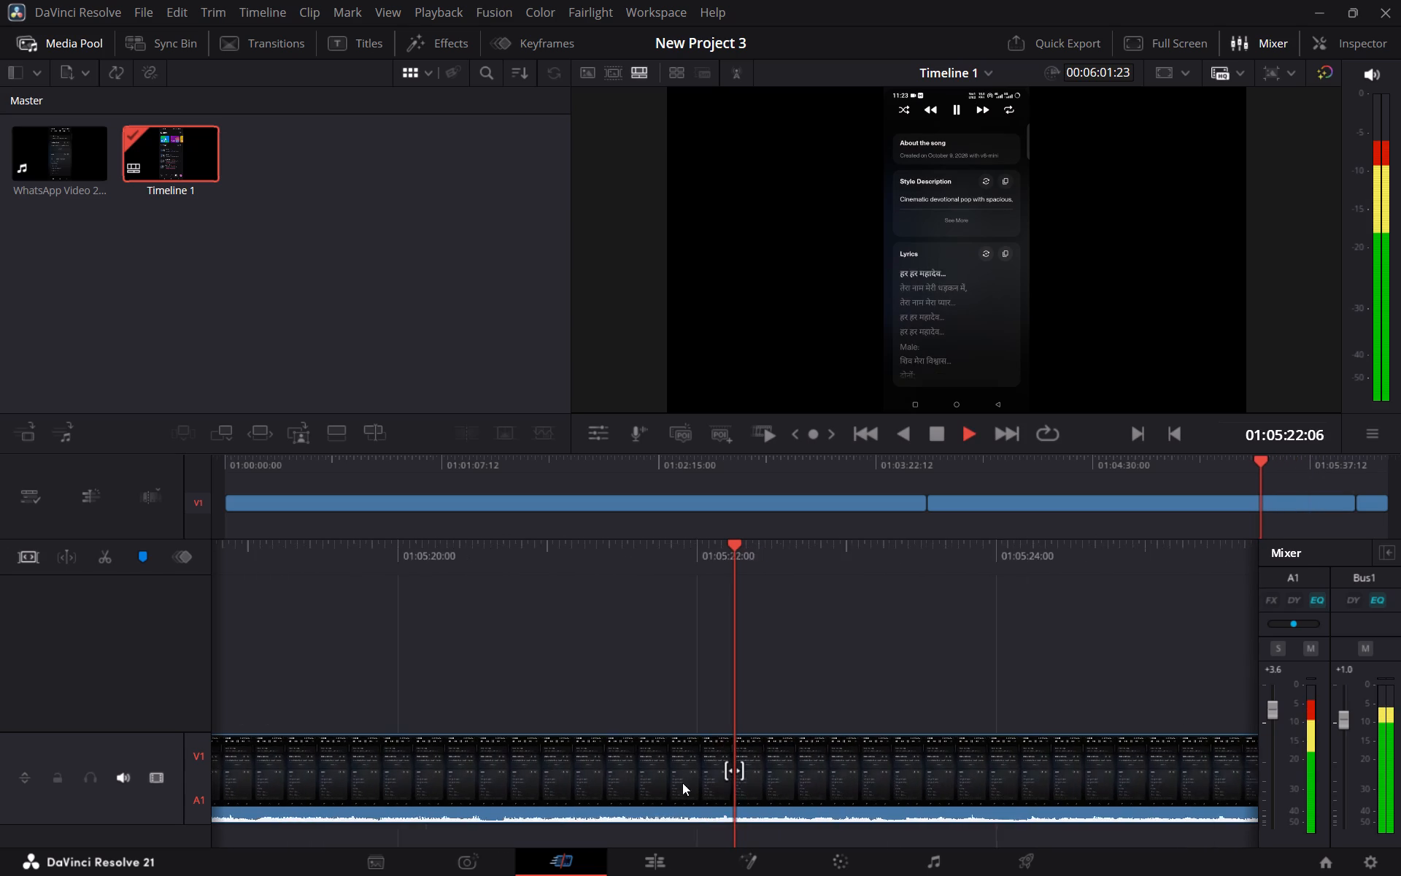
{"action": "scroll", "coordinate": [622, 761], "scroll_direction": "right", "scroll_amount": 3}
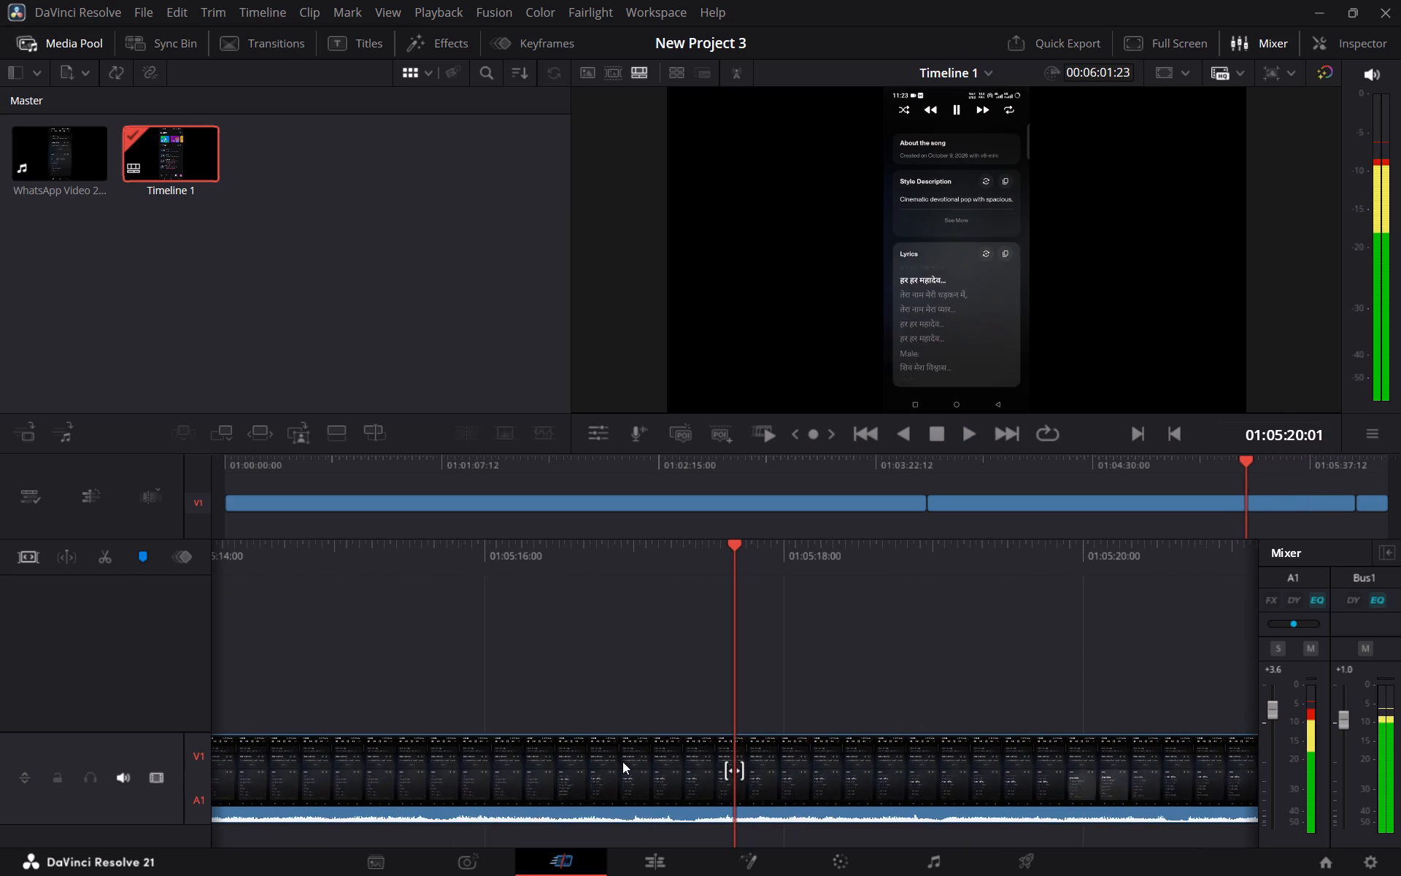
{"action": "scroll", "coordinate": [622, 761], "scroll_direction": "right", "scroll_amount": 3}
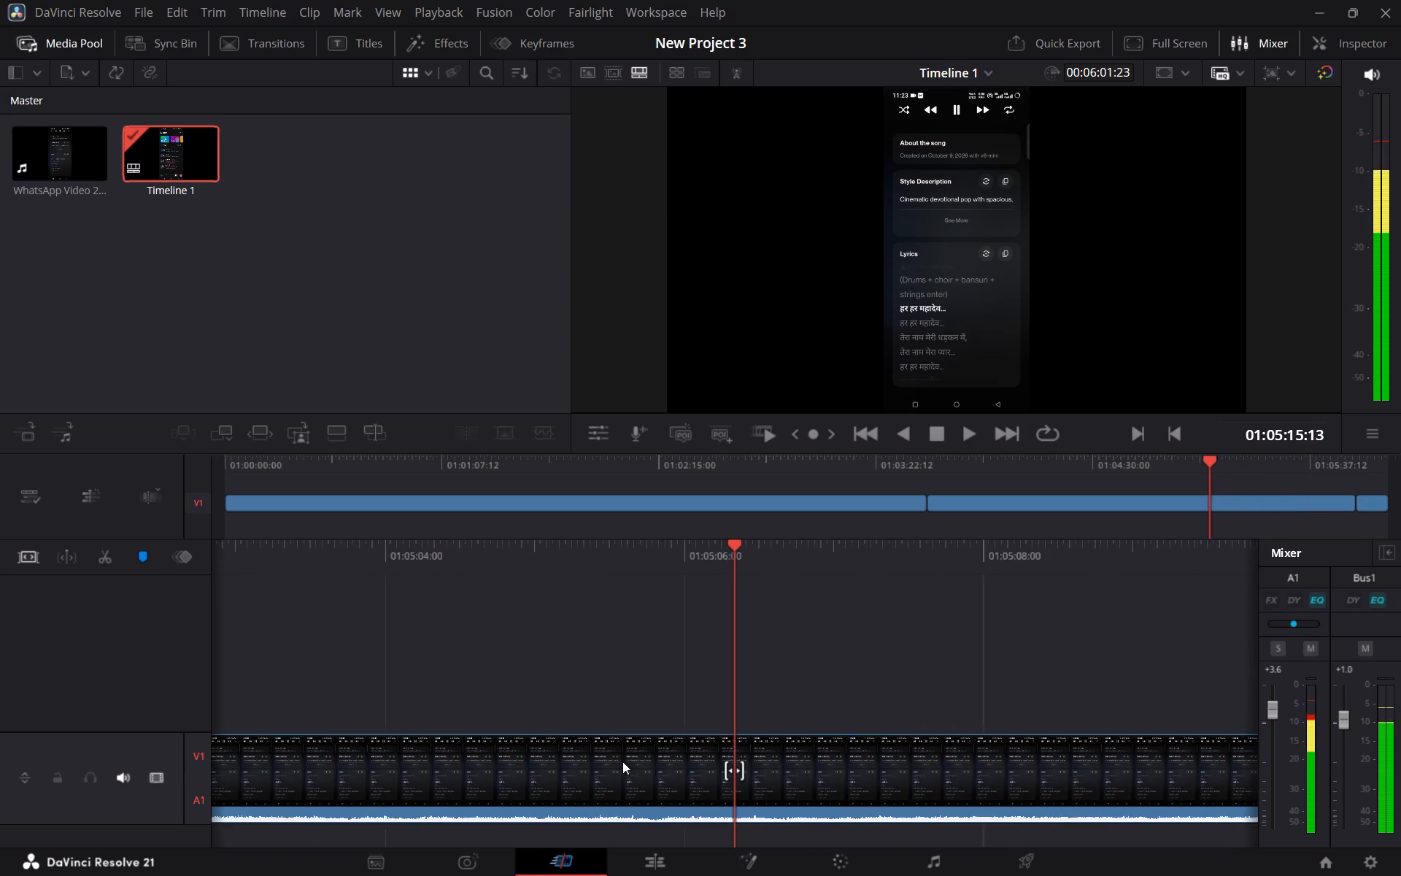
{"action": "scroll", "coordinate": [622, 761], "scroll_direction": "right", "scroll_amount": 4}
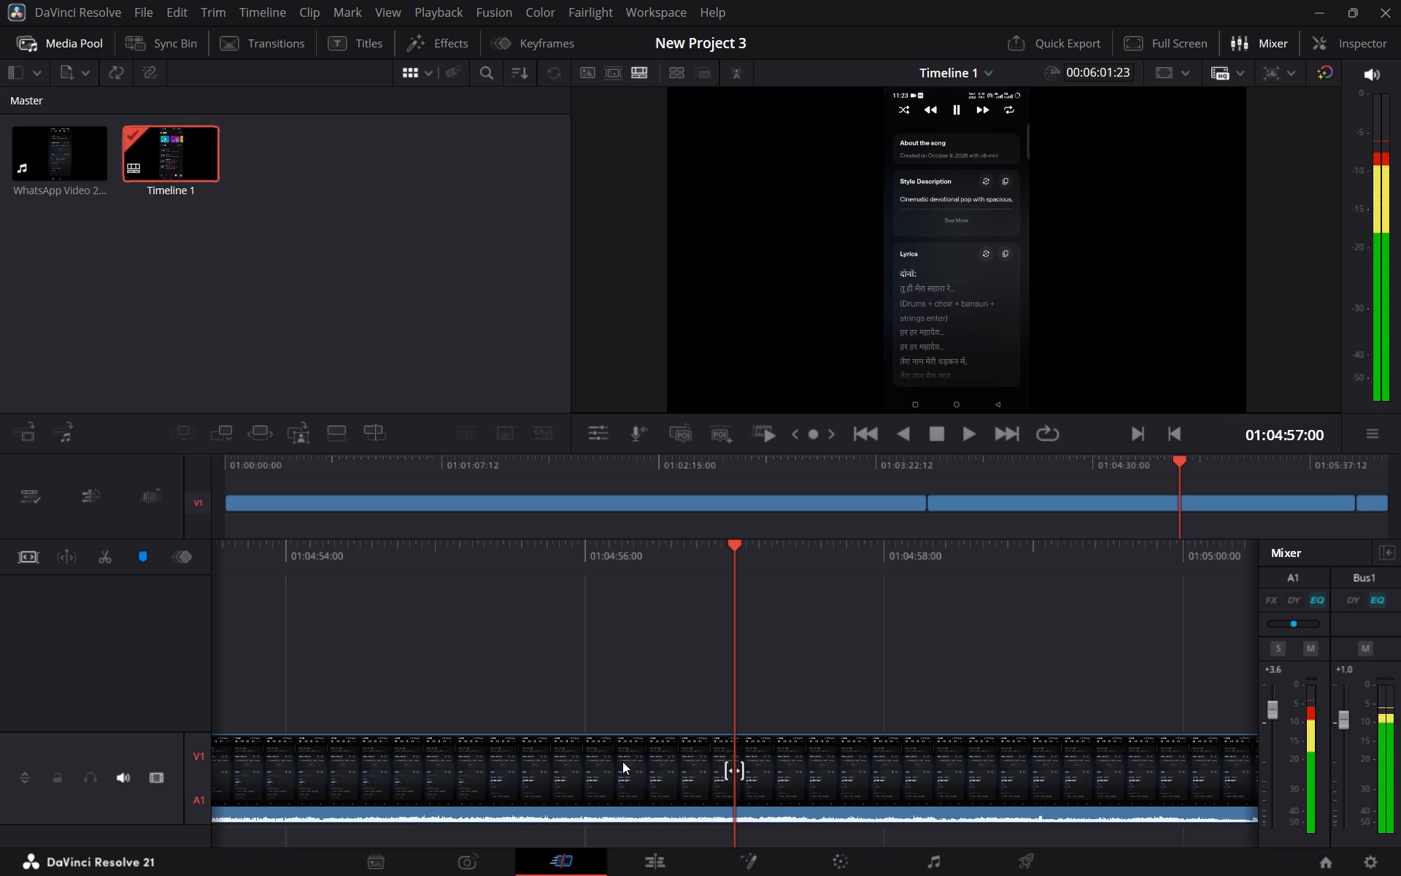
Locate the line around 01:04:53 by scrubbing and playing, and split the clip at 01:04:53:18.
{"action": "scroll", "coordinate": [622, 761], "scroll_direction": "right", "scroll_amount": 3}
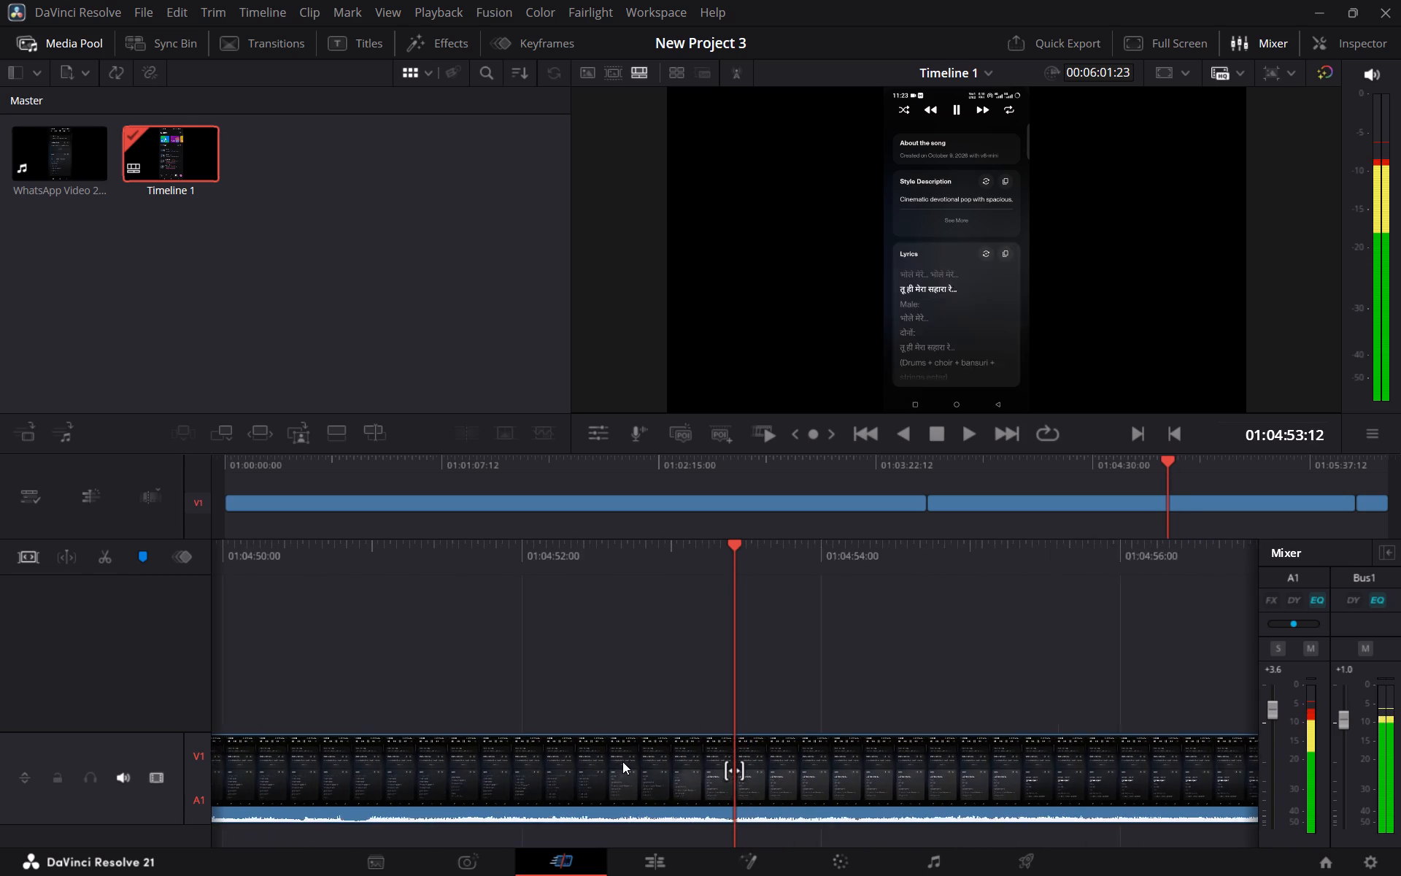
{"action": "scroll", "coordinate": [622, 761], "scroll_direction": "right", "scroll_amount": 1}
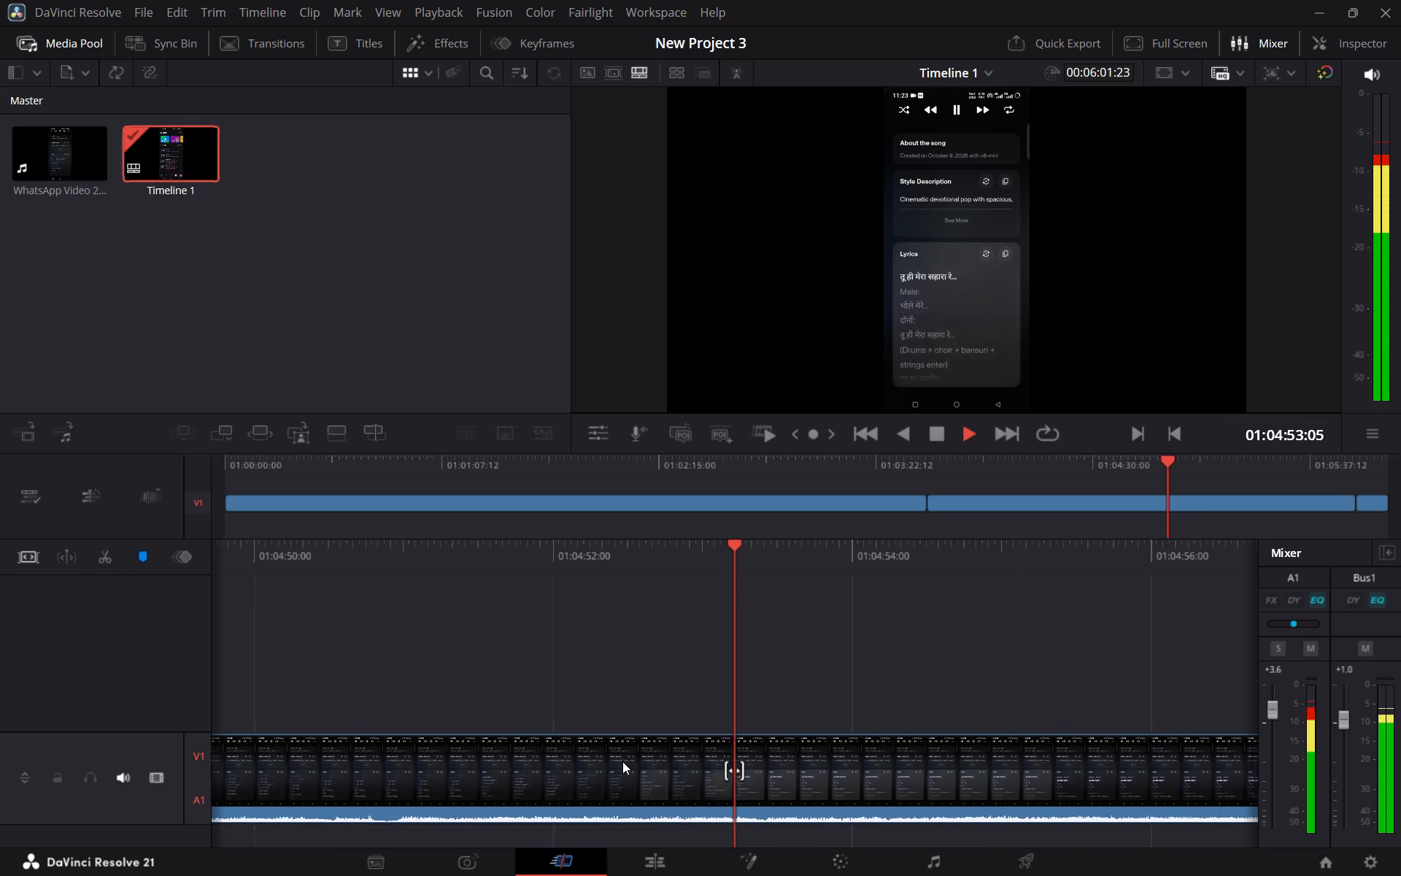
{"action": "key", "text": "space"}
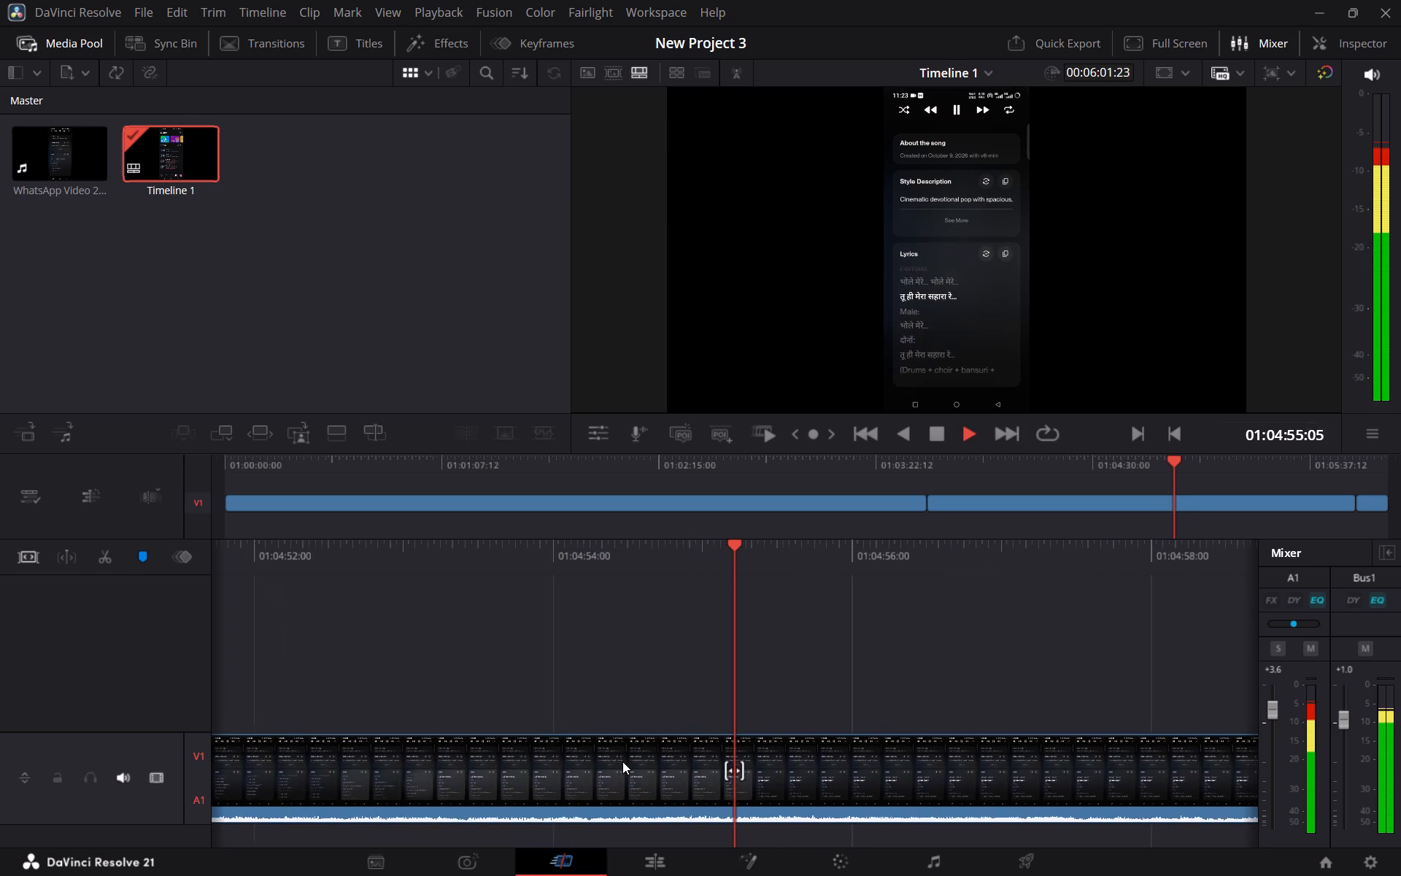
{"action": "scroll", "coordinate": [622, 761], "scroll_direction": "right", "scroll_amount": 1}
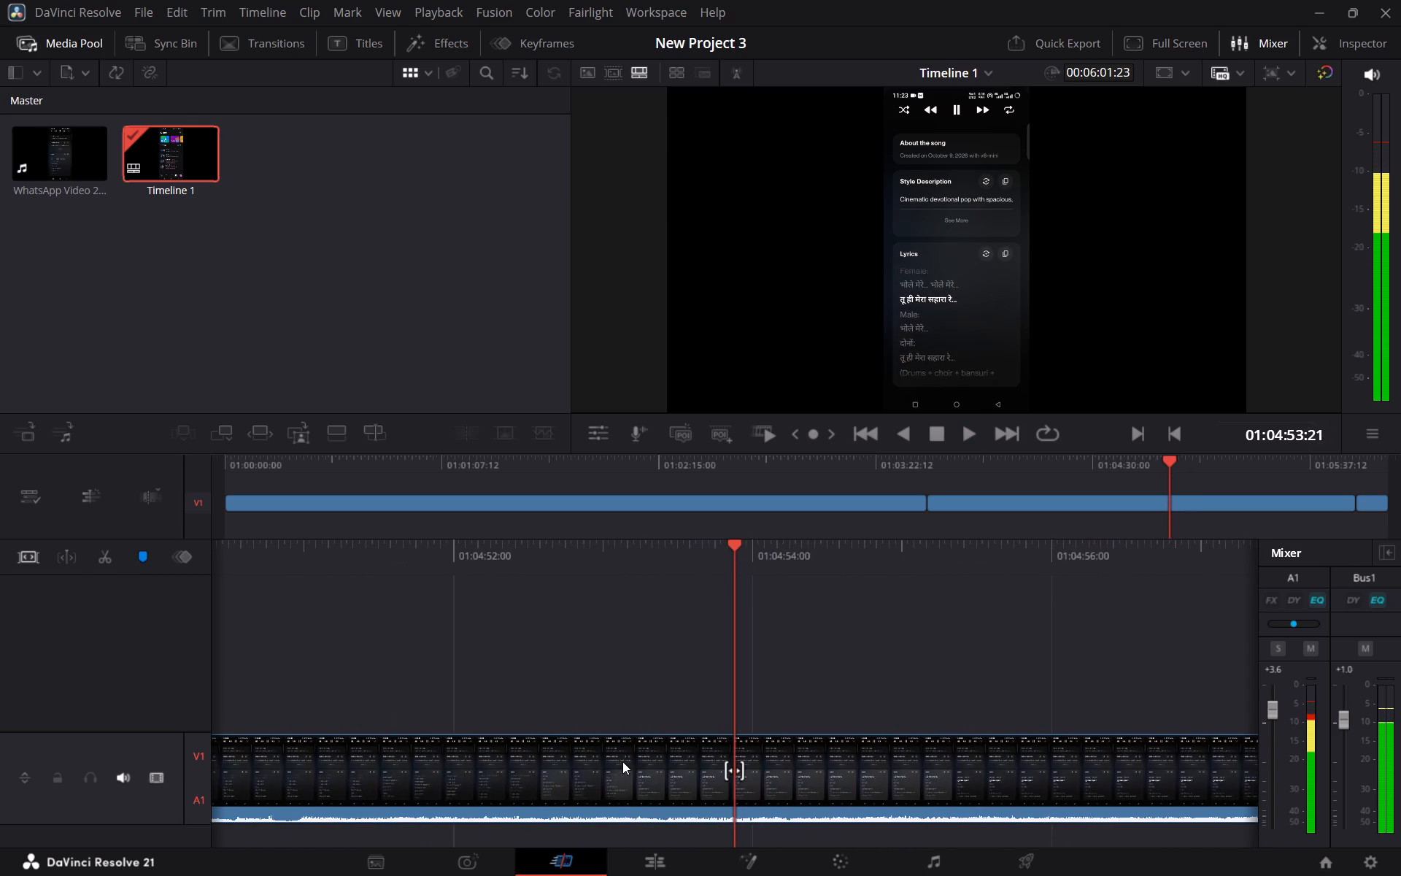
{"action": "scroll", "coordinate": [622, 761], "scroll_direction": "right", "scroll_amount": 2}
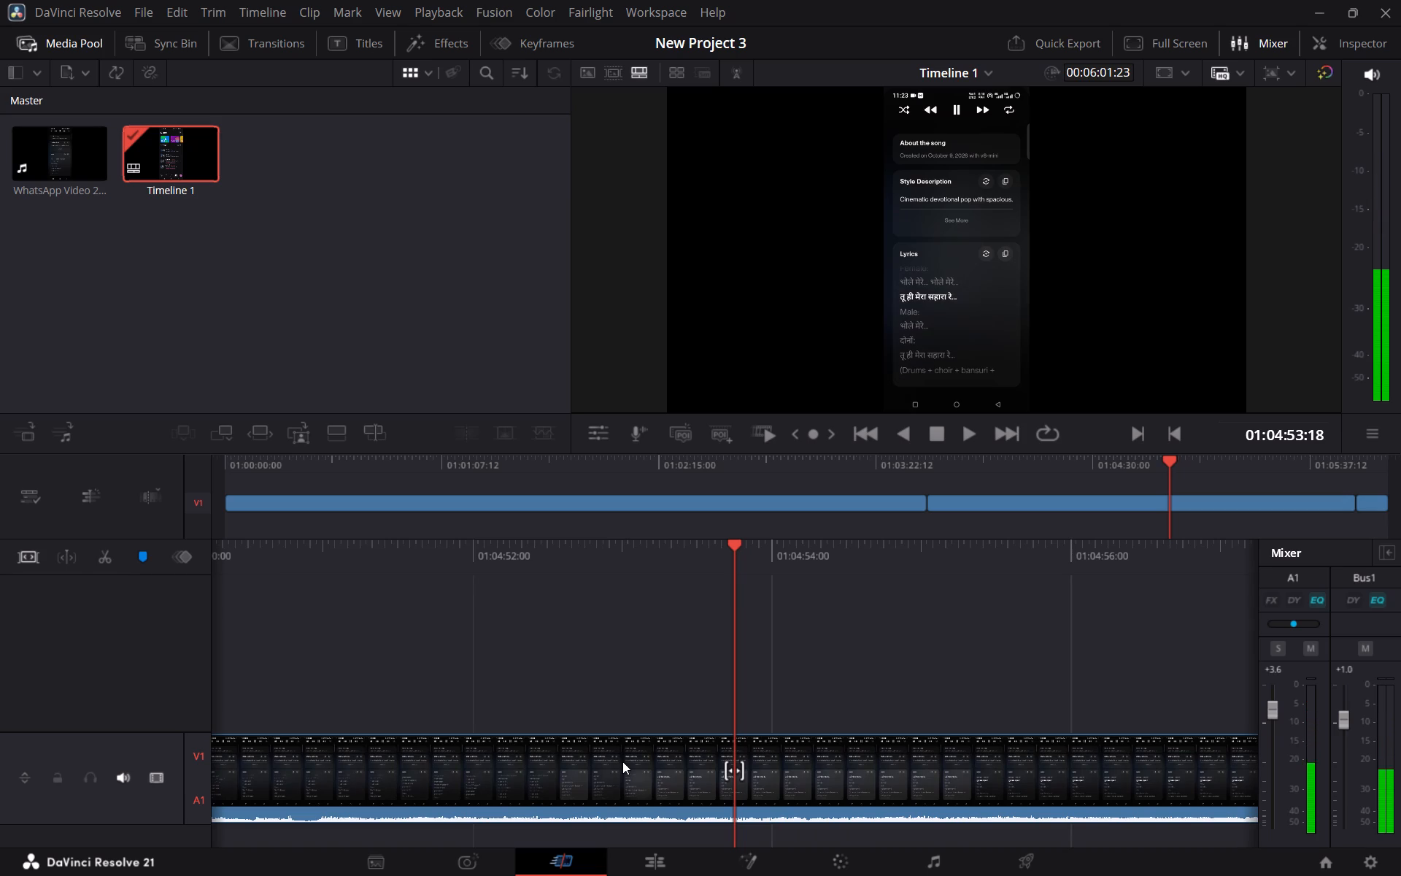
{"action": "key", "text": "ctrl+b"}
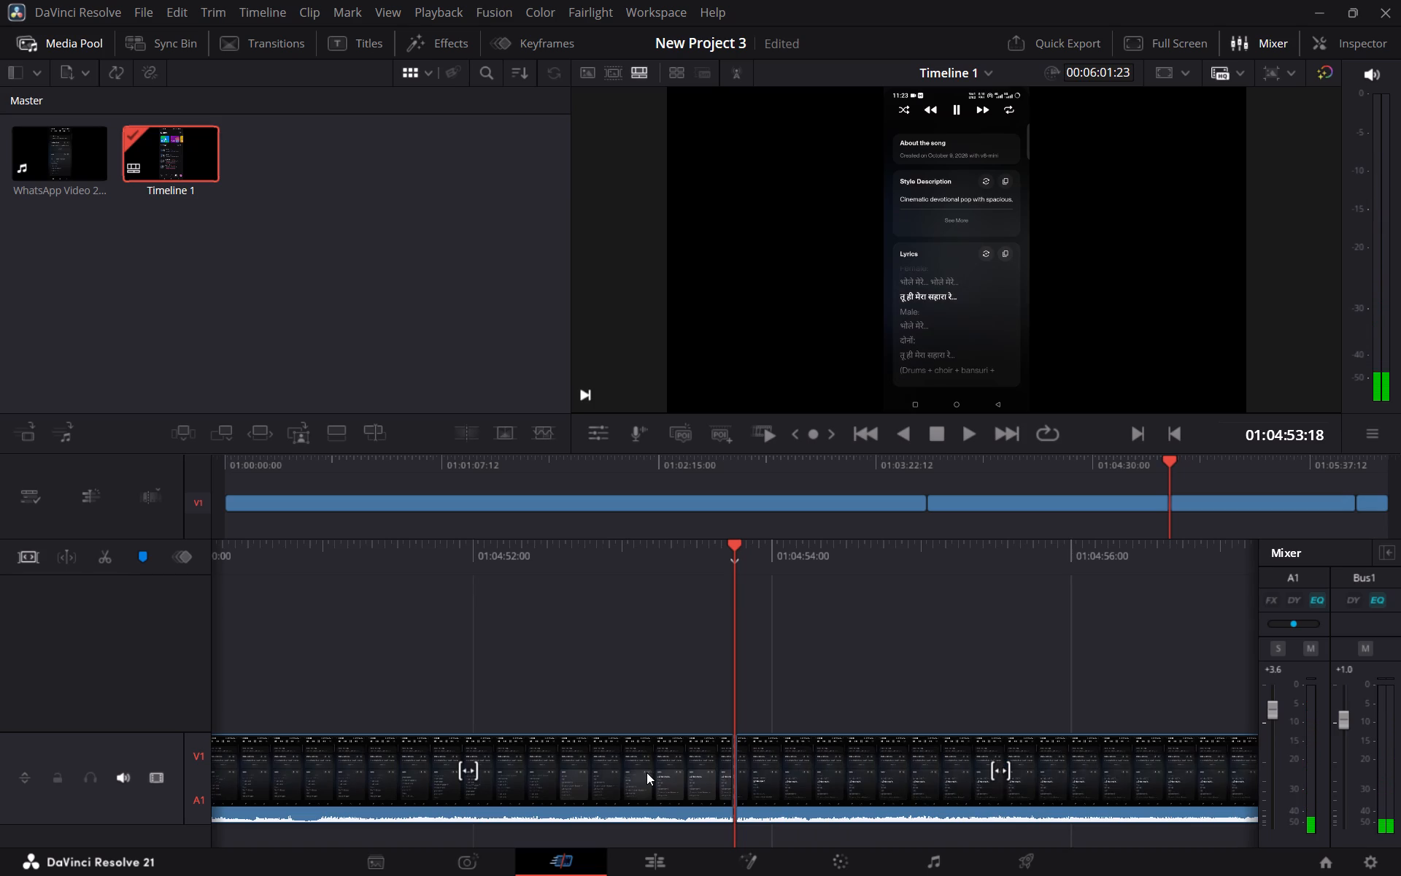
Play across the new cut, roll it later to about 01:04:54:04, and replay the transition.
{"action": "key", "text": "space"}
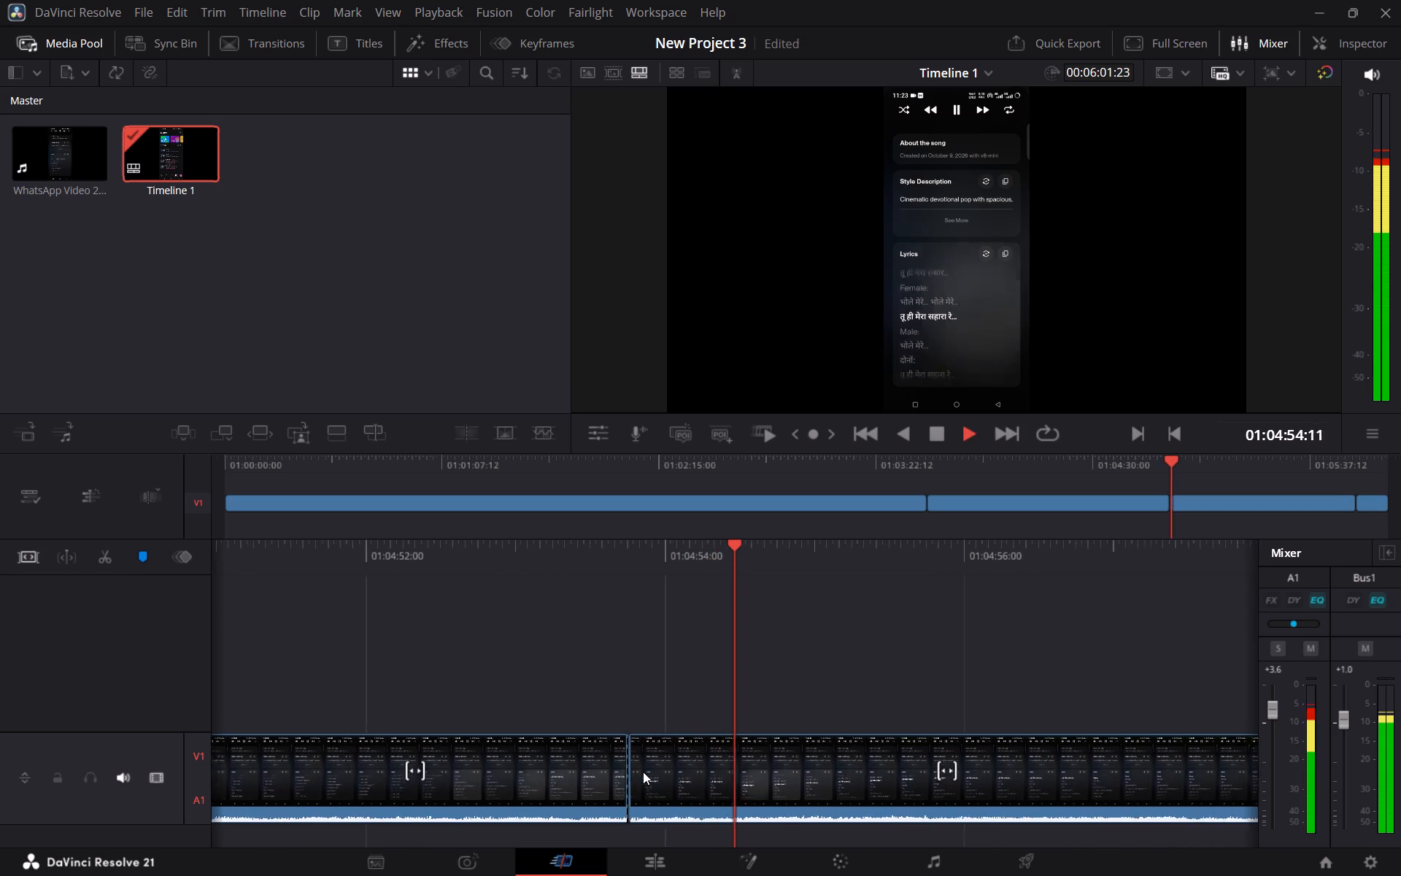
{"action": "key", "text": "space"}
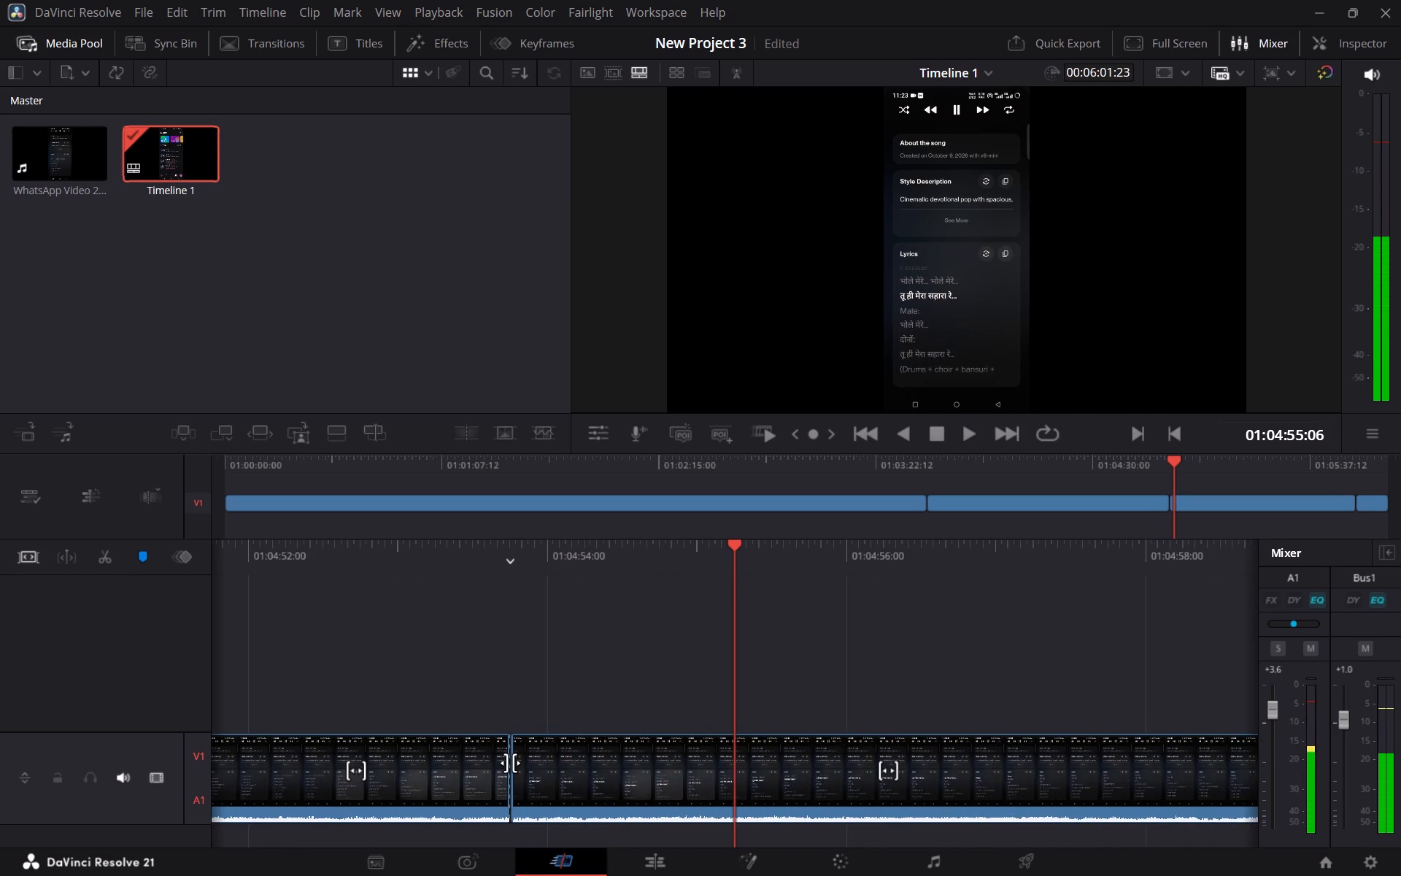
{"action": "left_click_drag", "start_coordinate": [510, 763], "coordinate": [576, 767]}
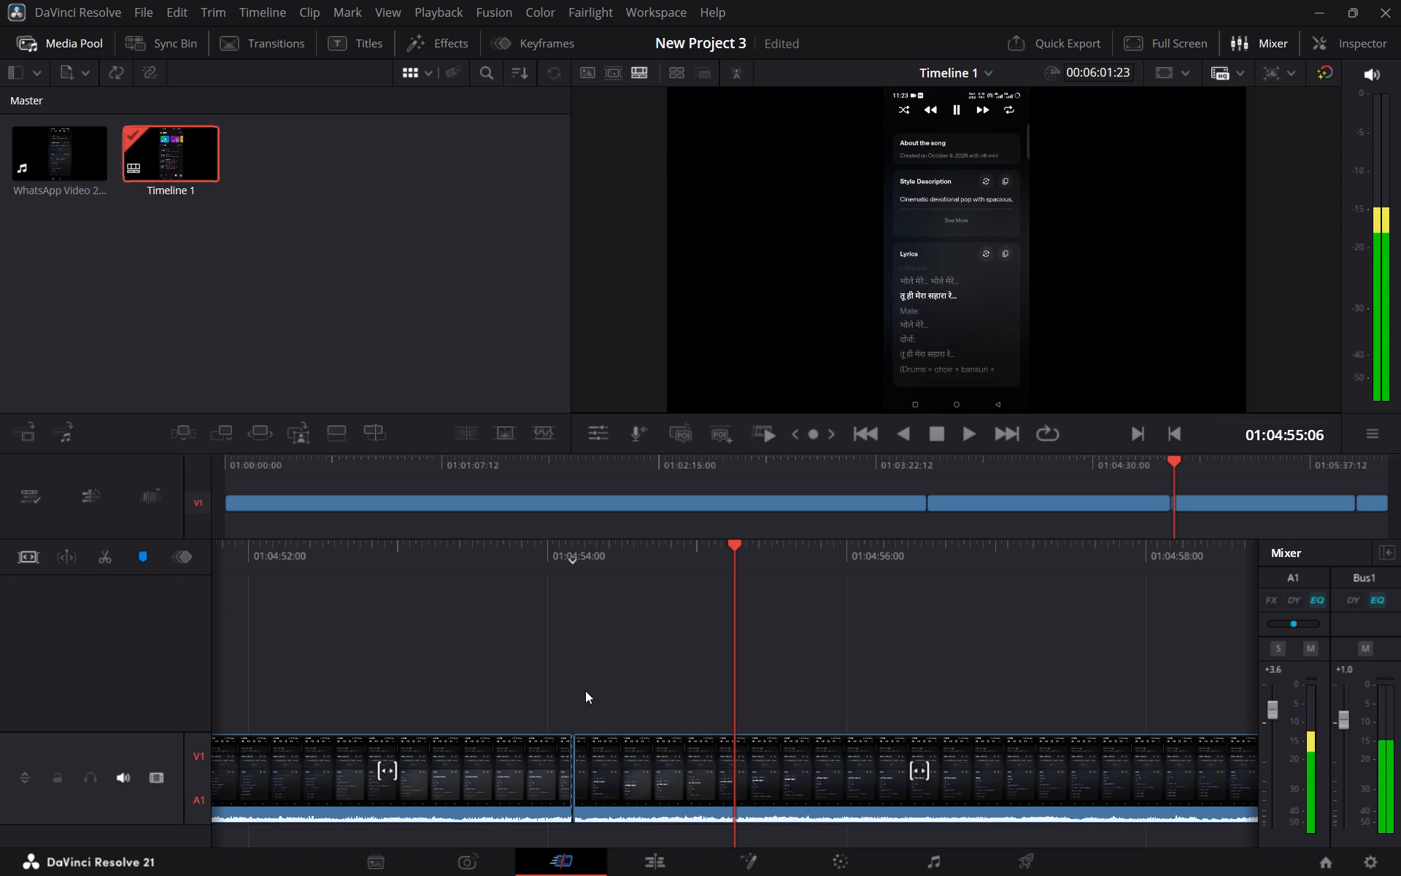
{"action": "scroll", "coordinate": [605, 695], "scroll_direction": "up", "scroll_amount": 1, "text": "ctrl"}
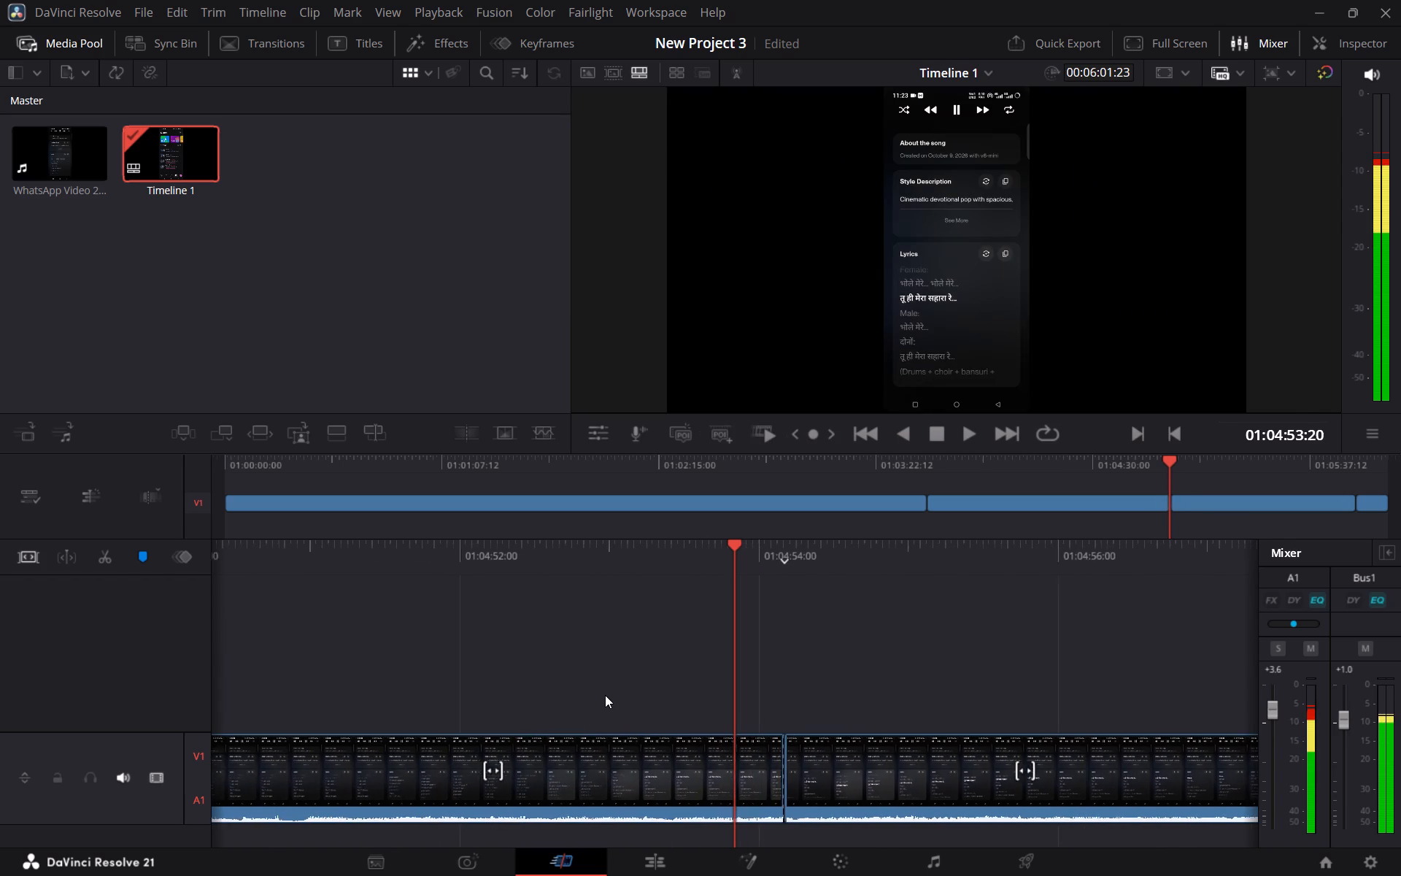
{"action": "key", "text": "space"}
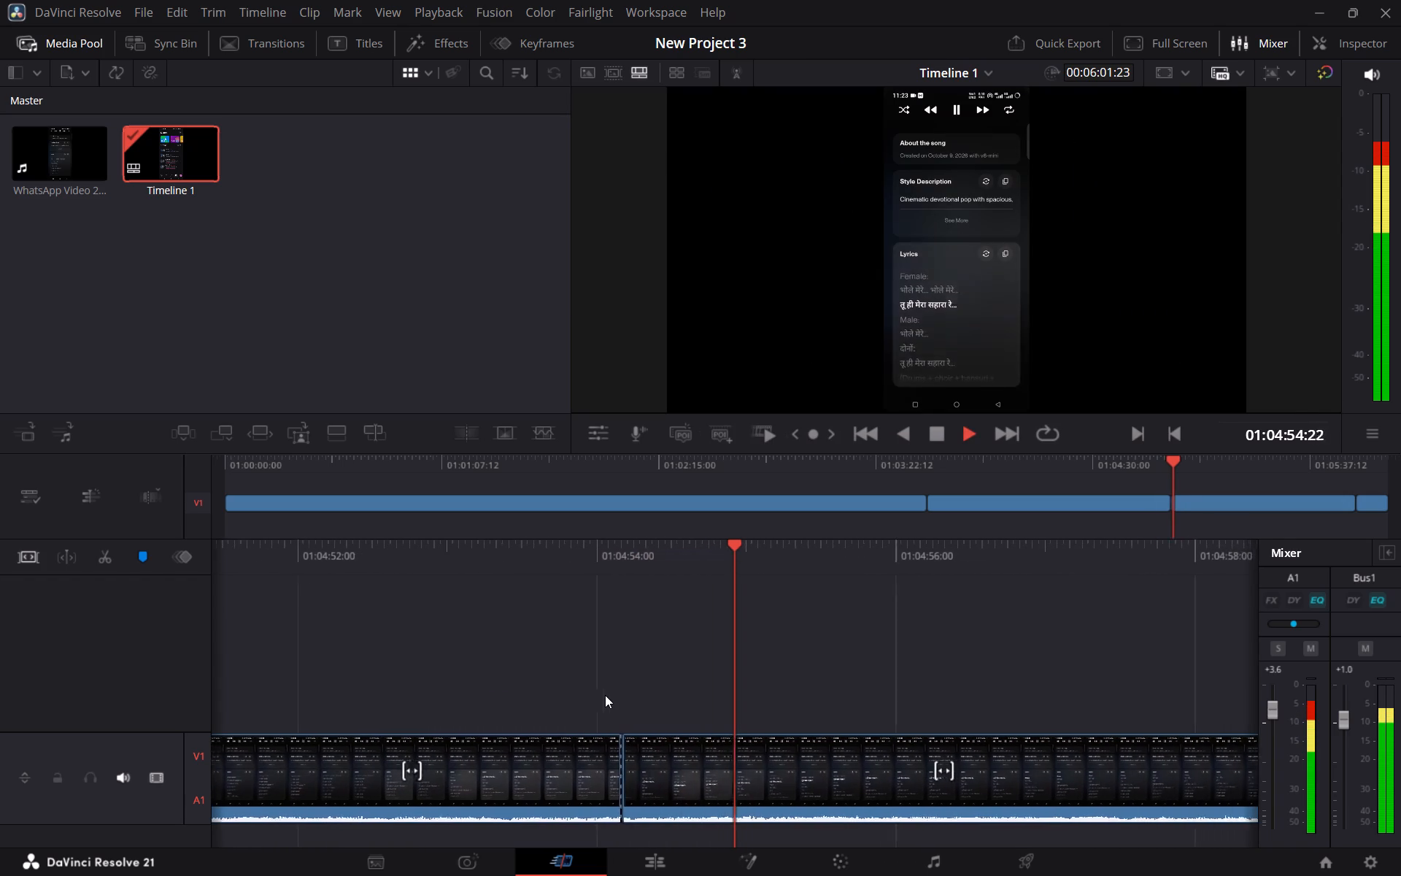
{"action": "key", "text": "space"}
Ripple-delete the clip that ends at the new cut, closing the gap.
{"action": "left_click", "coordinate": [452, 748]}
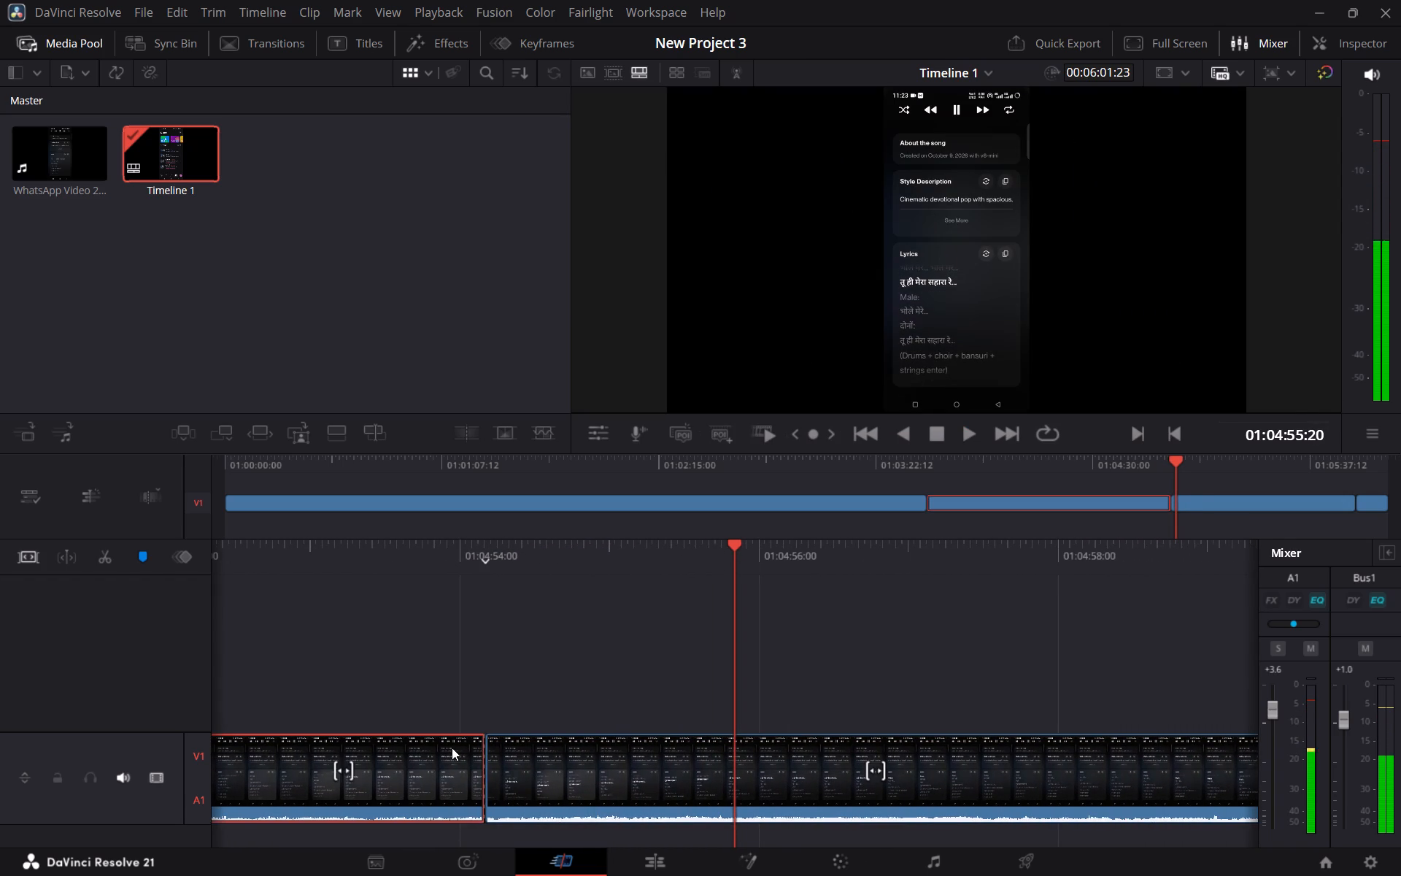
{"action": "key", "text": "BackSpace"}
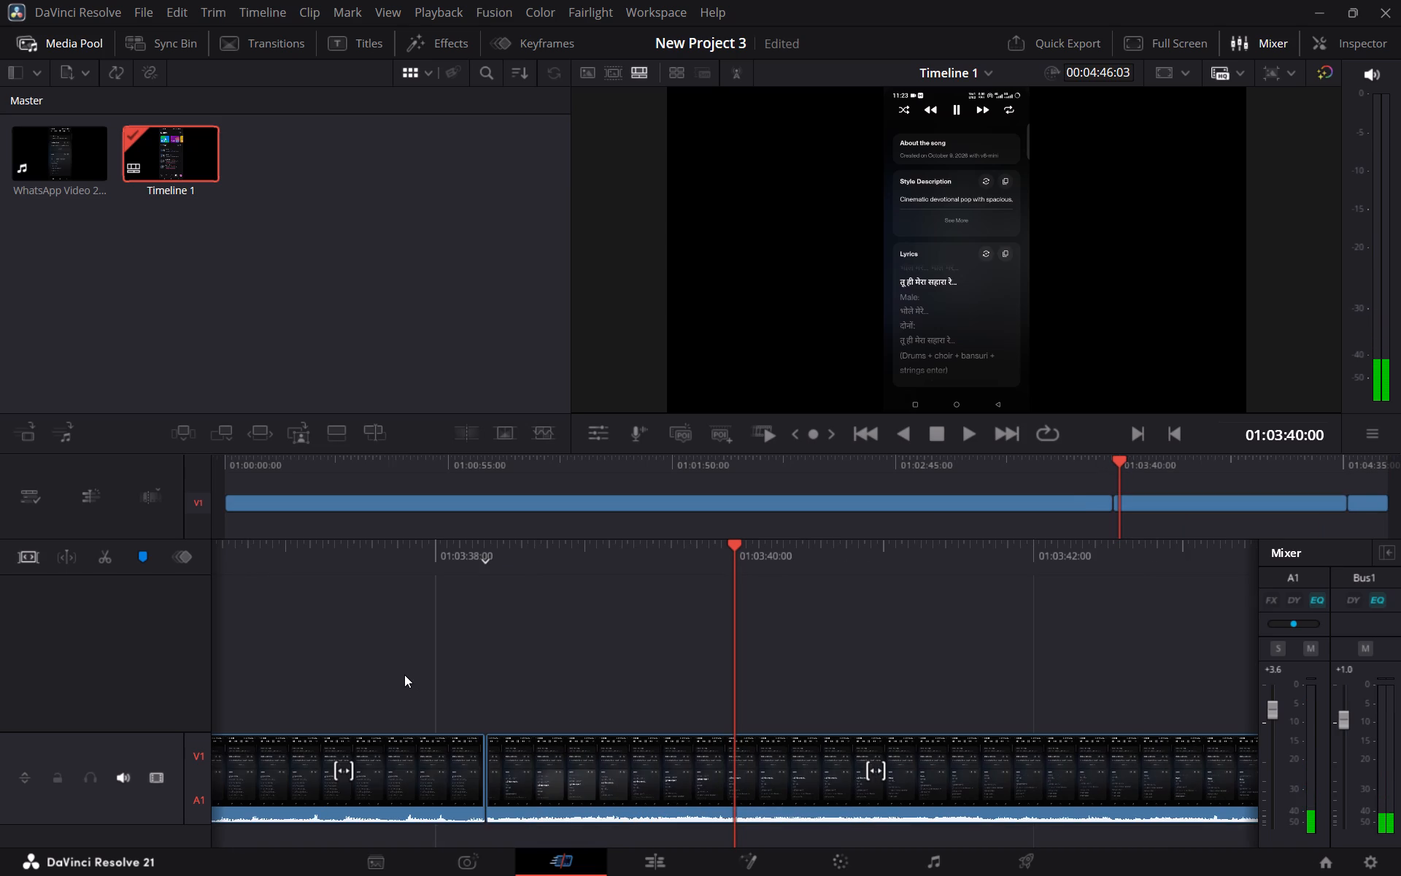
Play repeatedly across the new join near 01:03:38 and roll it slightly earlier to about 01:03:38:06.
{"action": "left_click", "coordinate": [404, 675]}
{"action": "scroll", "coordinate": [404, 675], "scroll_direction": "right", "scroll_amount": 2}
{"action": "key", "text": "space"}
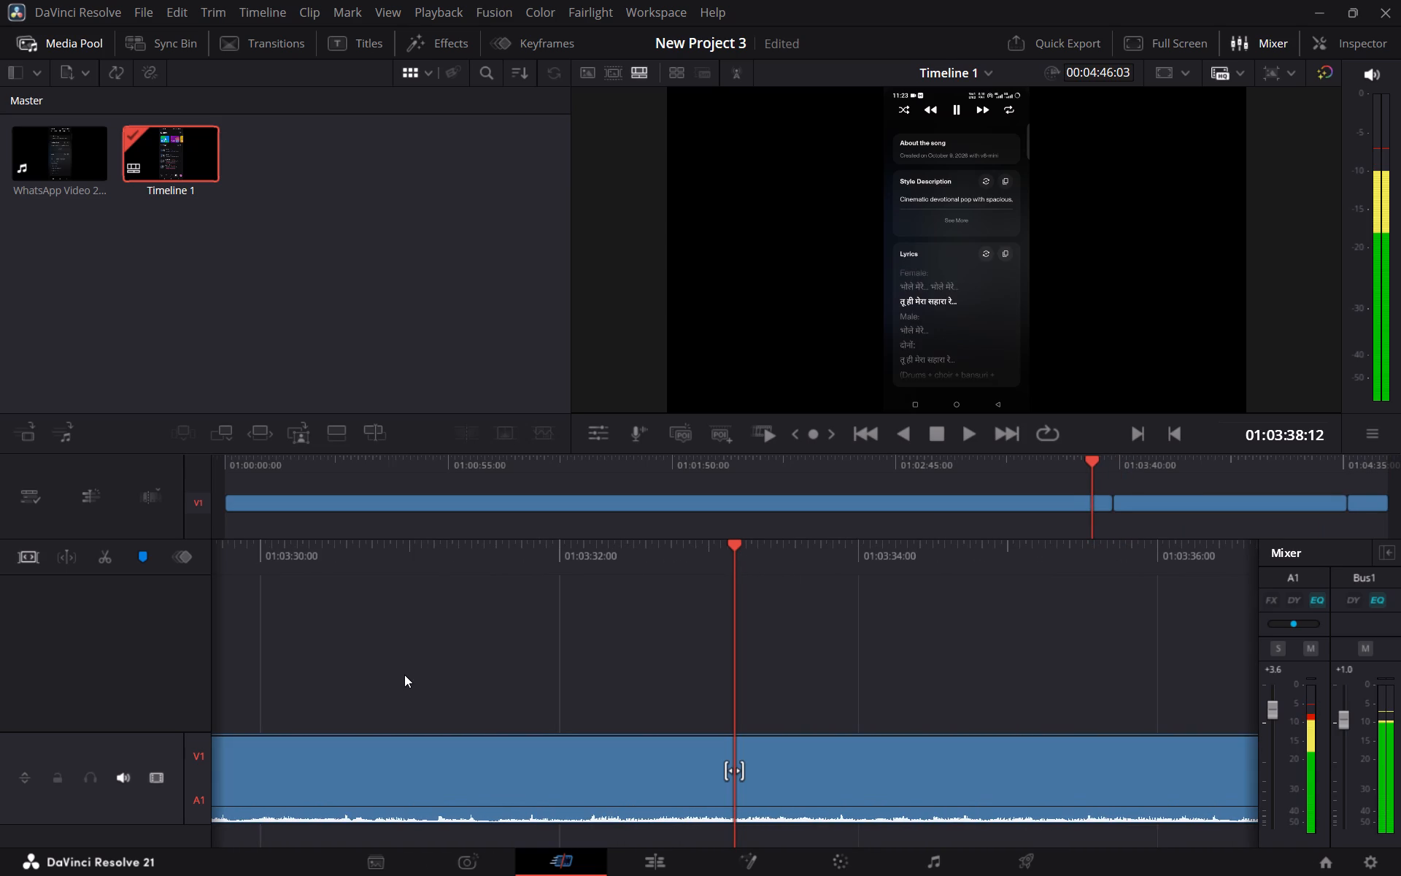
{"action": "scroll", "coordinate": [404, 675], "scroll_direction": "left", "scroll_amount": 1}
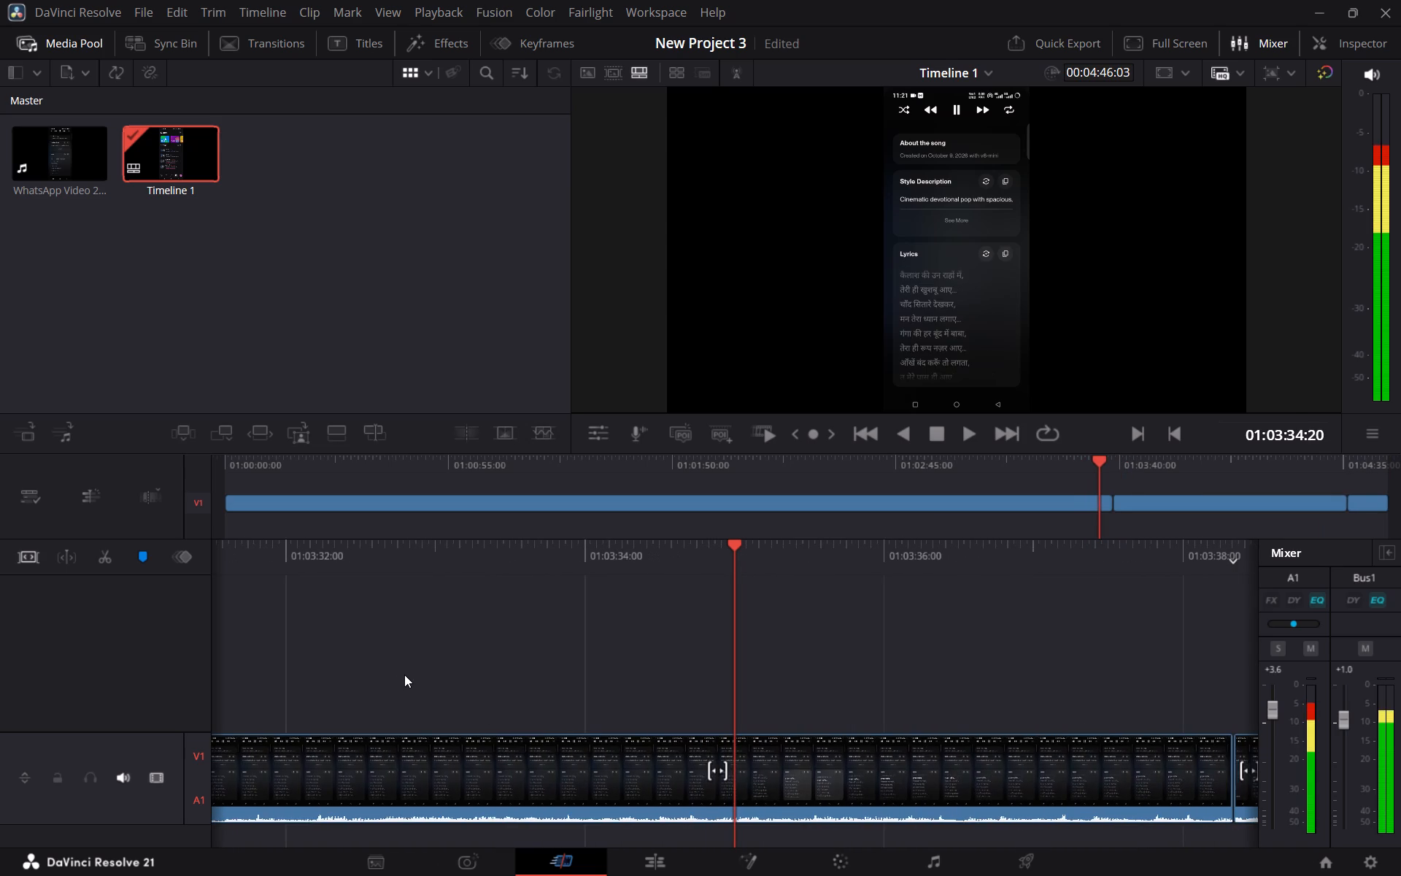
{"action": "scroll", "coordinate": [404, 675], "scroll_direction": "left", "scroll_amount": 1}
{"action": "key", "text": "space"}
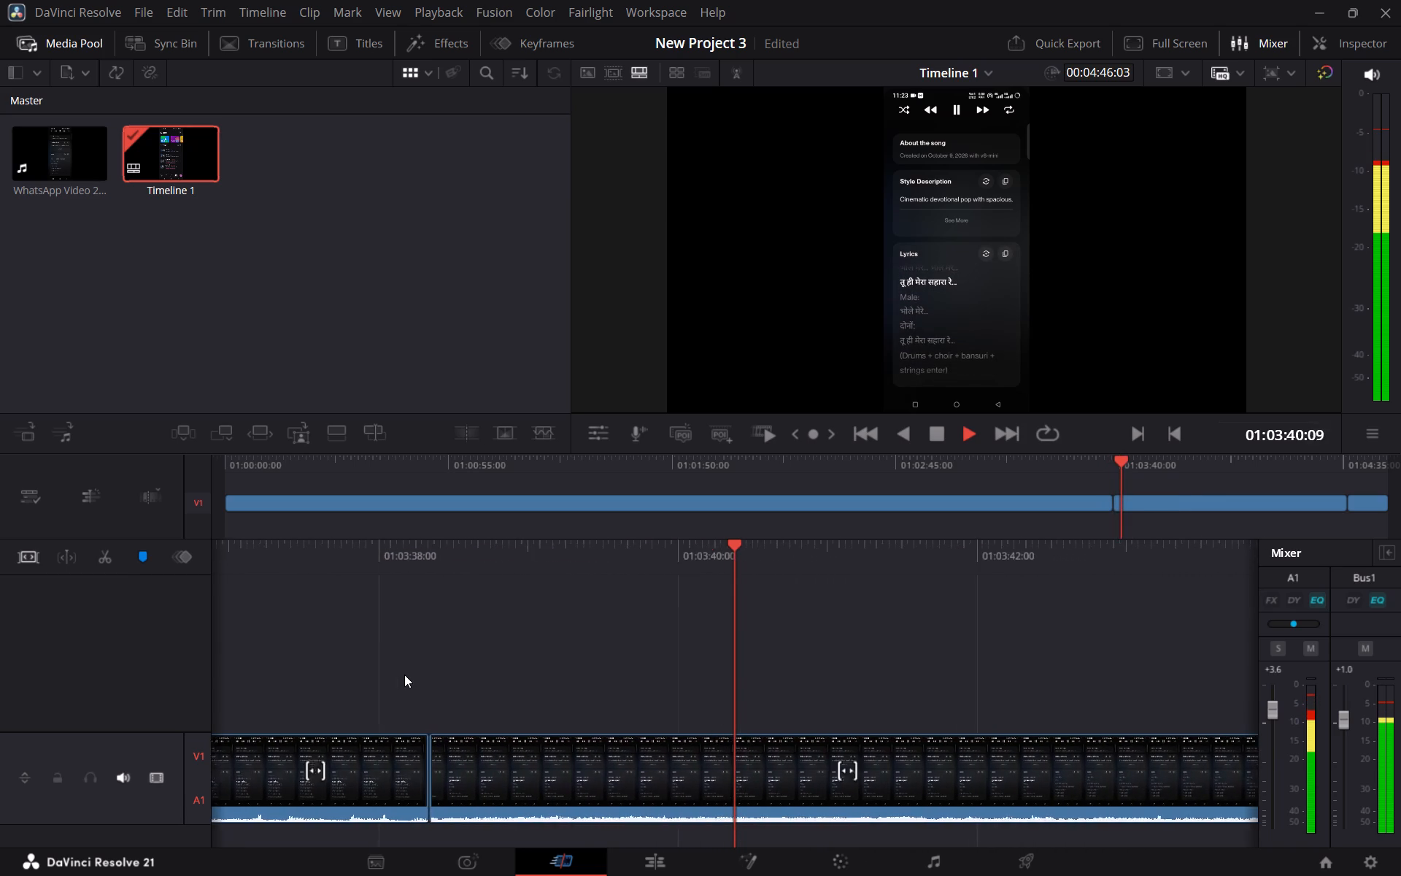
{"action": "scroll", "coordinate": [404, 675], "scroll_direction": "right", "scroll_amount": 1}
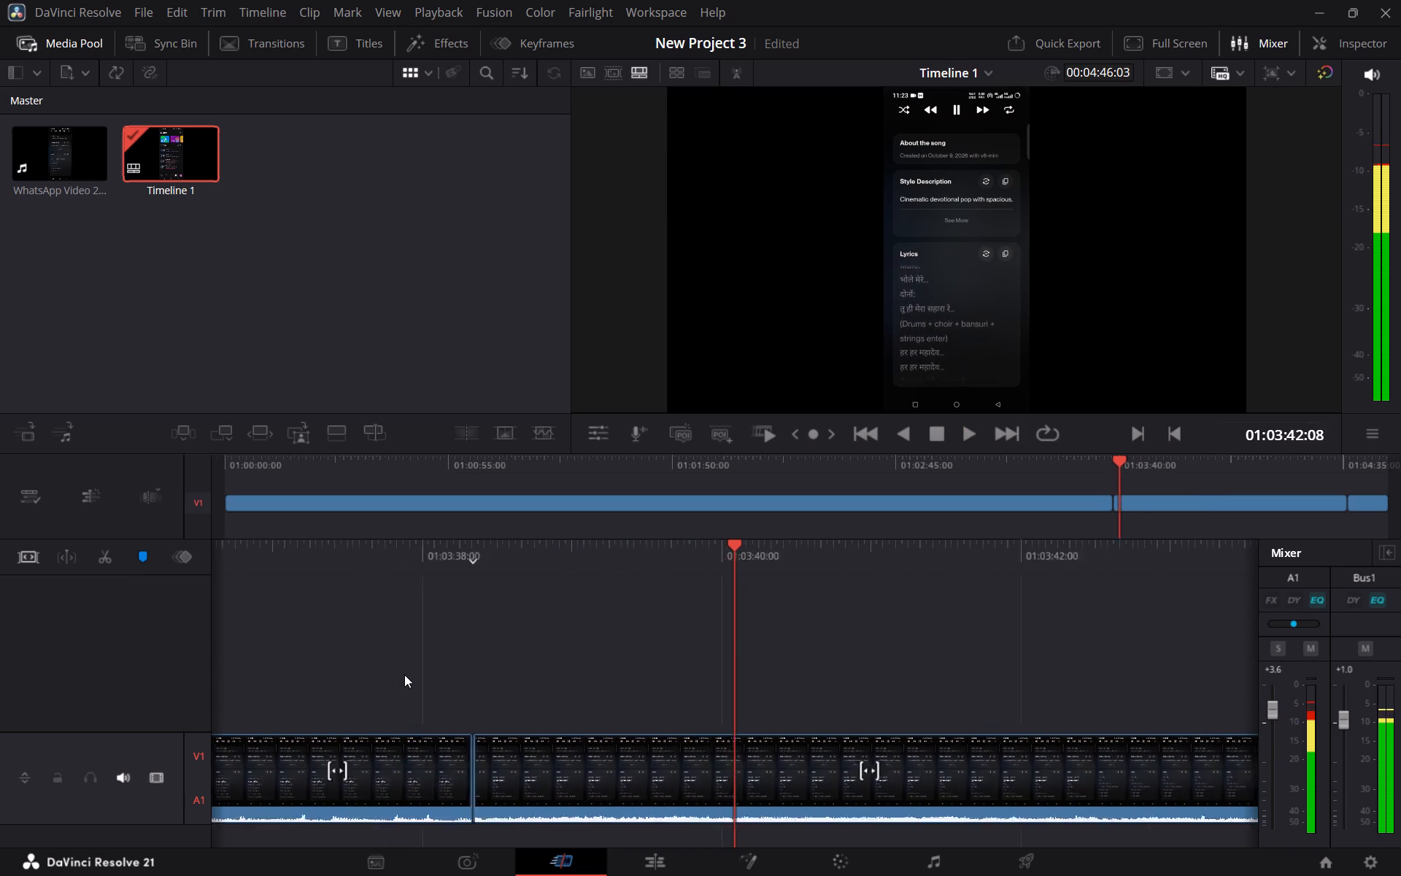
{"action": "scroll", "coordinate": [404, 675], "scroll_direction": "right", "scroll_amount": 1}
{"action": "key", "text": "space"}
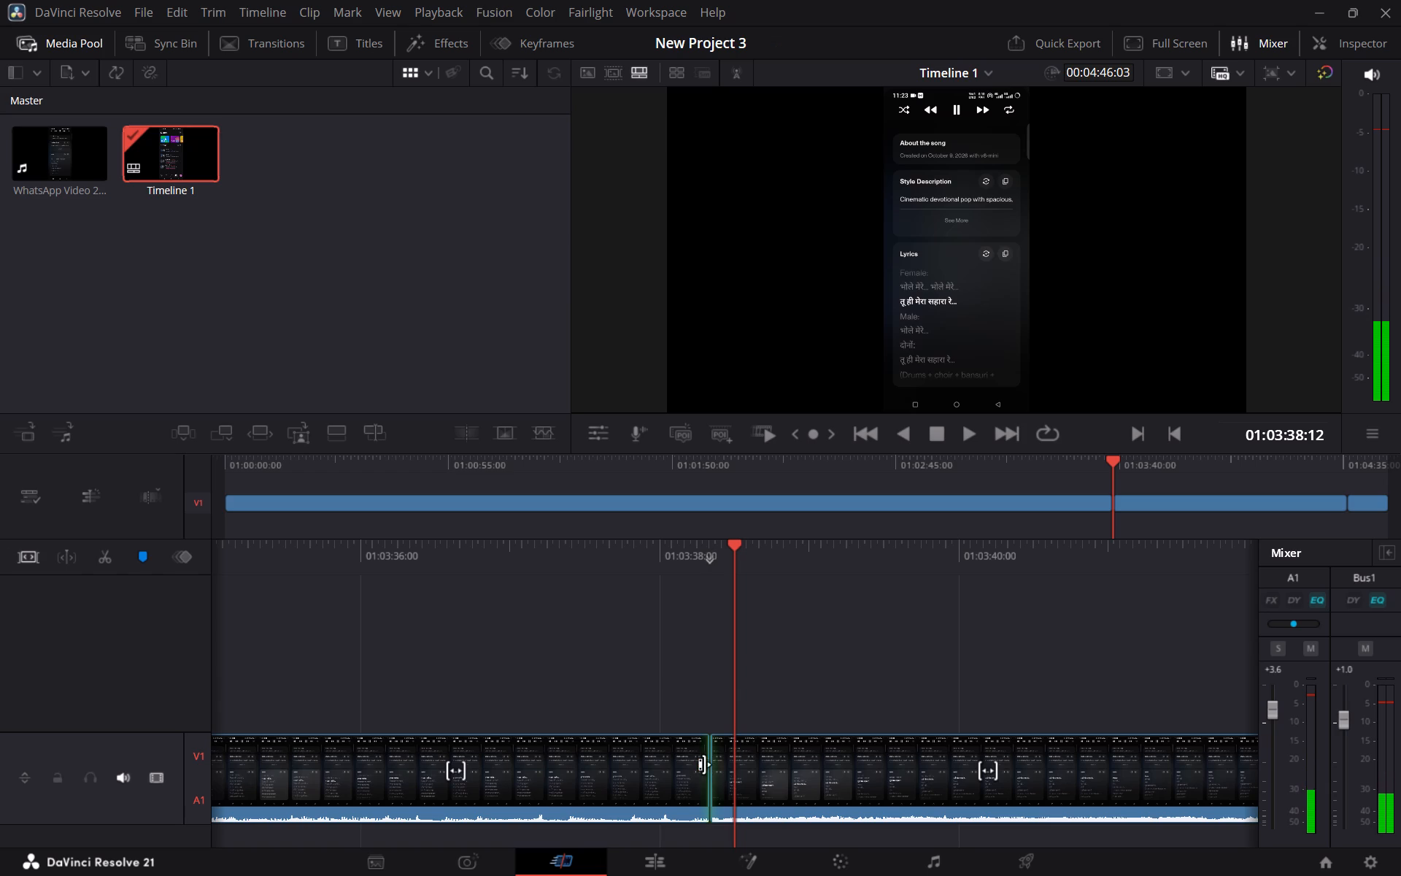
{"action": "left_click_drag", "start_coordinate": [710, 765], "coordinate": [693, 764]}
{"action": "scroll", "coordinate": [619, 705], "scroll_direction": "right", "scroll_amount": 1}
{"action": "key", "text": "space"}
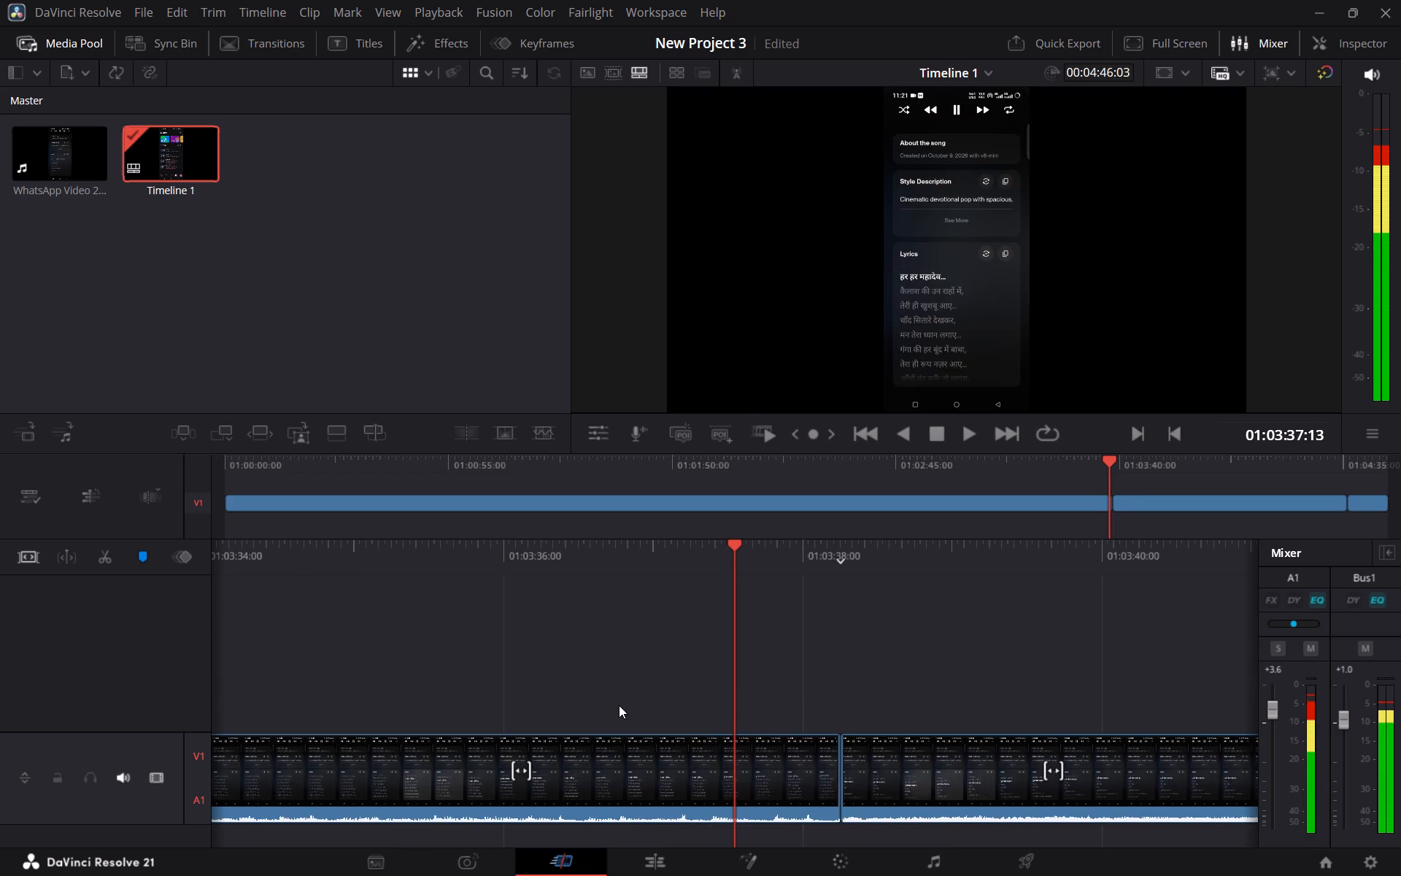
Play on past the join to about 01:03:55 and ripple-delete the clip between the join and the final clip.
{"action": "key", "text": "space"}
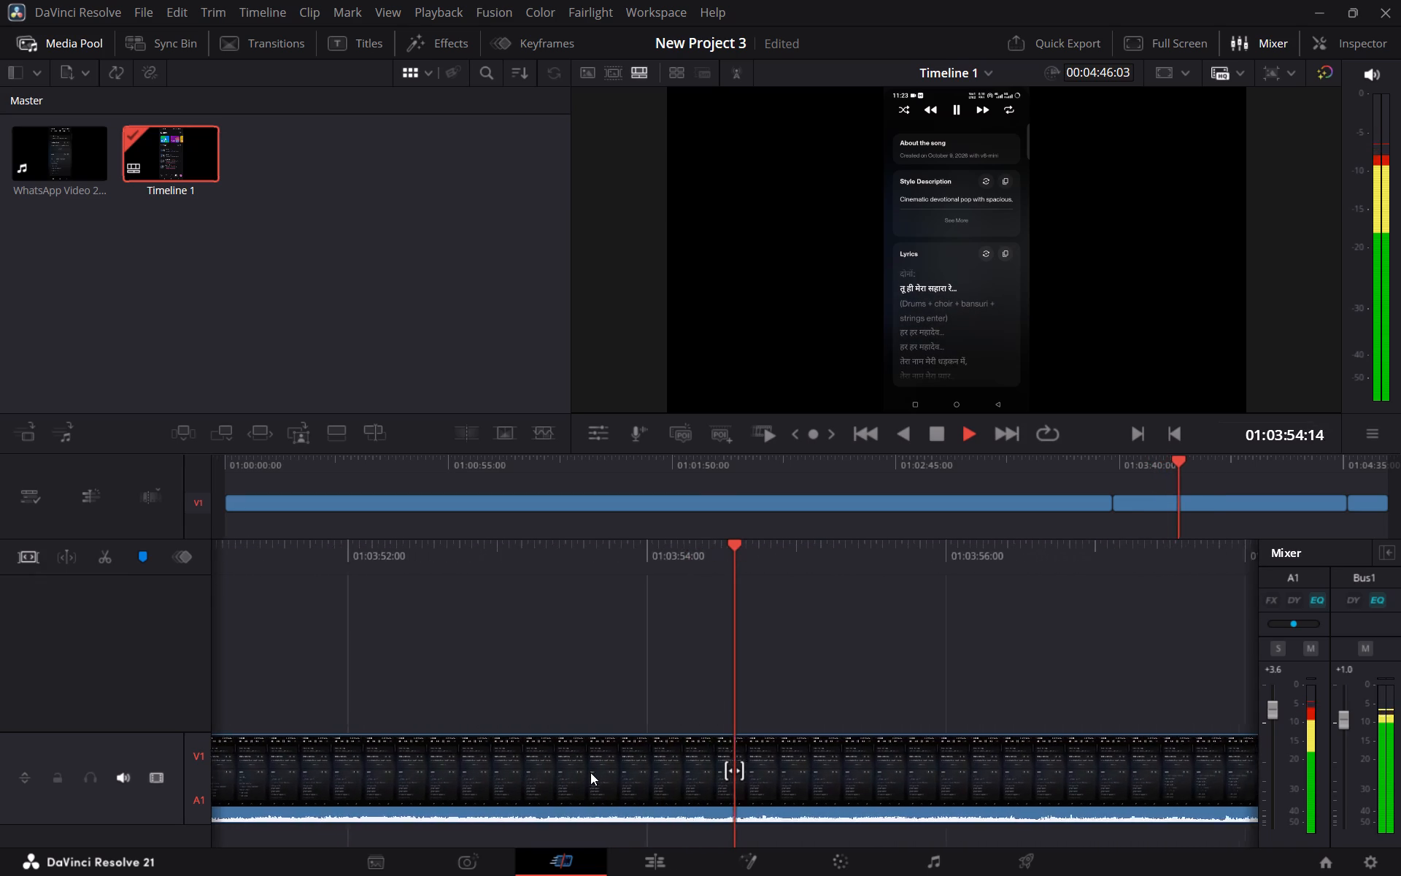
{"action": "key", "text": "space"}
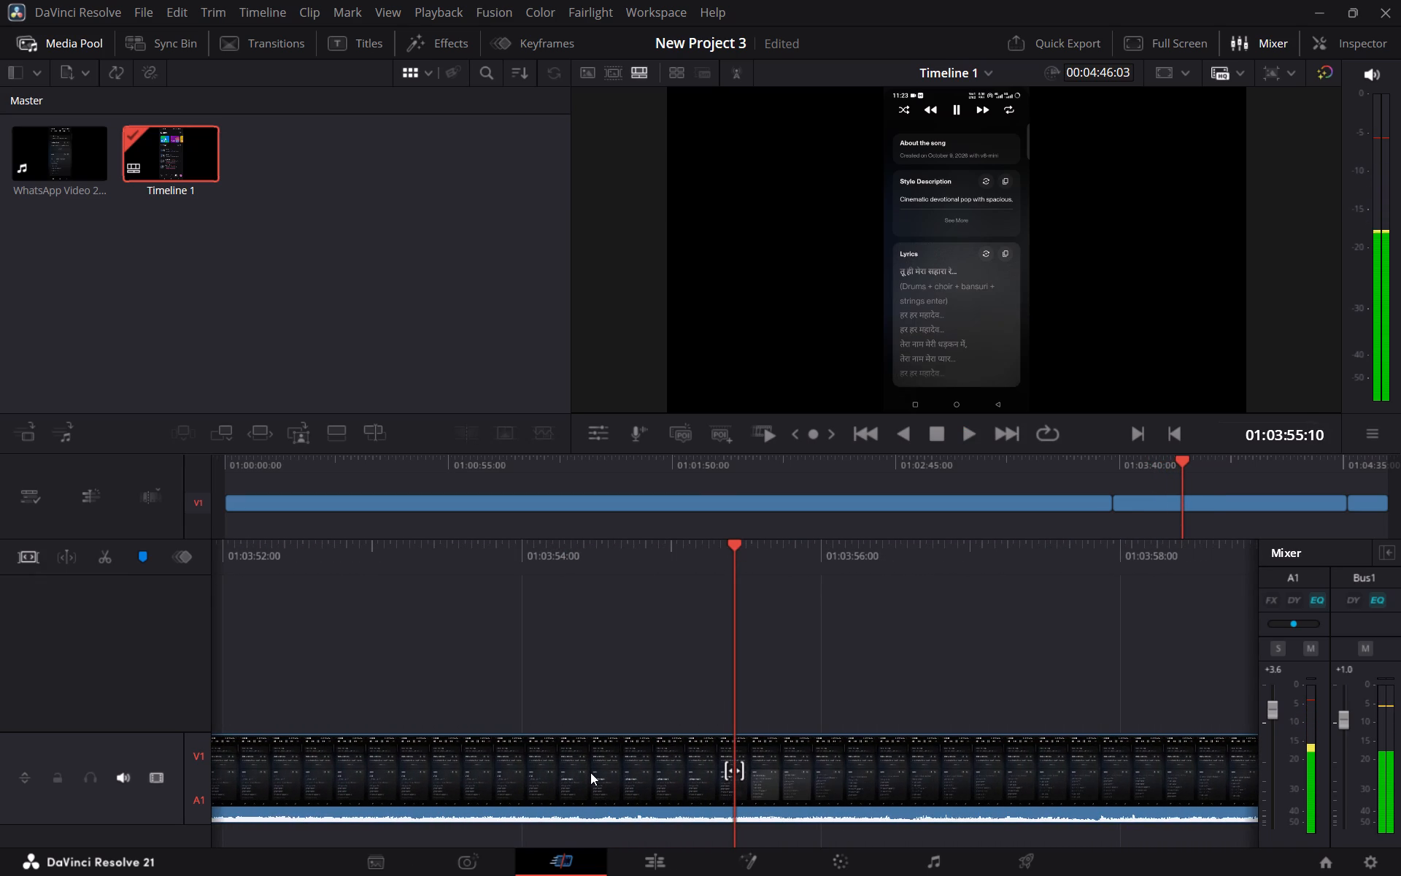
{"action": "left_click", "coordinate": [590, 772]}
{"action": "key", "text": "BackSpace"}
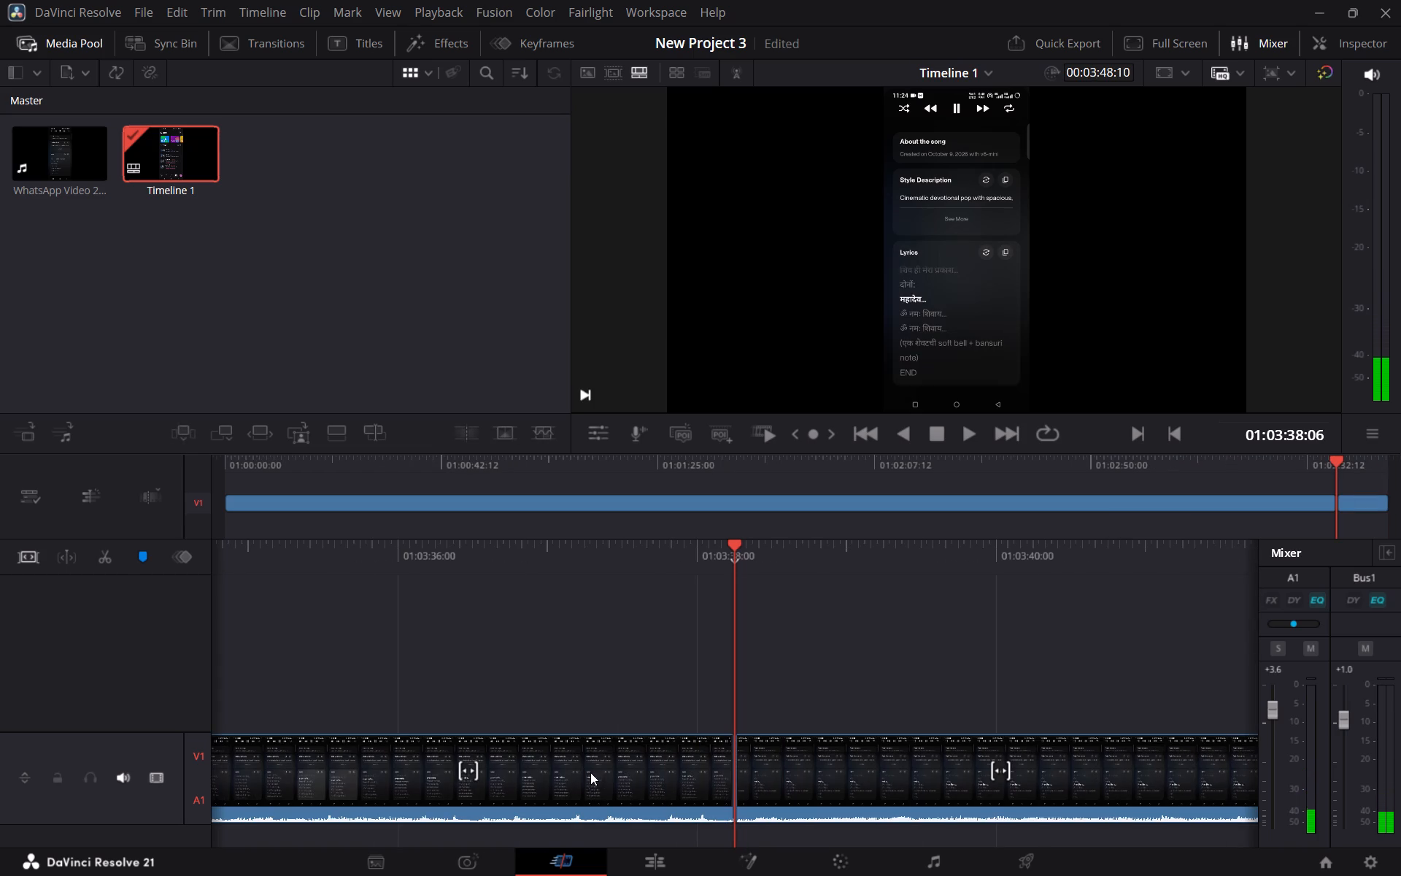
Go back to the opening of the timeline and skim its first seconds to about 01:00:16.
{"action": "scroll", "coordinate": [653, 785], "scroll_direction": "left", "scroll_amount": 5}
{"action": "scroll", "coordinate": [653, 785], "scroll_direction": "right", "scroll_amount": 9}
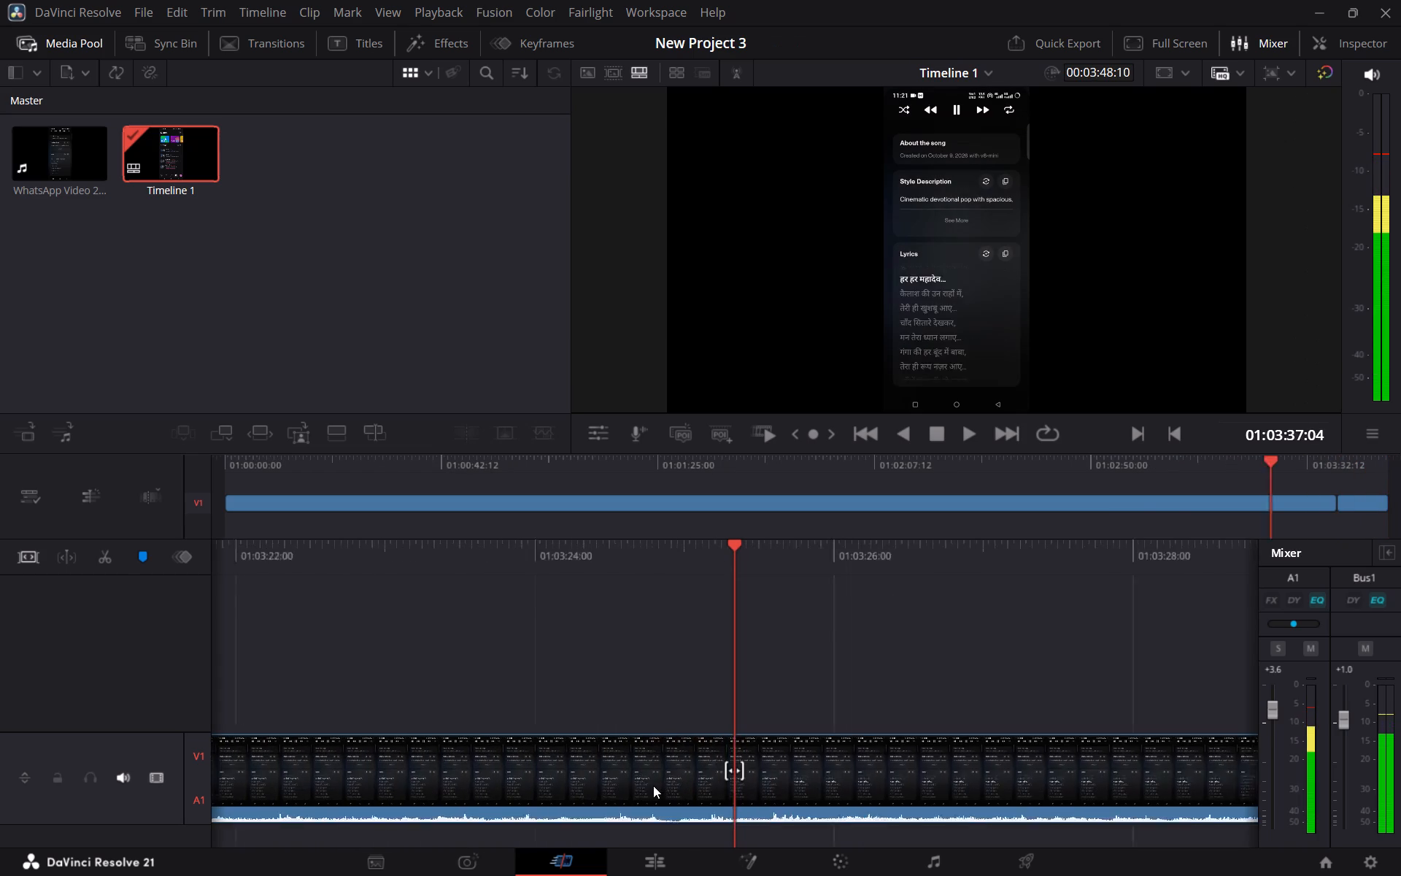
{"action": "scroll", "coordinate": [653, 785], "scroll_direction": "right", "scroll_amount": 7}
{"action": "scroll", "coordinate": [653, 785], "scroll_direction": "down", "scroll_amount": 4}
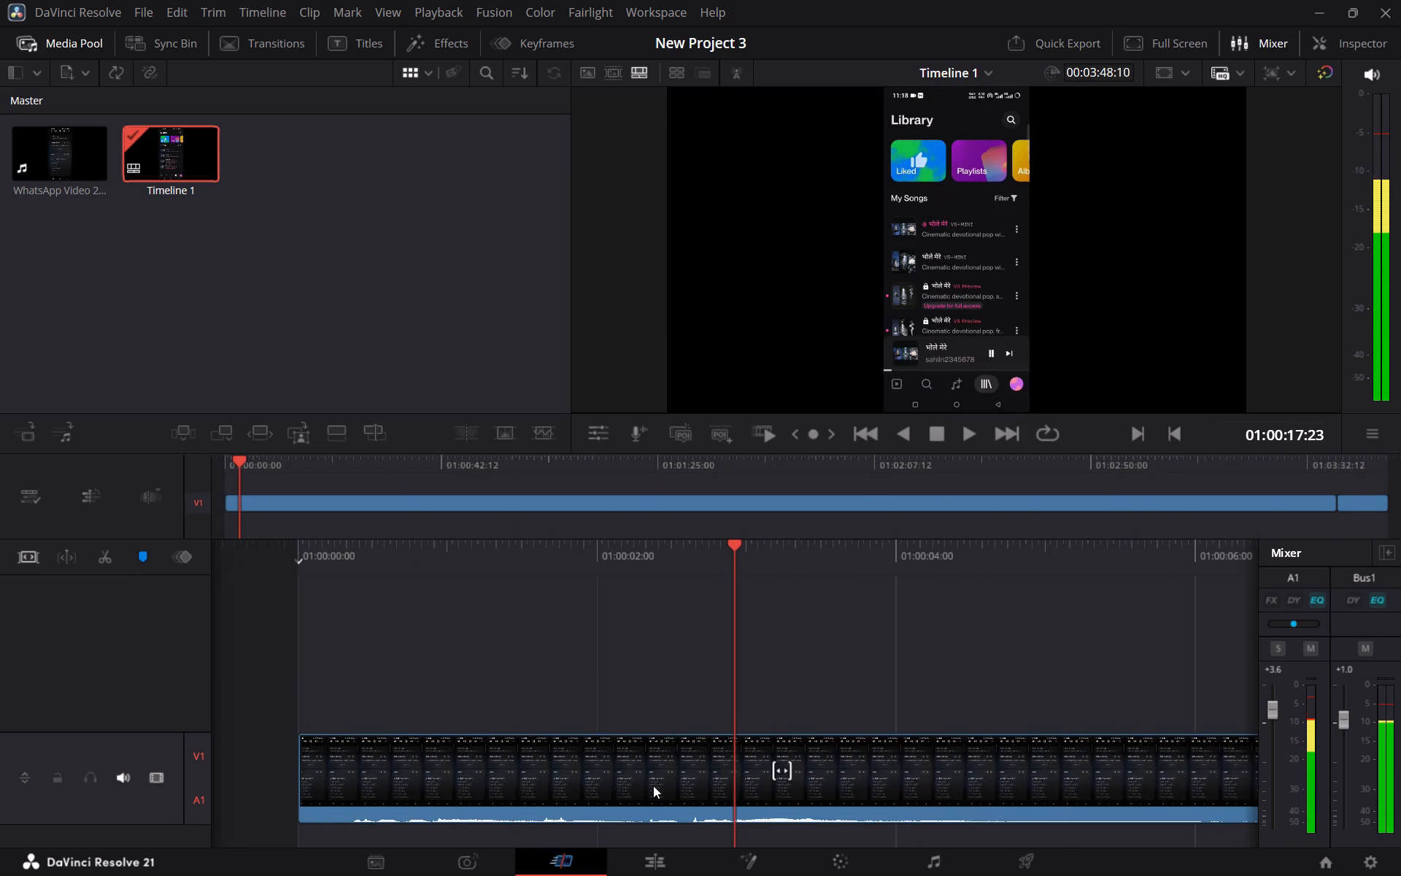
{"action": "scroll", "coordinate": [1120, 563], "scroll_direction": "down", "scroll_amount": 11, "text": "ctrl"}
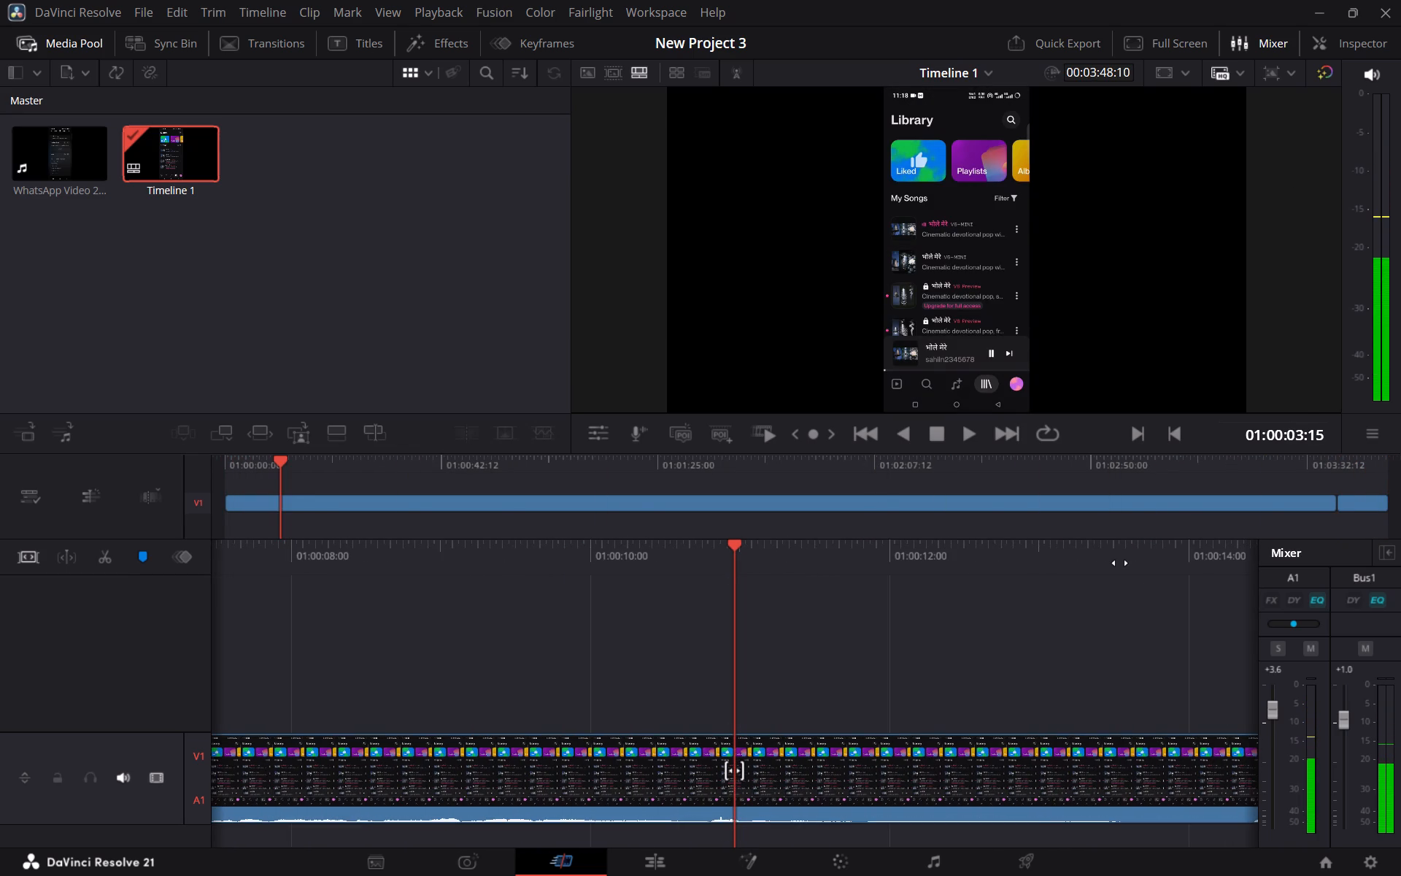
{"action": "scroll", "coordinate": [1120, 563], "scroll_direction": "down", "scroll_amount": 7, "text": "ctrl"}
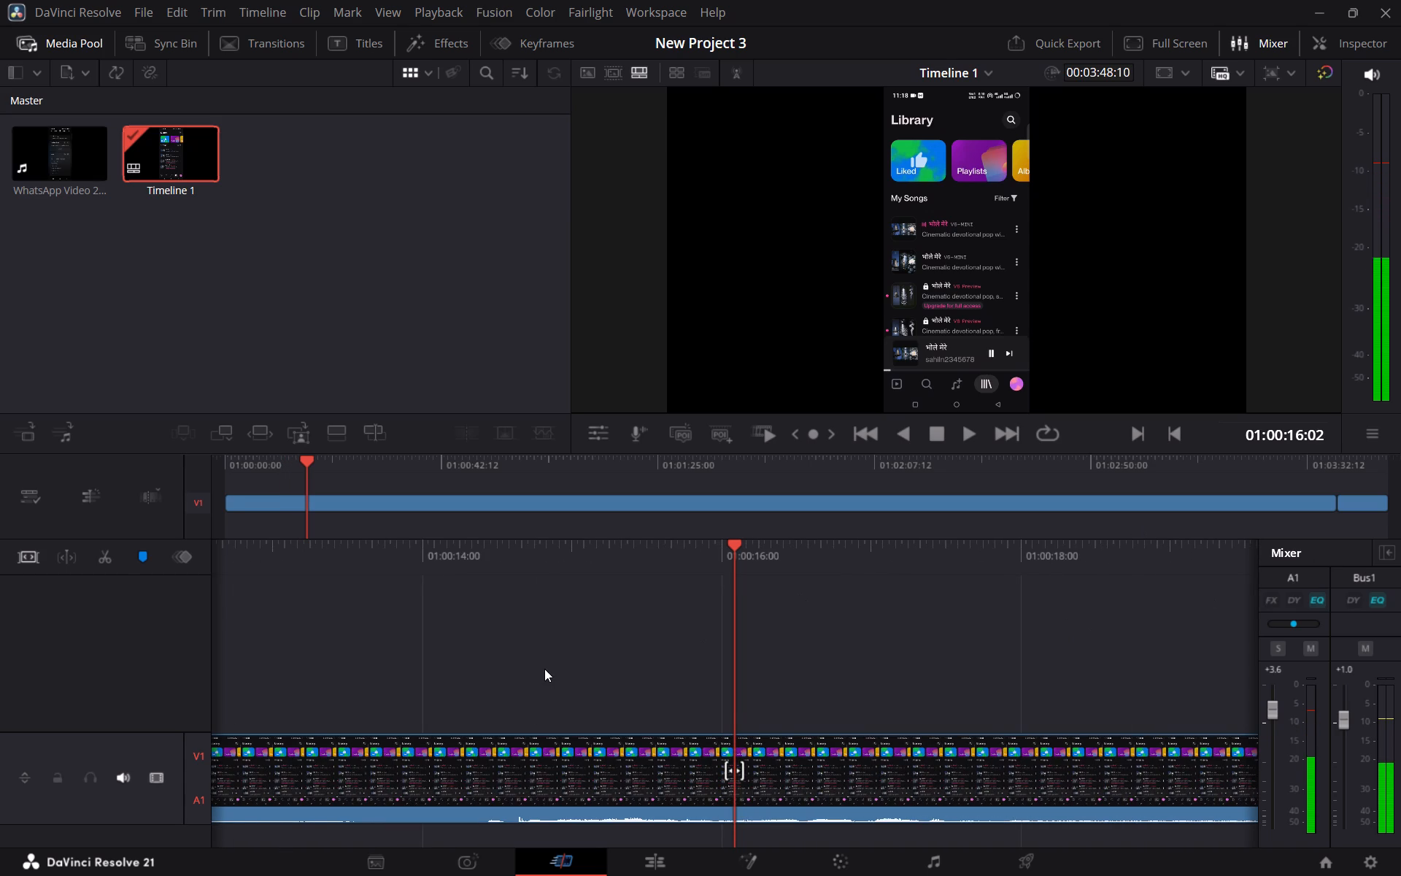
{"action": "scroll", "coordinate": [544, 669], "scroll_direction": "right", "scroll_amount": 8}
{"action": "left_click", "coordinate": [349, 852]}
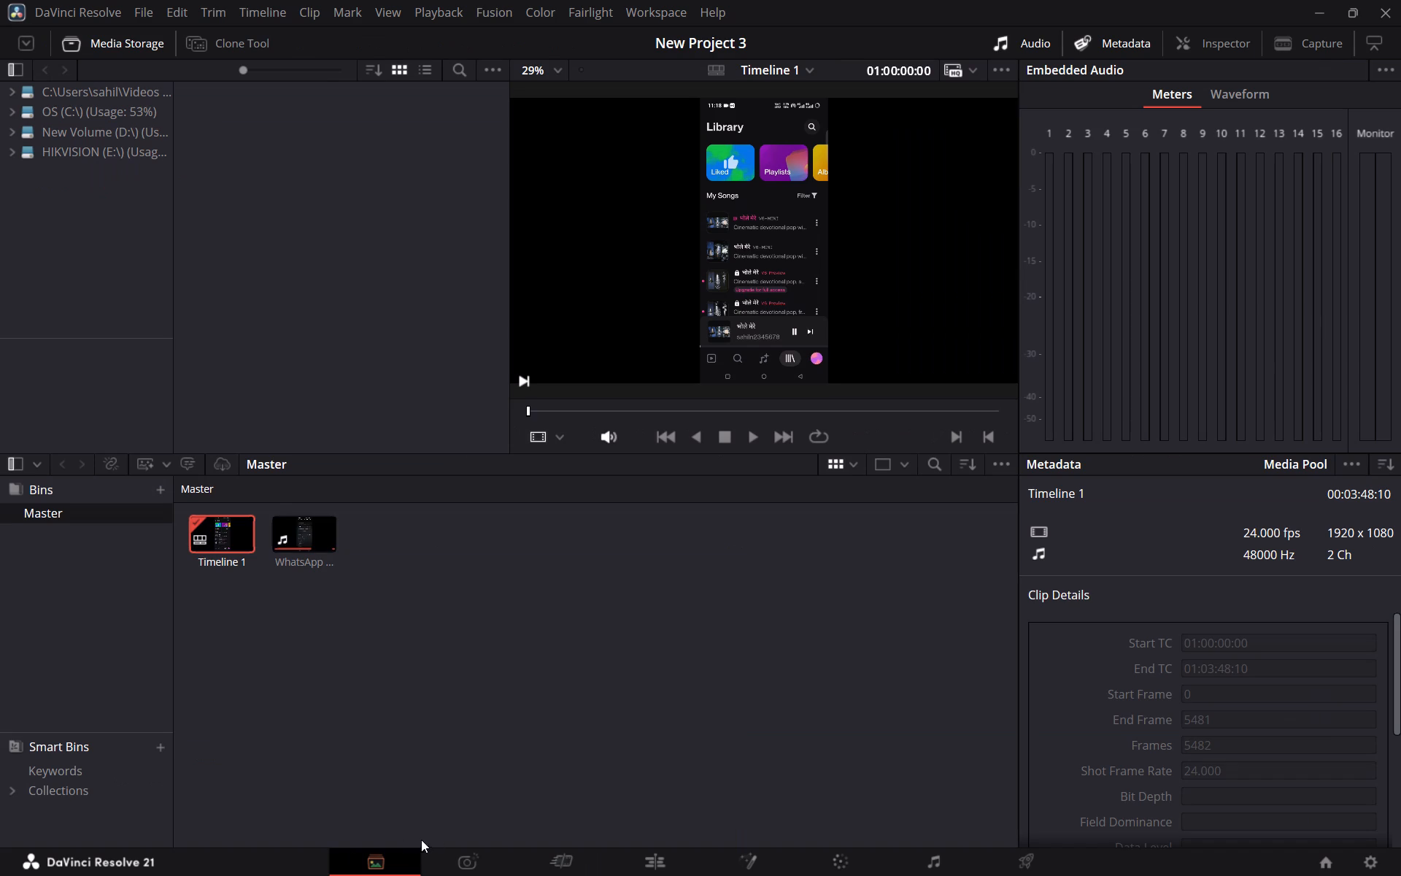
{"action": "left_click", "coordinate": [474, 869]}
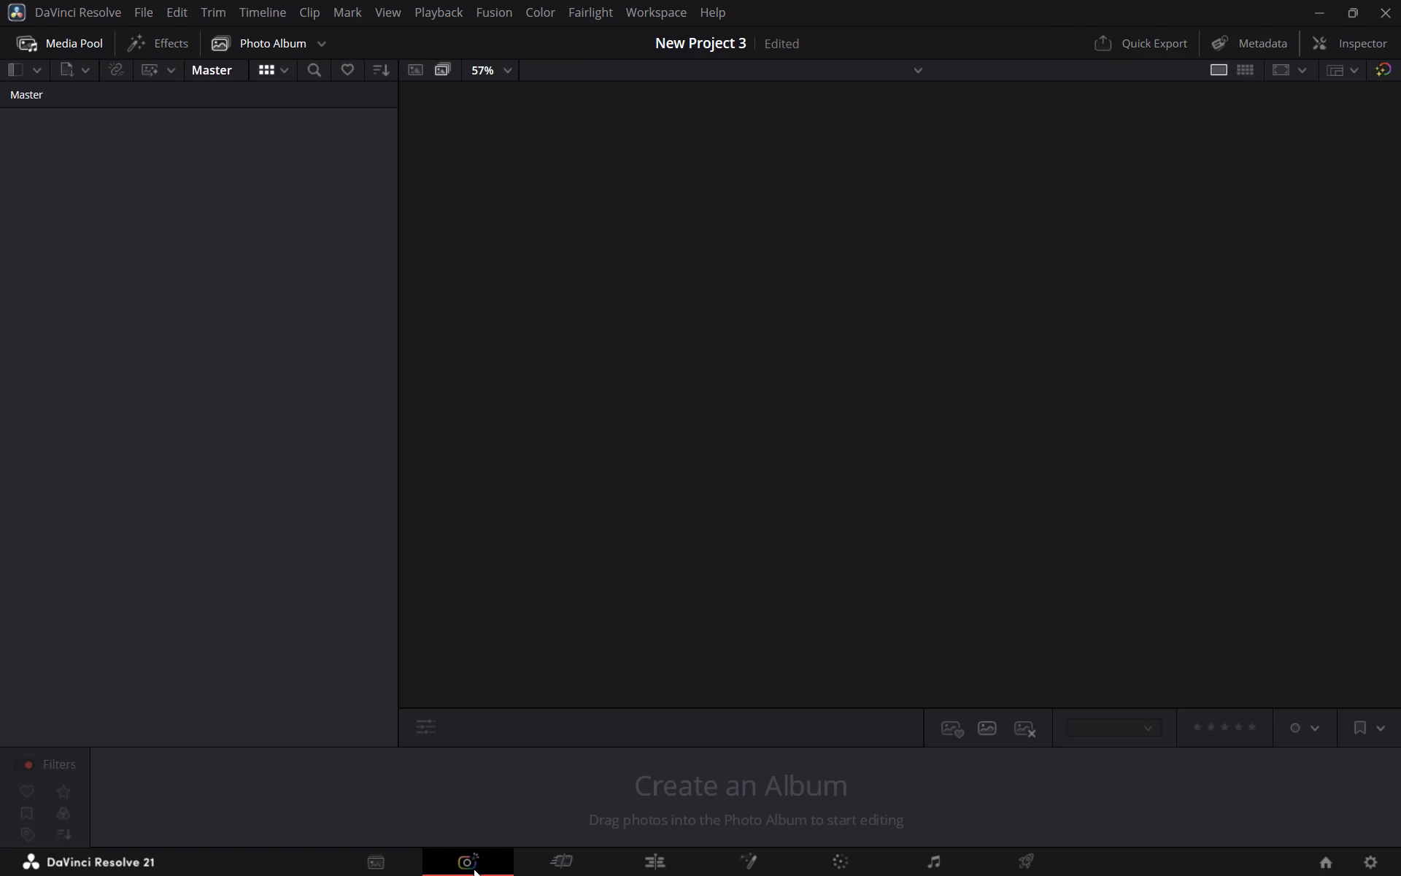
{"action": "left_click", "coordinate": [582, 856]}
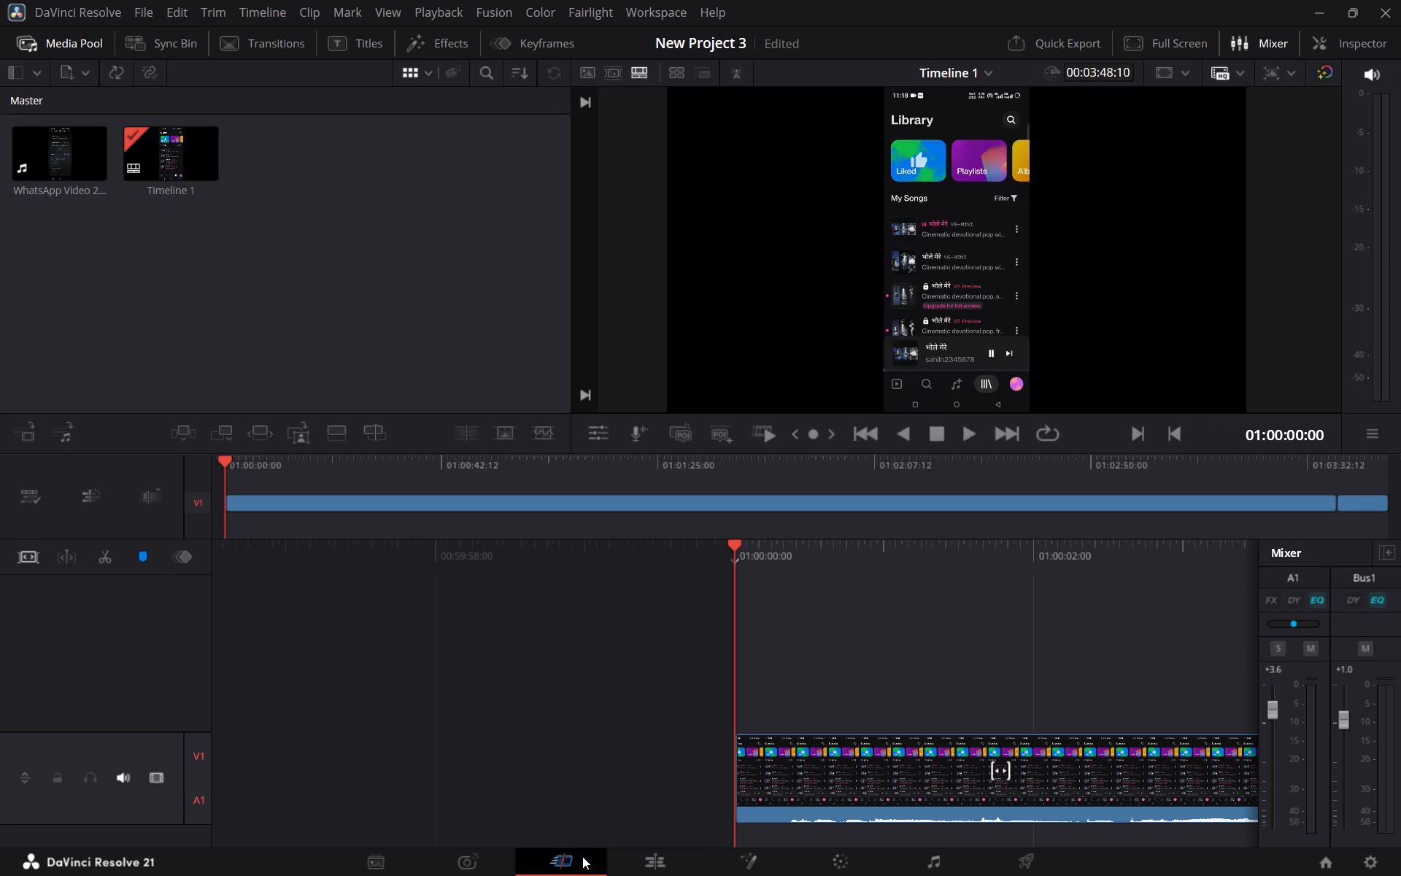
Switch to the Edit page and play Timeline 1 from its start to review the edited video and audio.
{"action": "left_click", "coordinate": [653, 864]}
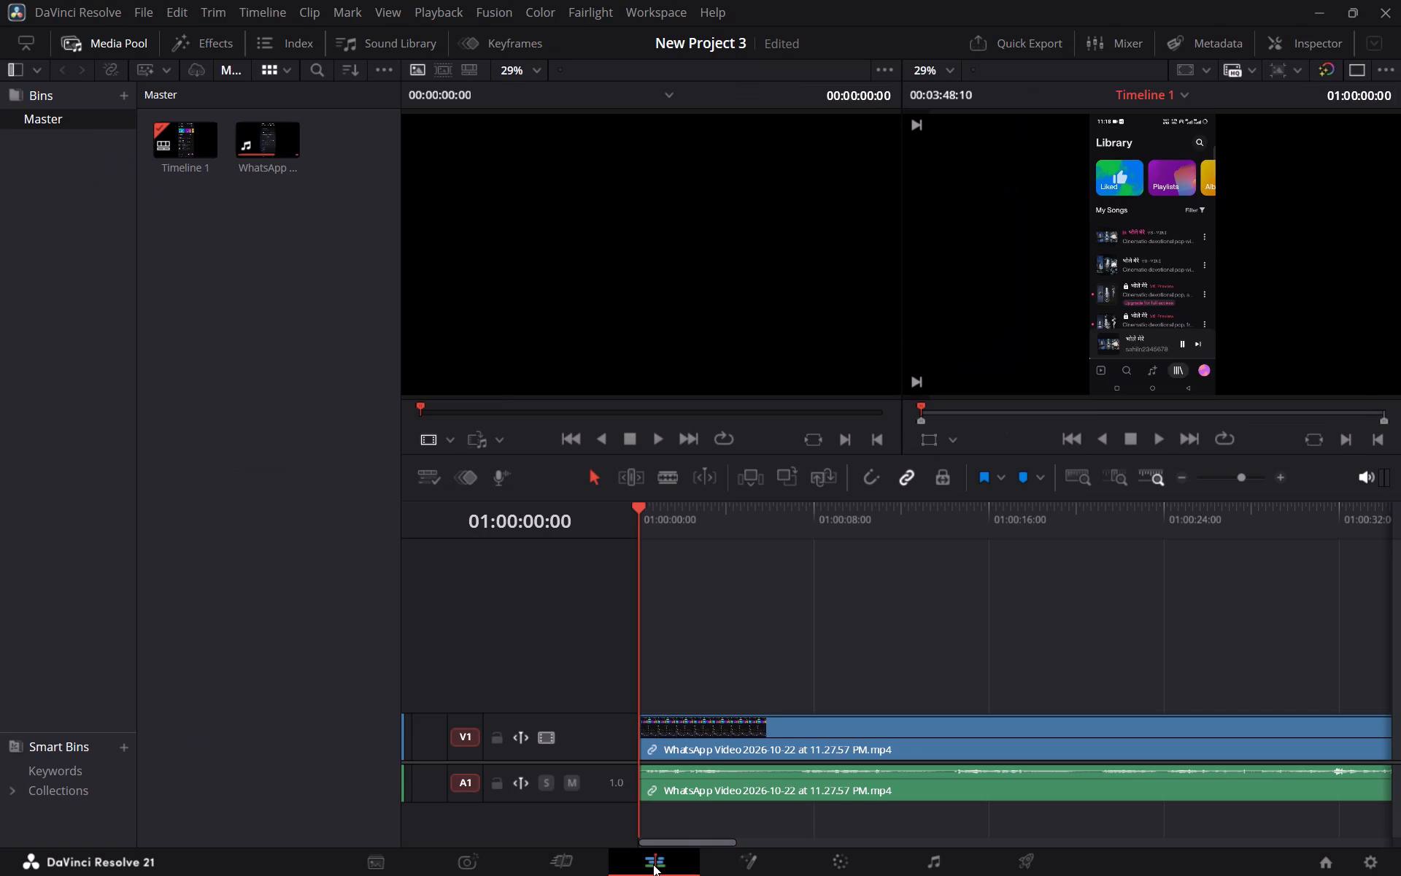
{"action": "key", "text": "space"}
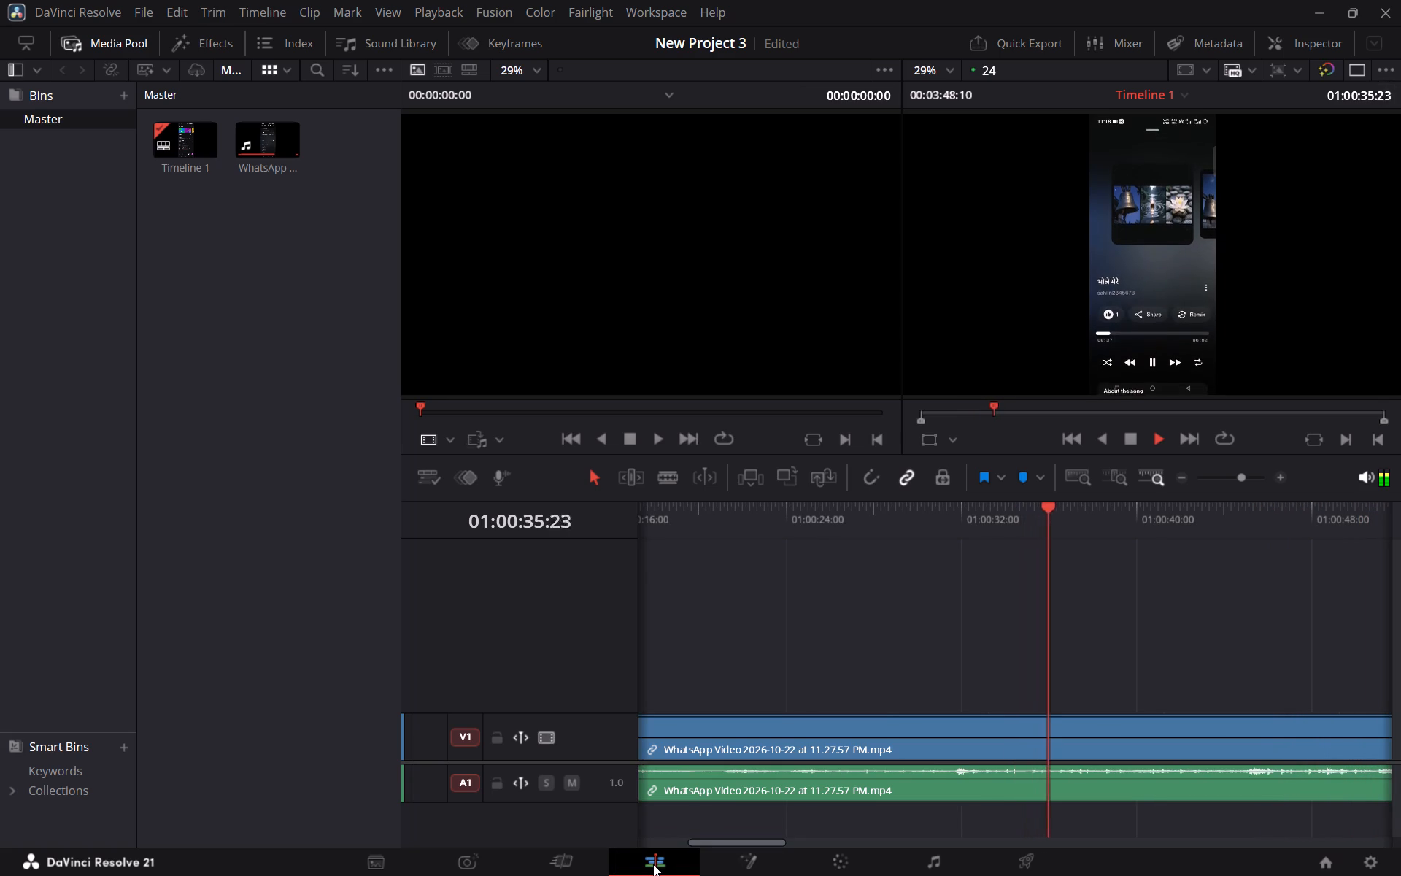
{"action": "left_click", "coordinate": [1000, 768]}
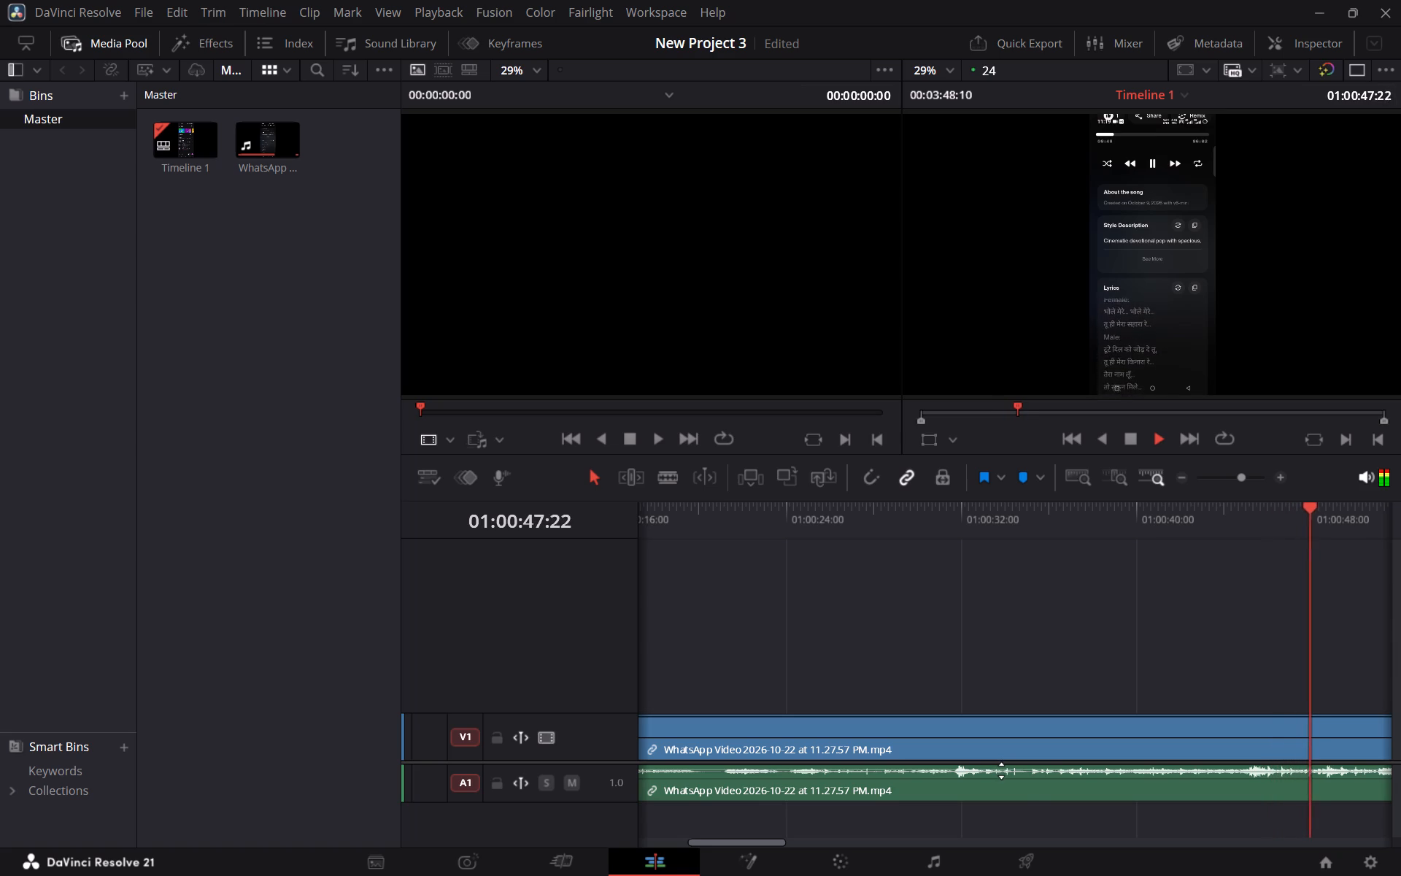
{"action": "left_click", "coordinate": [1001, 771]}
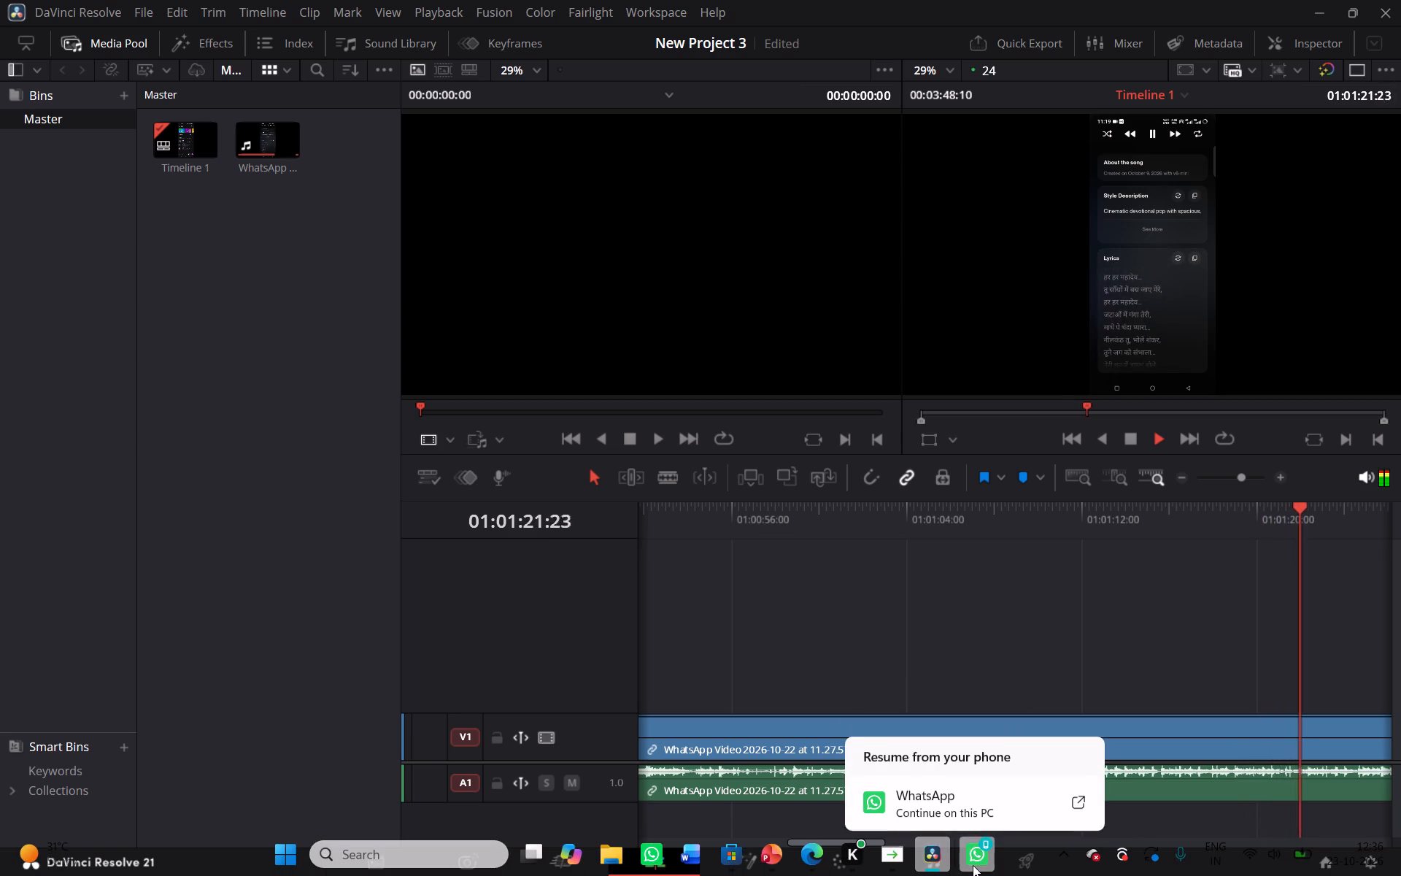
Find and open the FxSound app to check its equalizer and sound effects while the timeline plays.
{"action": "left_click", "coordinate": [444, 845]}
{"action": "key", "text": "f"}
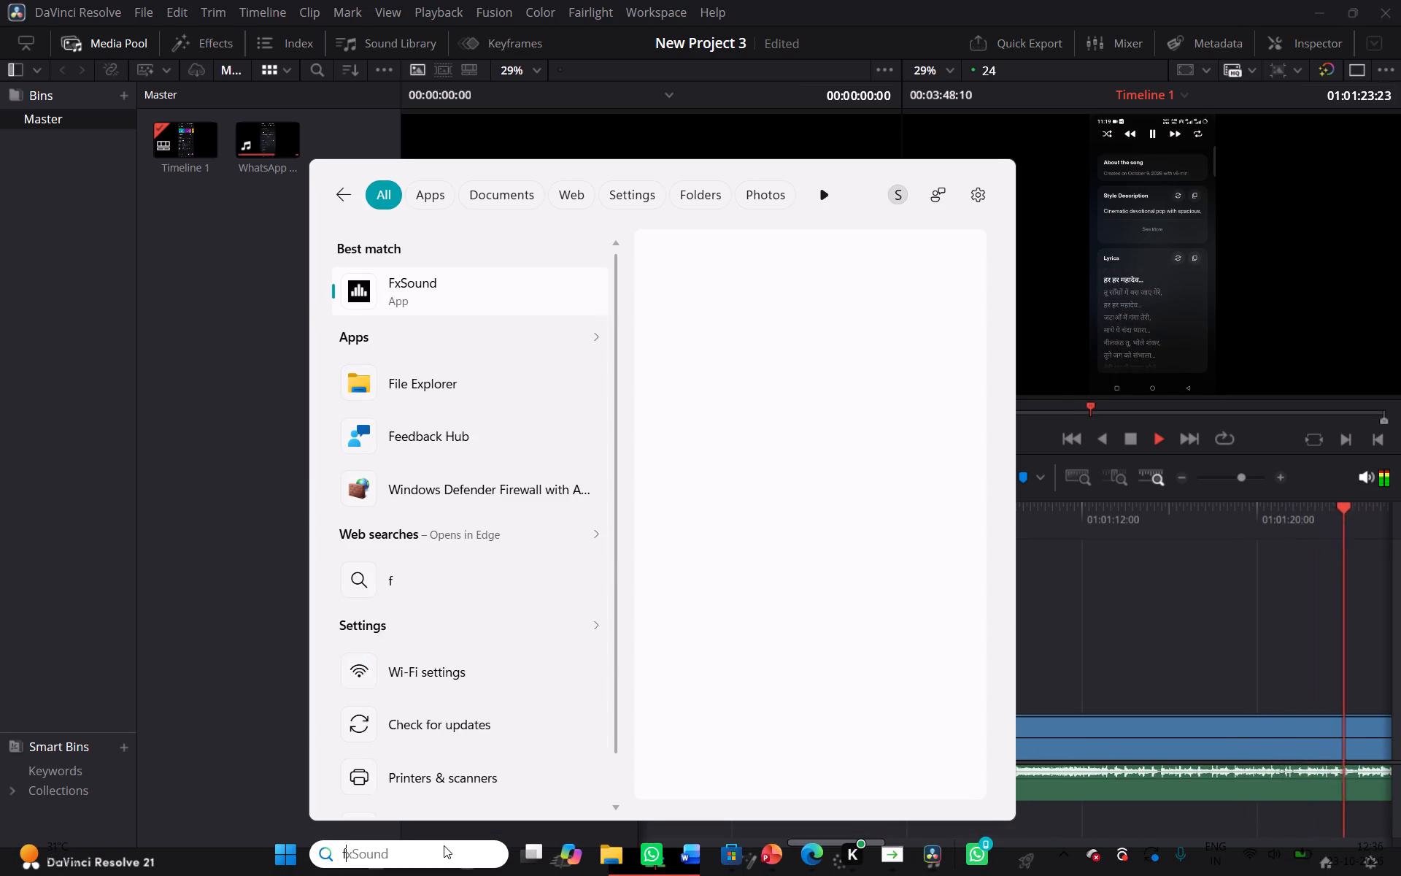
{"action": "left_click", "coordinate": [714, 437]}
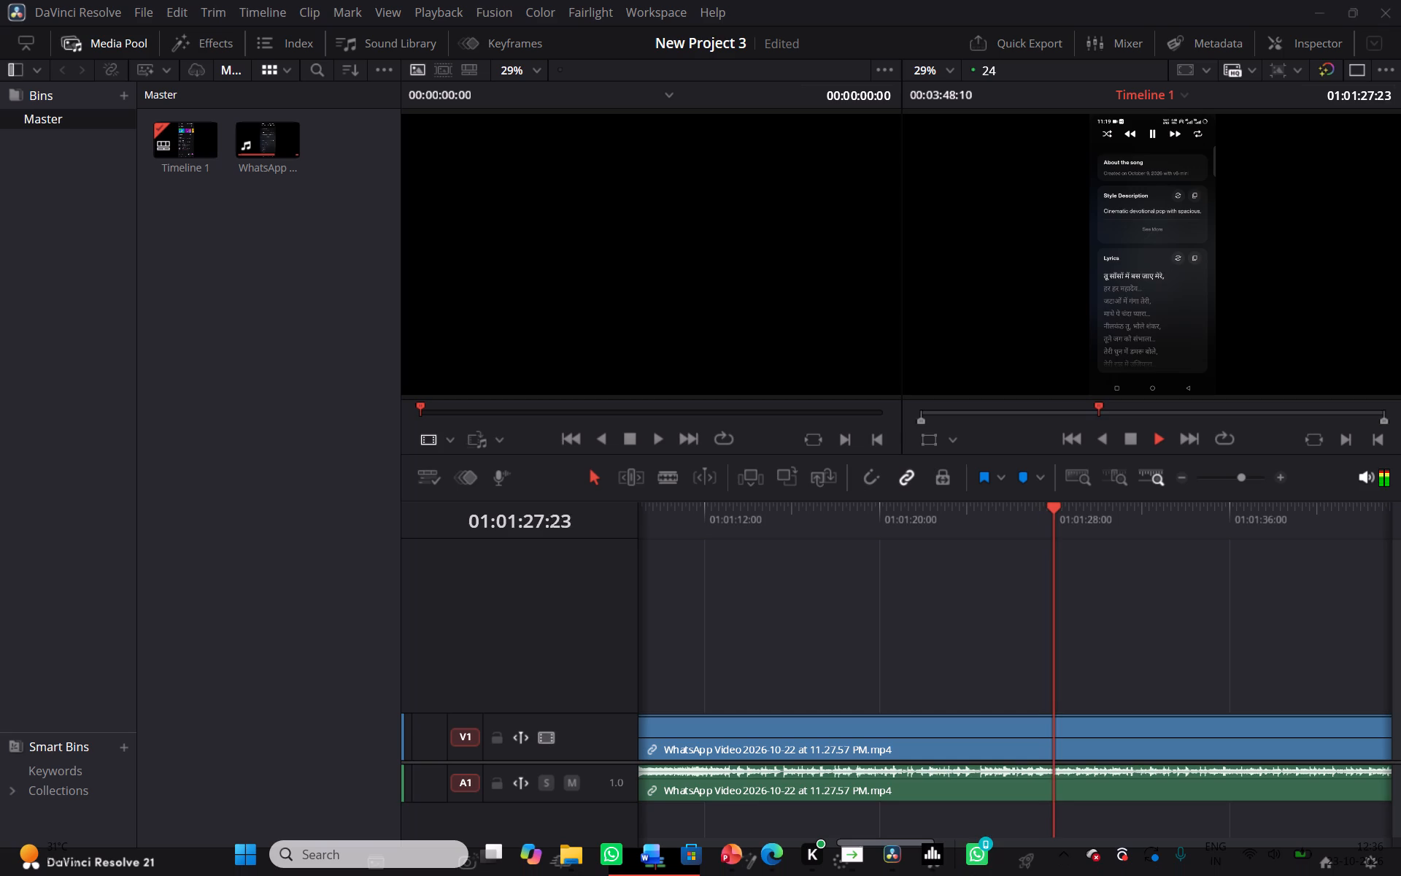
{"action": "left_click", "coordinate": [935, 855]}
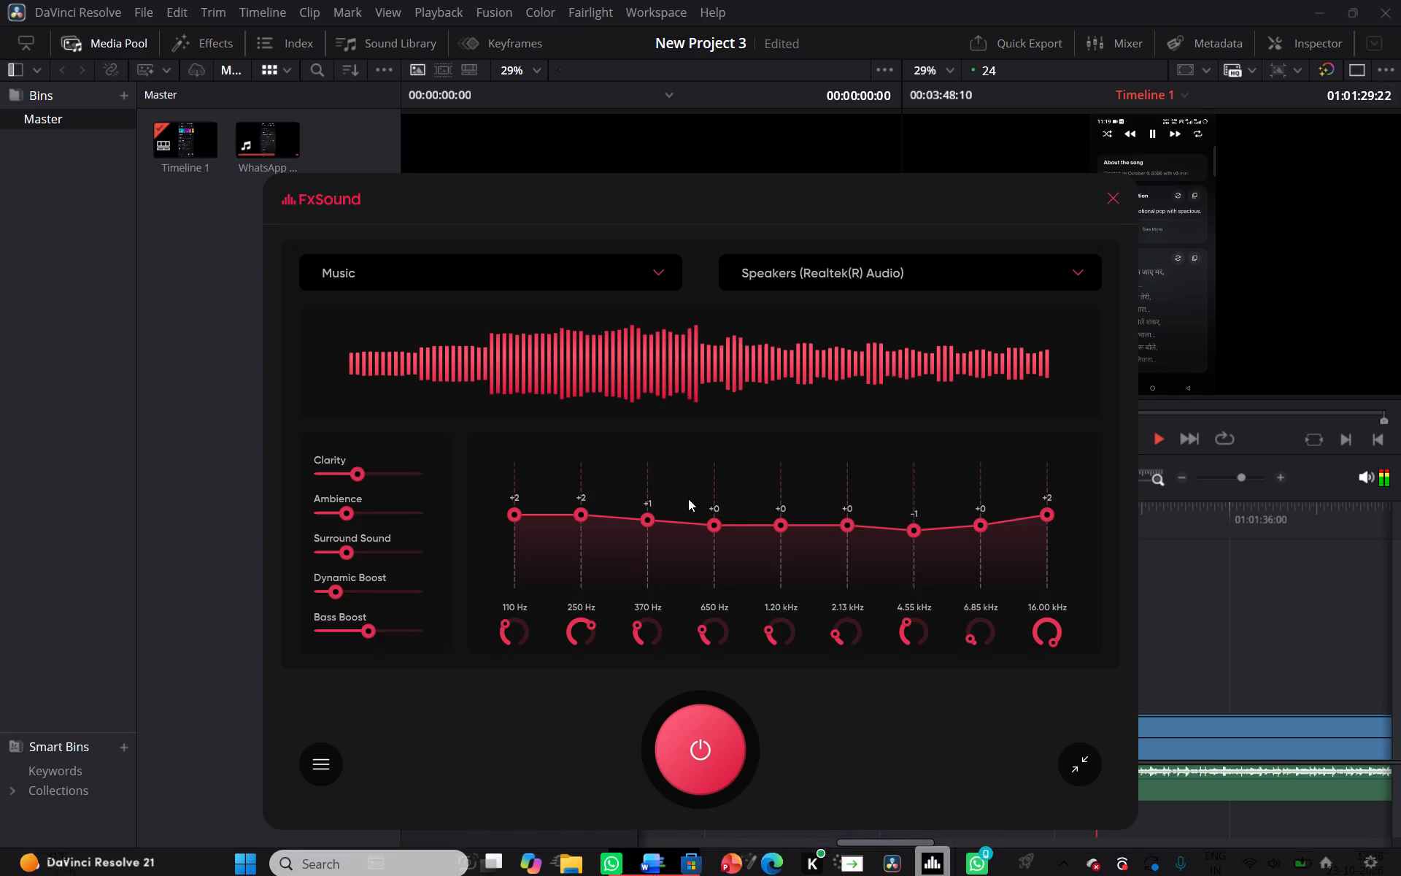
Return to DaVinci Resolve and keep listening to the timeline up to the join near 01:03:38.
{"action": "left_click", "coordinate": [1227, 645]}
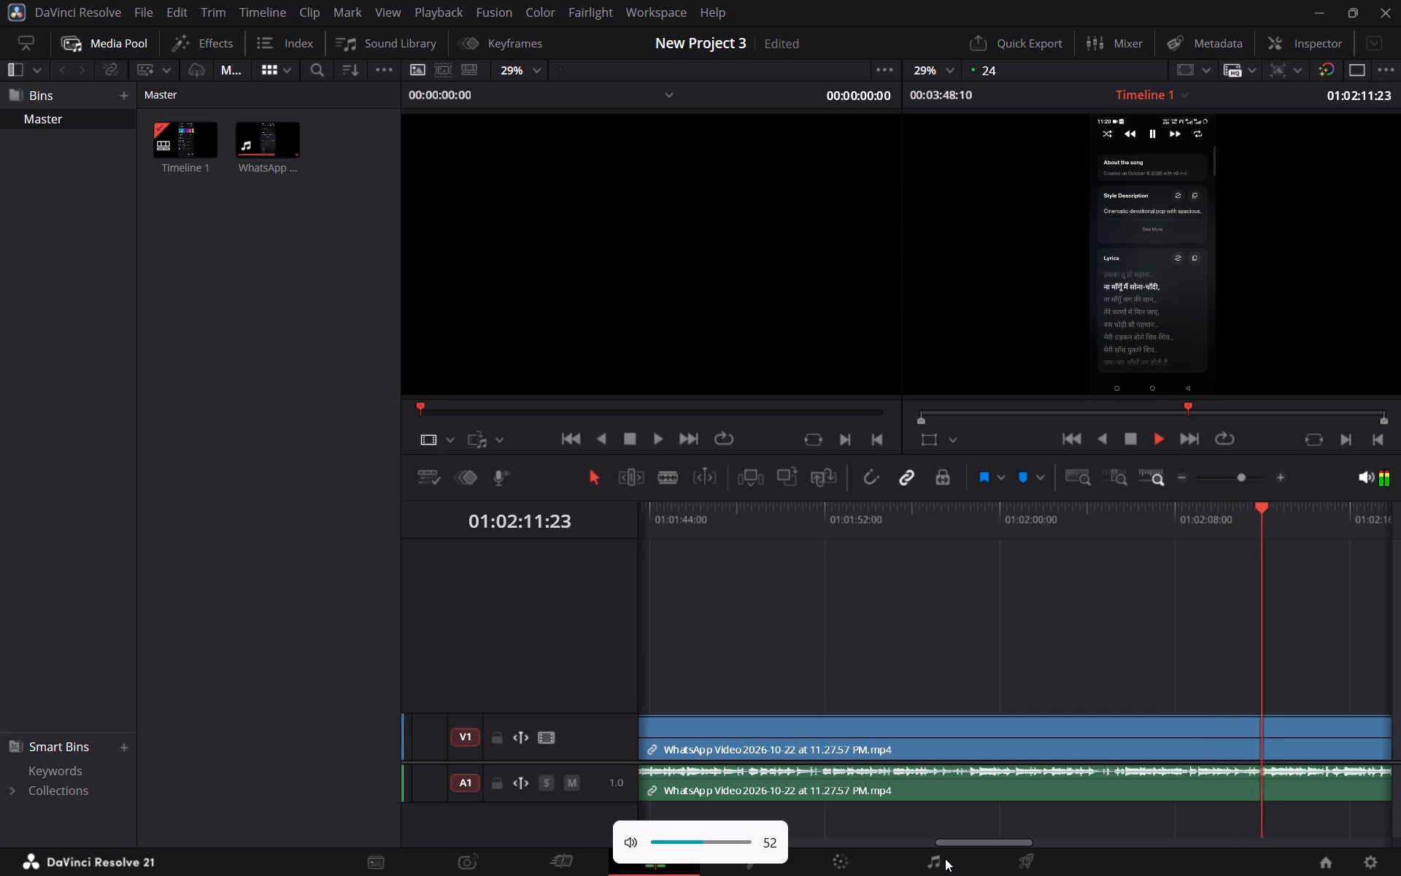
{"action": "left_click", "coordinate": [937, 859]}
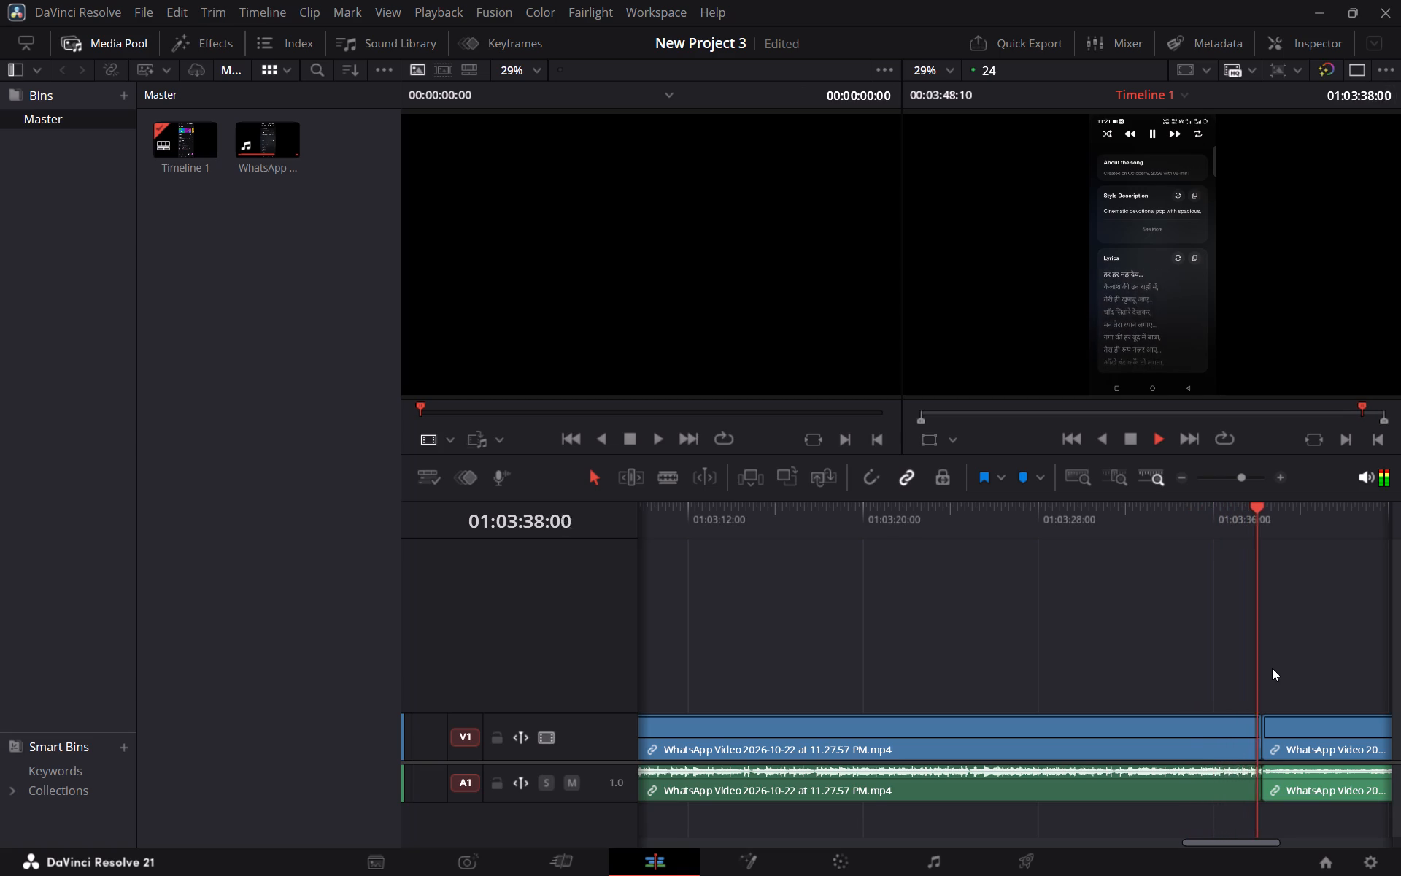
Select the final clip after the join near 01:03:38 at its audio volume line on track A1.
{"action": "left_click", "coordinate": [1332, 772]}
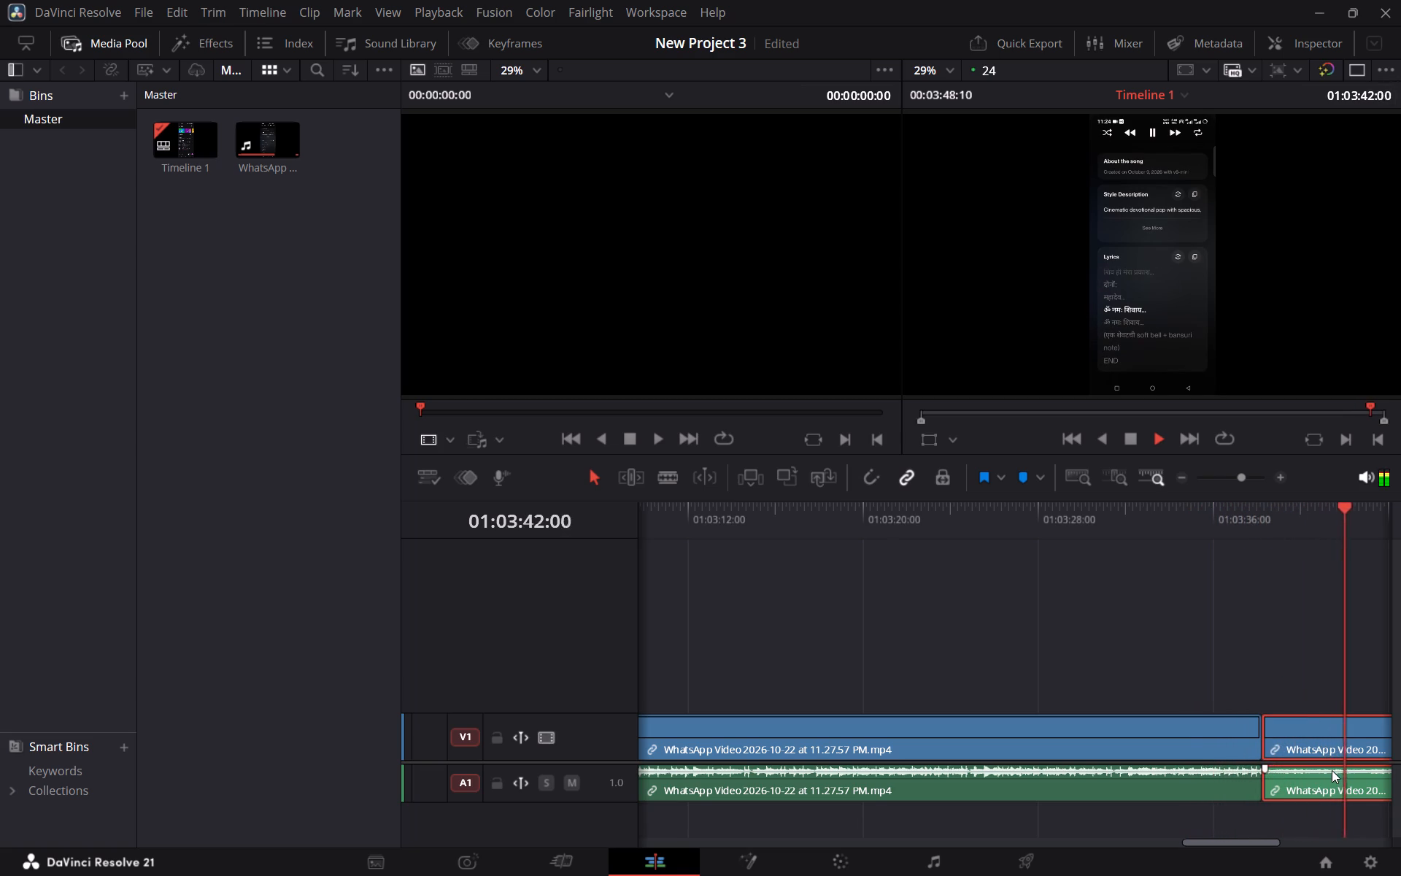
{"action": "left_click", "coordinate": [1332, 772]}
{"action": "left_click", "coordinate": [1332, 772]}
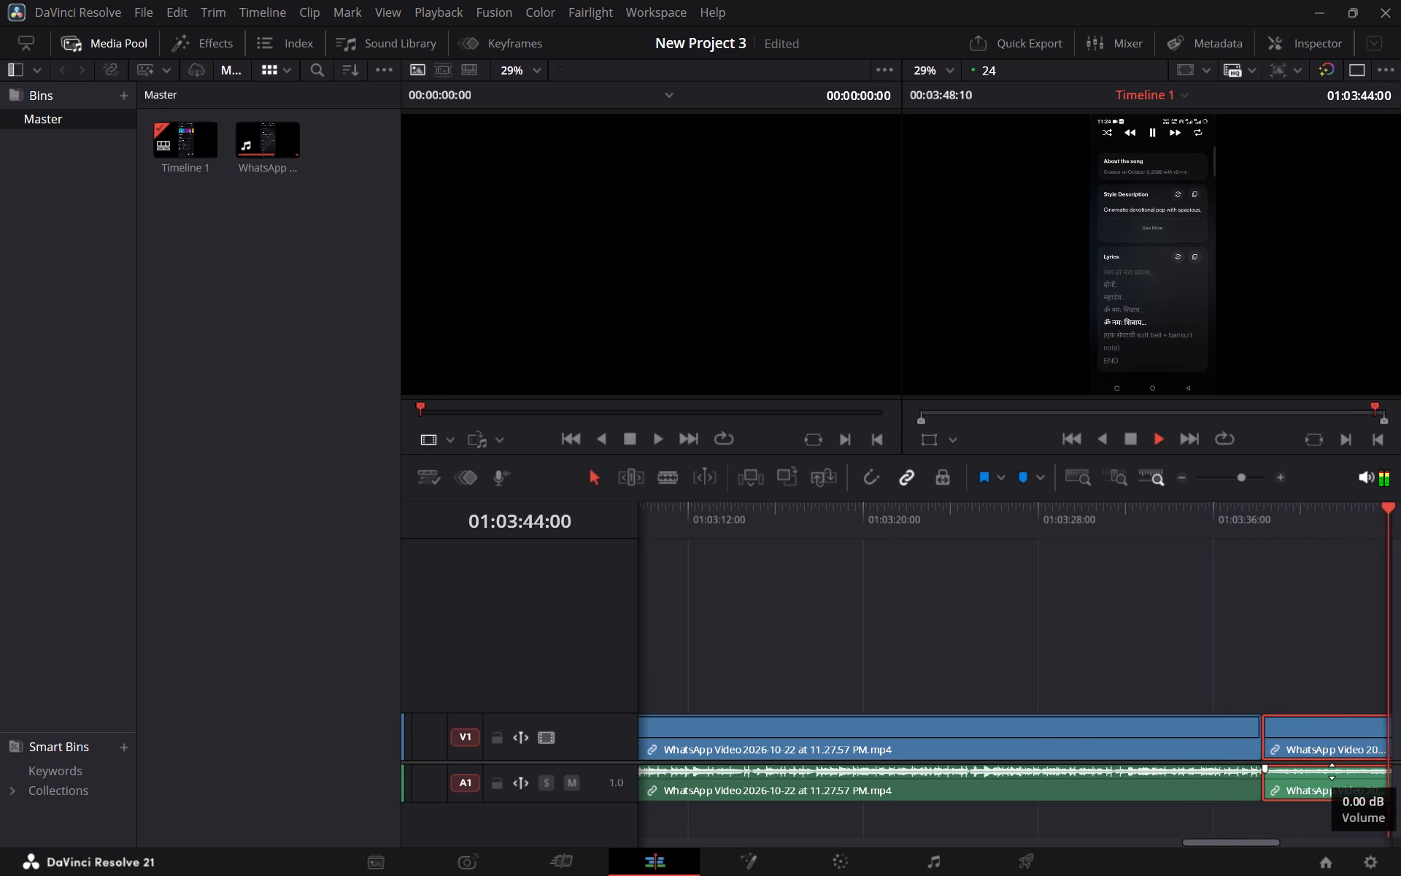
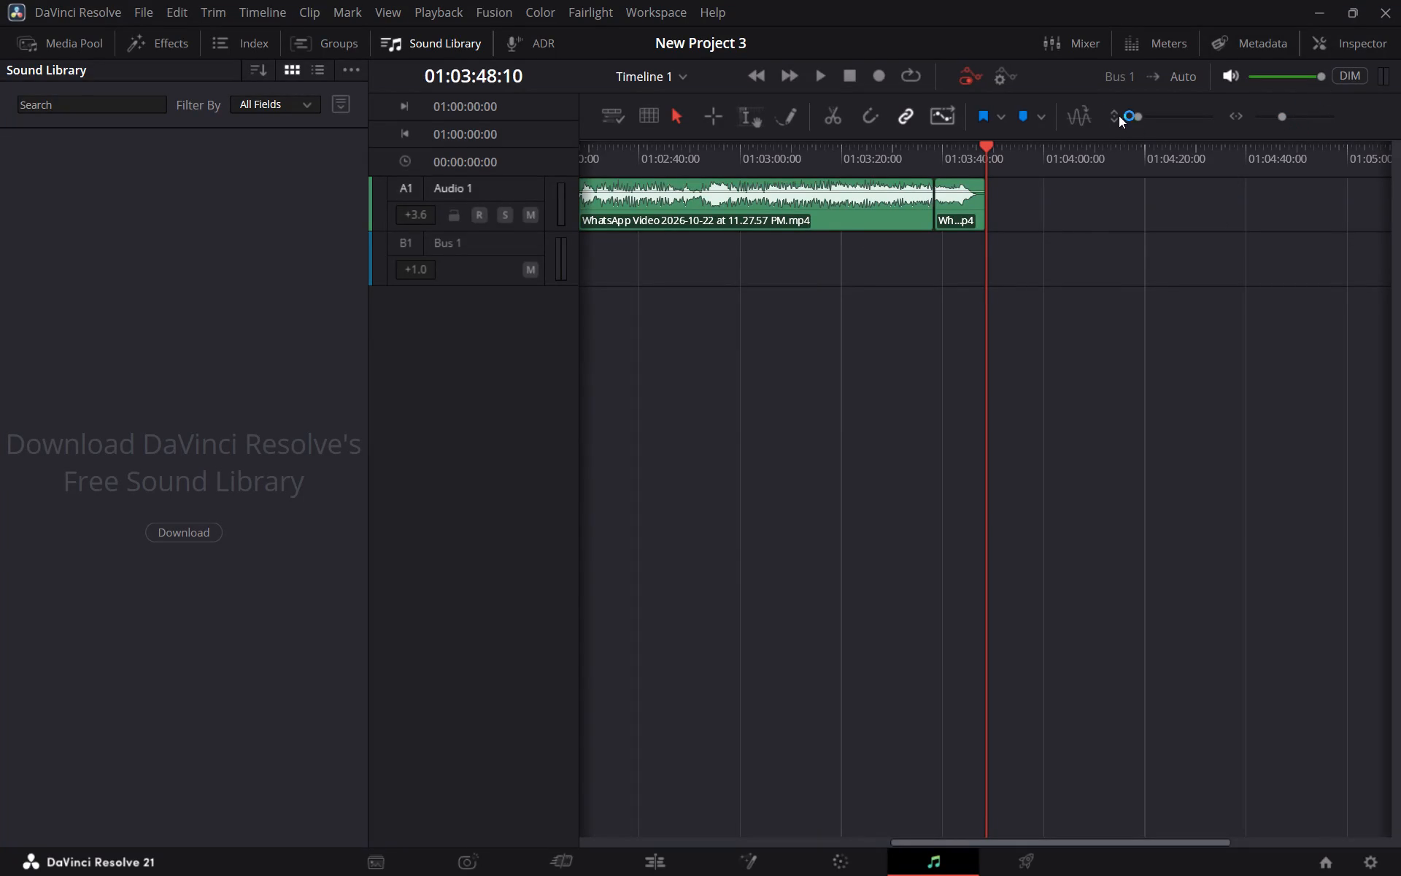
Turn on transient detection for the Fairlight timeline.
{"action": "left_click", "coordinate": [1086, 109]}
{"action": "left_click", "coordinate": [707, 434]}
{"action": "left_click_drag", "start_coordinate": [985, 377], "coordinate": [699, 377]}
{"action": "left_click", "coordinate": [699, 377]}
Return the playhead to the timeline's opening at about 01:00:00:17 and enlarge the track height to examine the Audio 1 waveform.
{"action": "scroll", "coordinate": [699, 377], "scroll_direction": "right", "scroll_amount": 4}
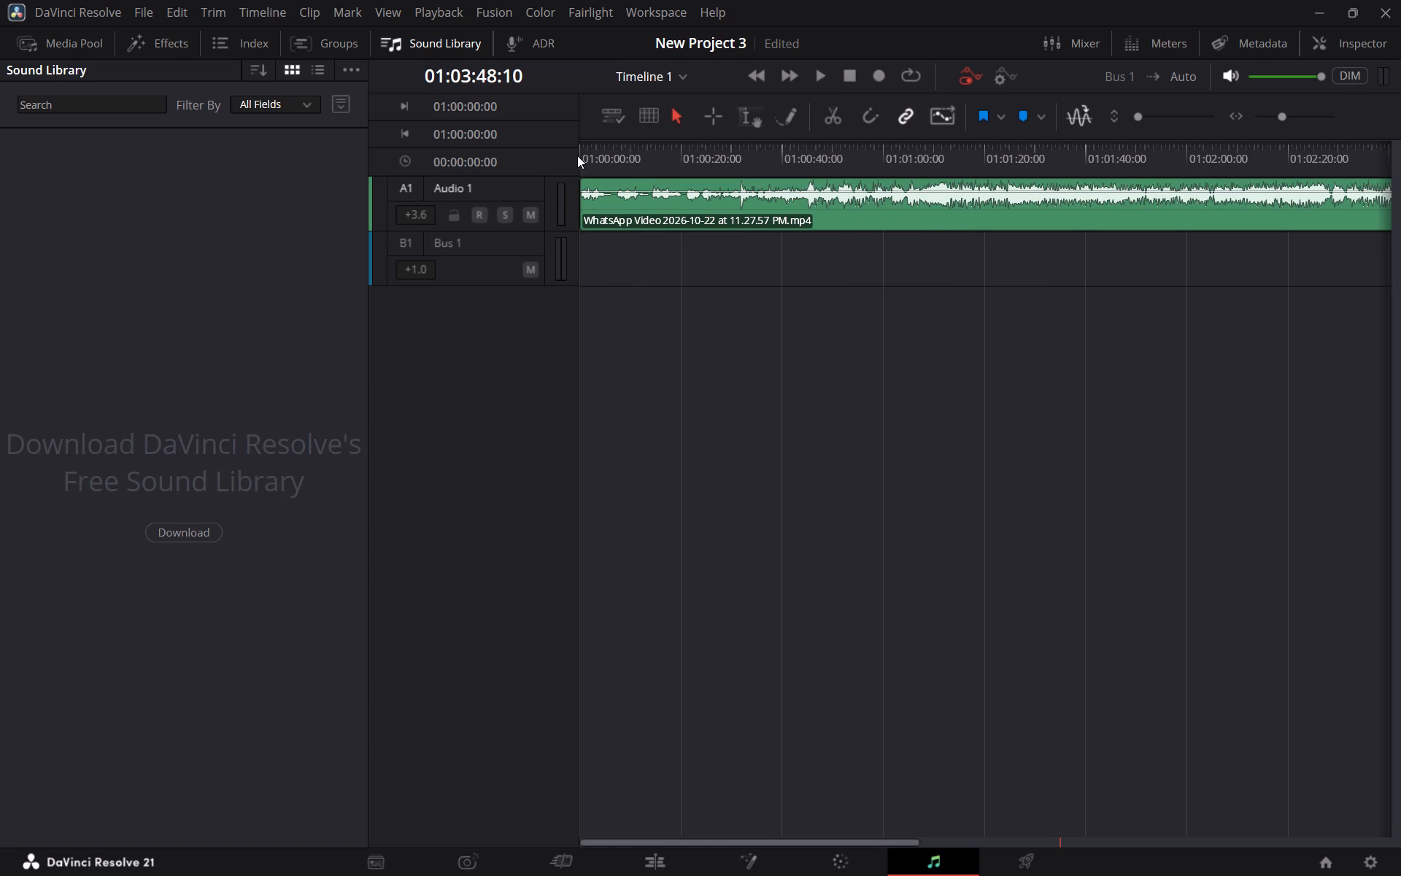
{"action": "left_click", "coordinate": [583, 156]}
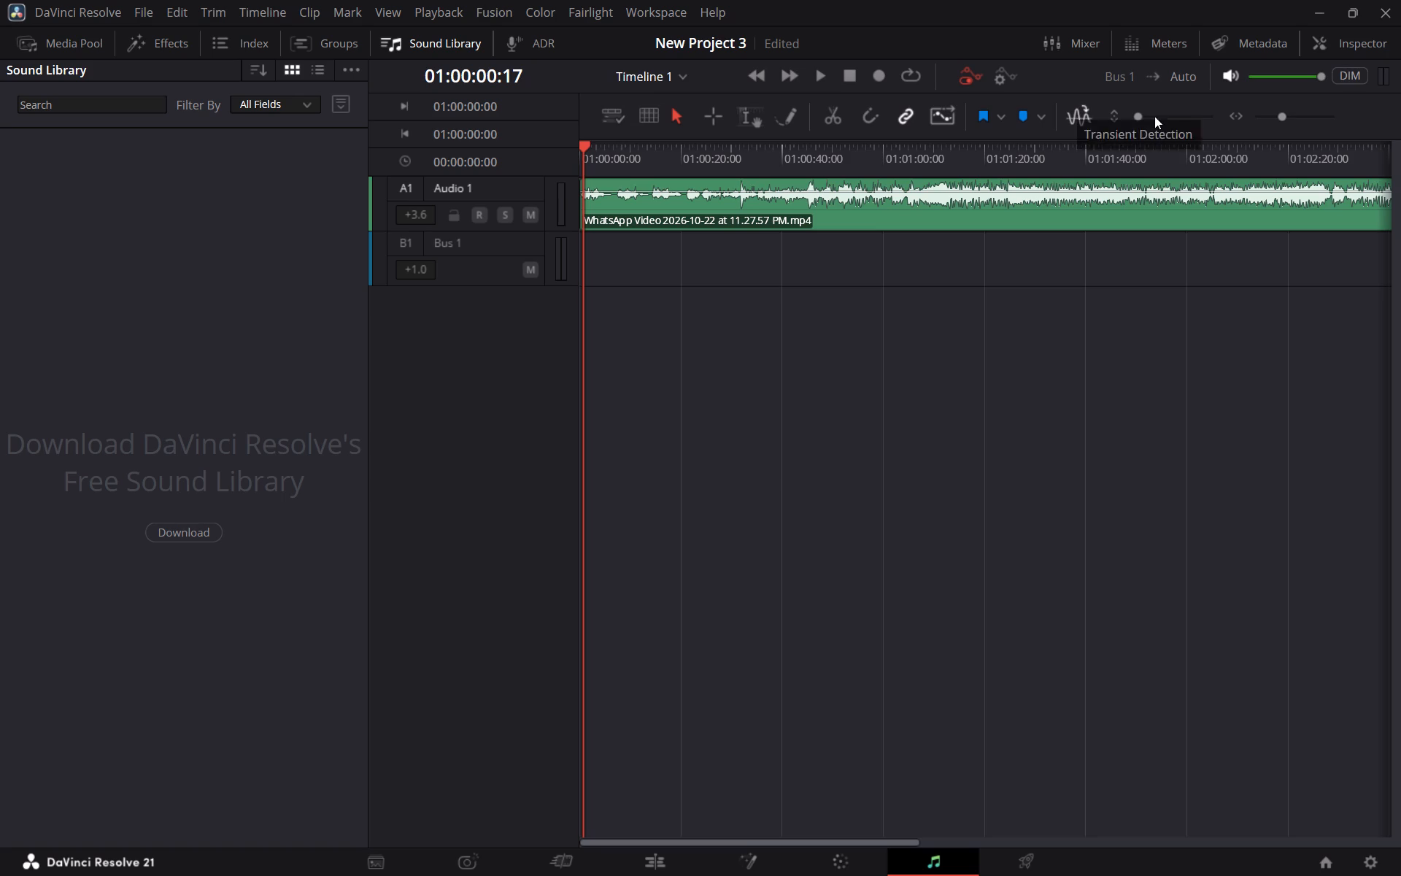
{"action": "left_click_drag", "start_coordinate": [1140, 115], "coordinate": [1145, 115]}
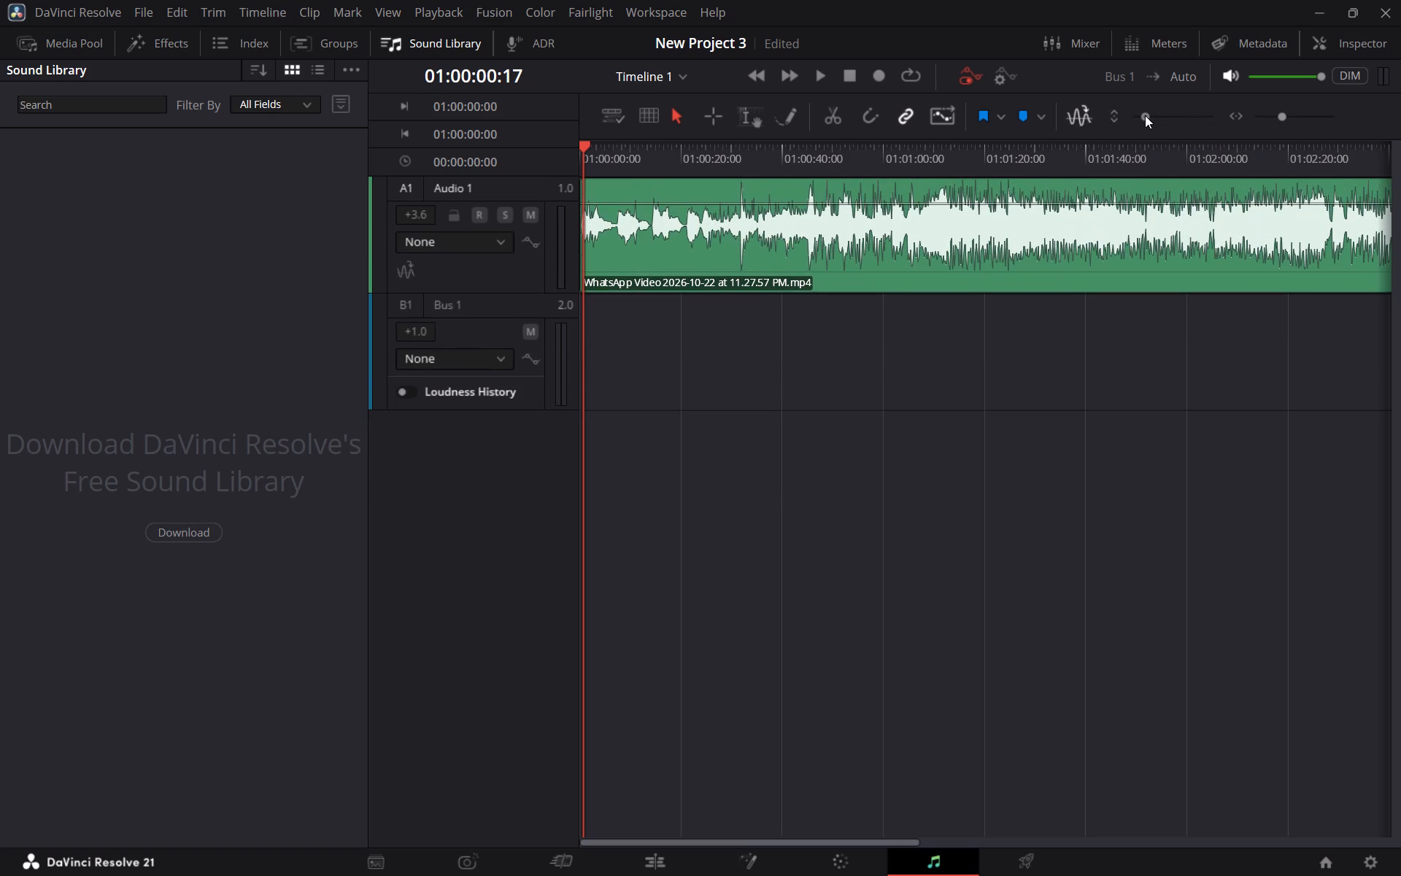
Play Timeline 1 from its opening on the Fairlight page and examine the waveform on track A1.
{"action": "left_click_drag", "start_coordinate": [1145, 115], "coordinate": [1151, 118]}
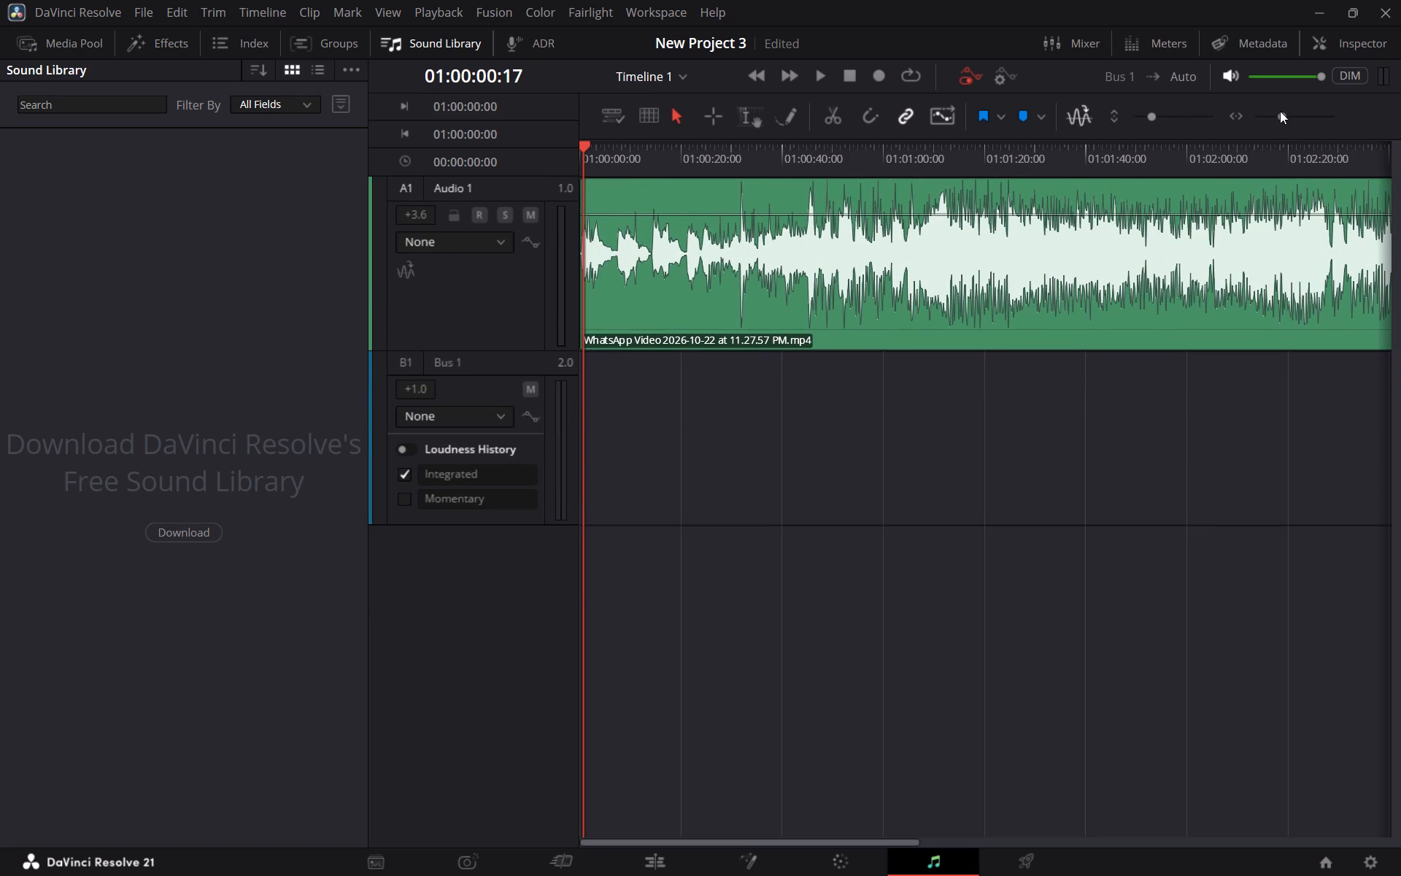
{"action": "left_click_drag", "start_coordinate": [1280, 114], "coordinate": [1292, 114]}
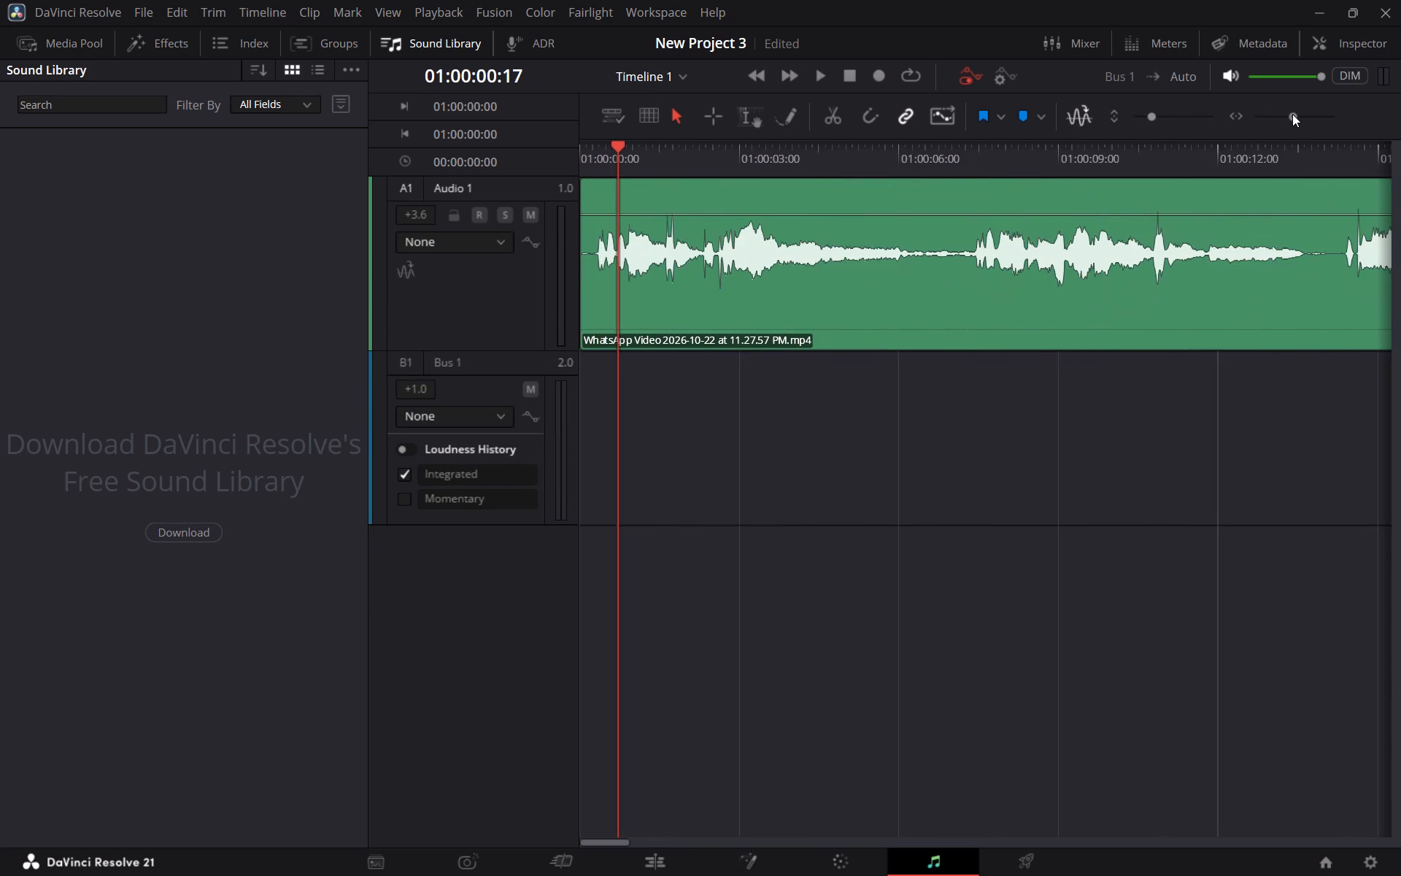
{"action": "left_click_drag", "start_coordinate": [1292, 114], "coordinate": [1287, 116]}
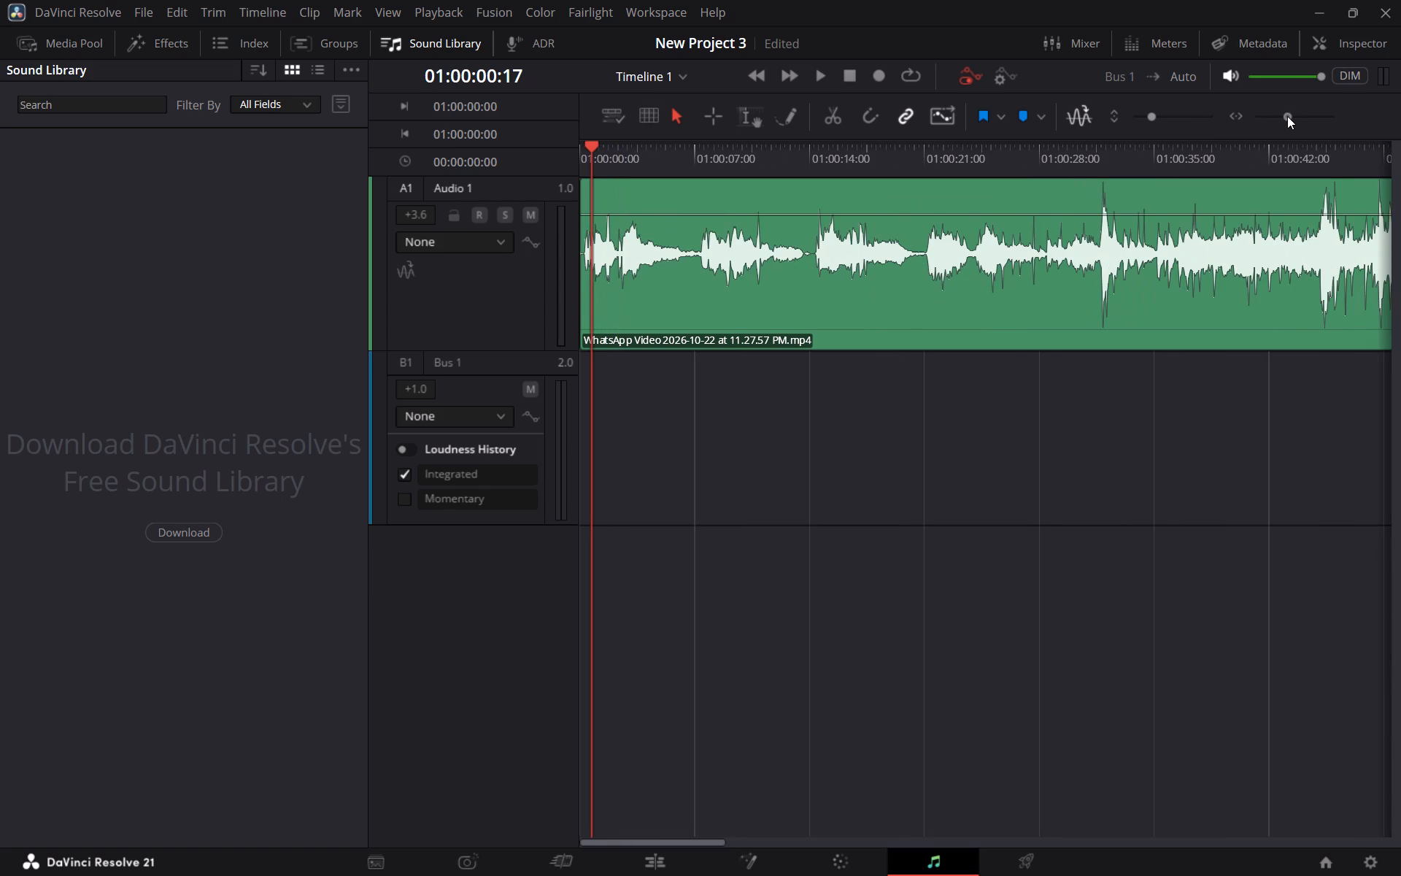
{"action": "left_click_drag", "start_coordinate": [1287, 116], "coordinate": [1286, 116]}
{"action": "key", "text": "space"}
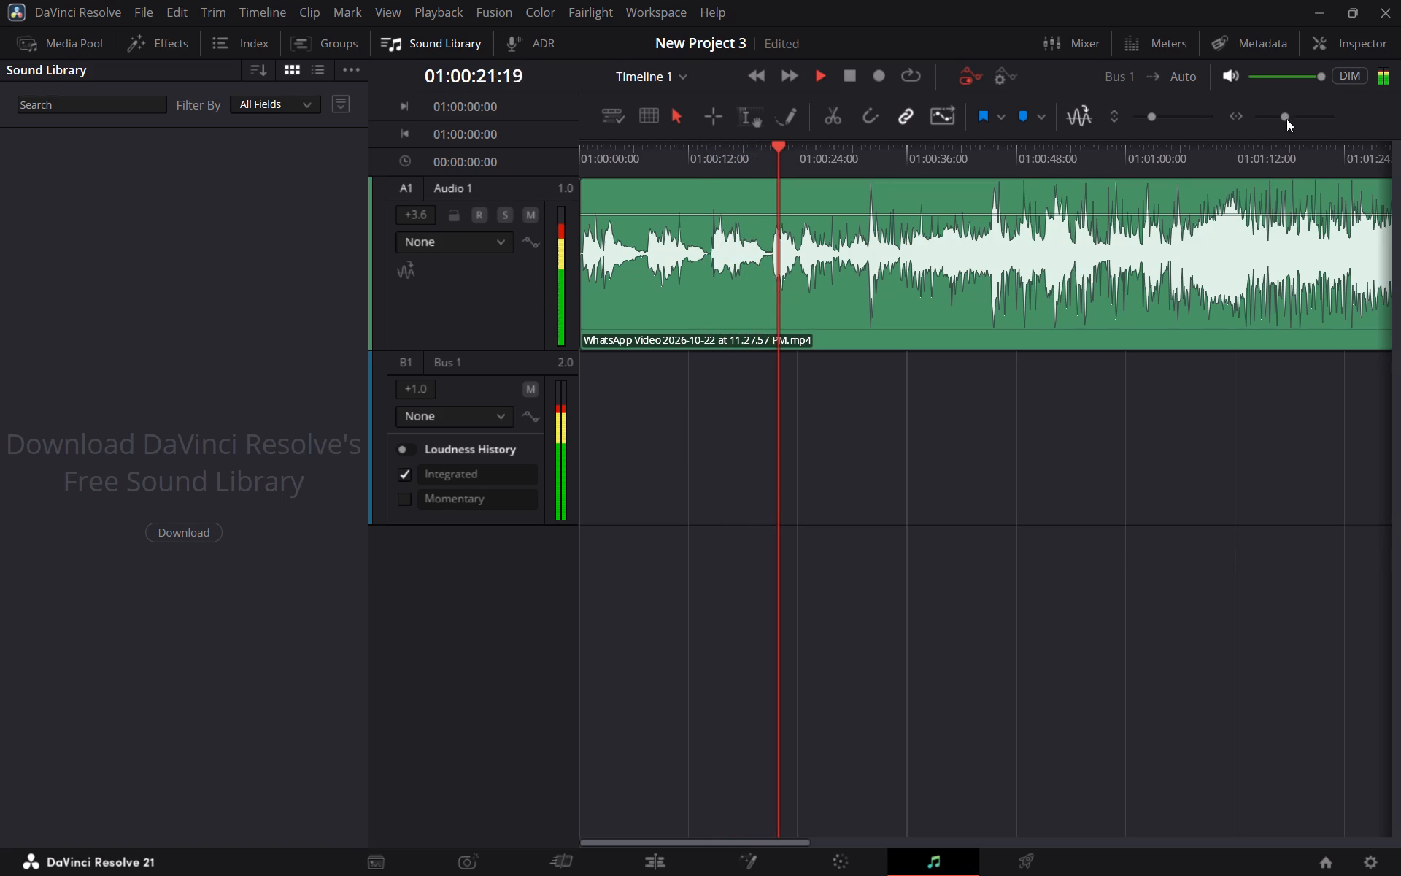
{"action": "left_click", "coordinate": [1282, 117]}
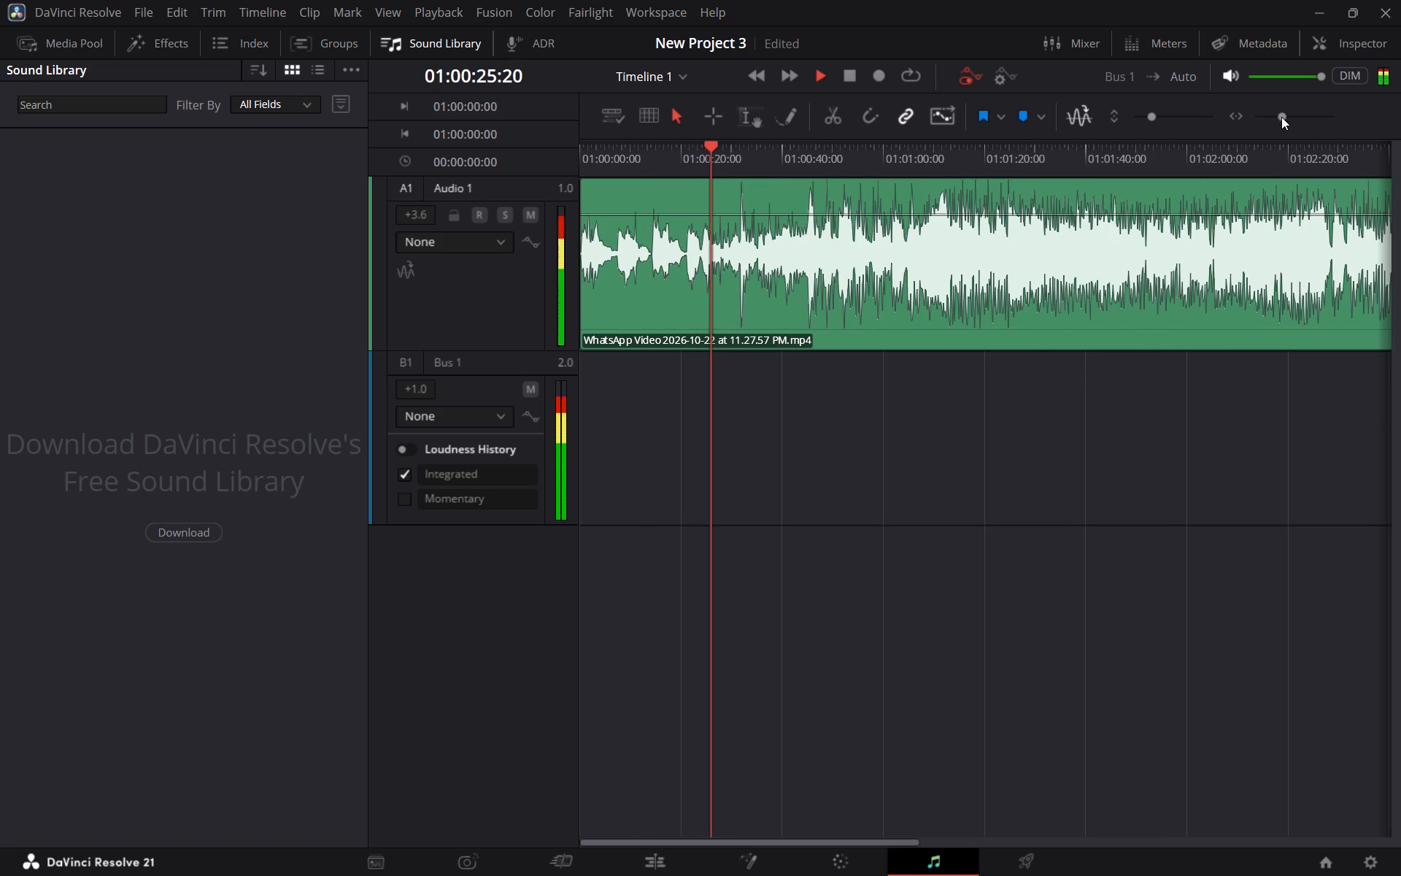
{"action": "left_click_drag", "start_coordinate": [1152, 115], "coordinate": [1156, 115]}
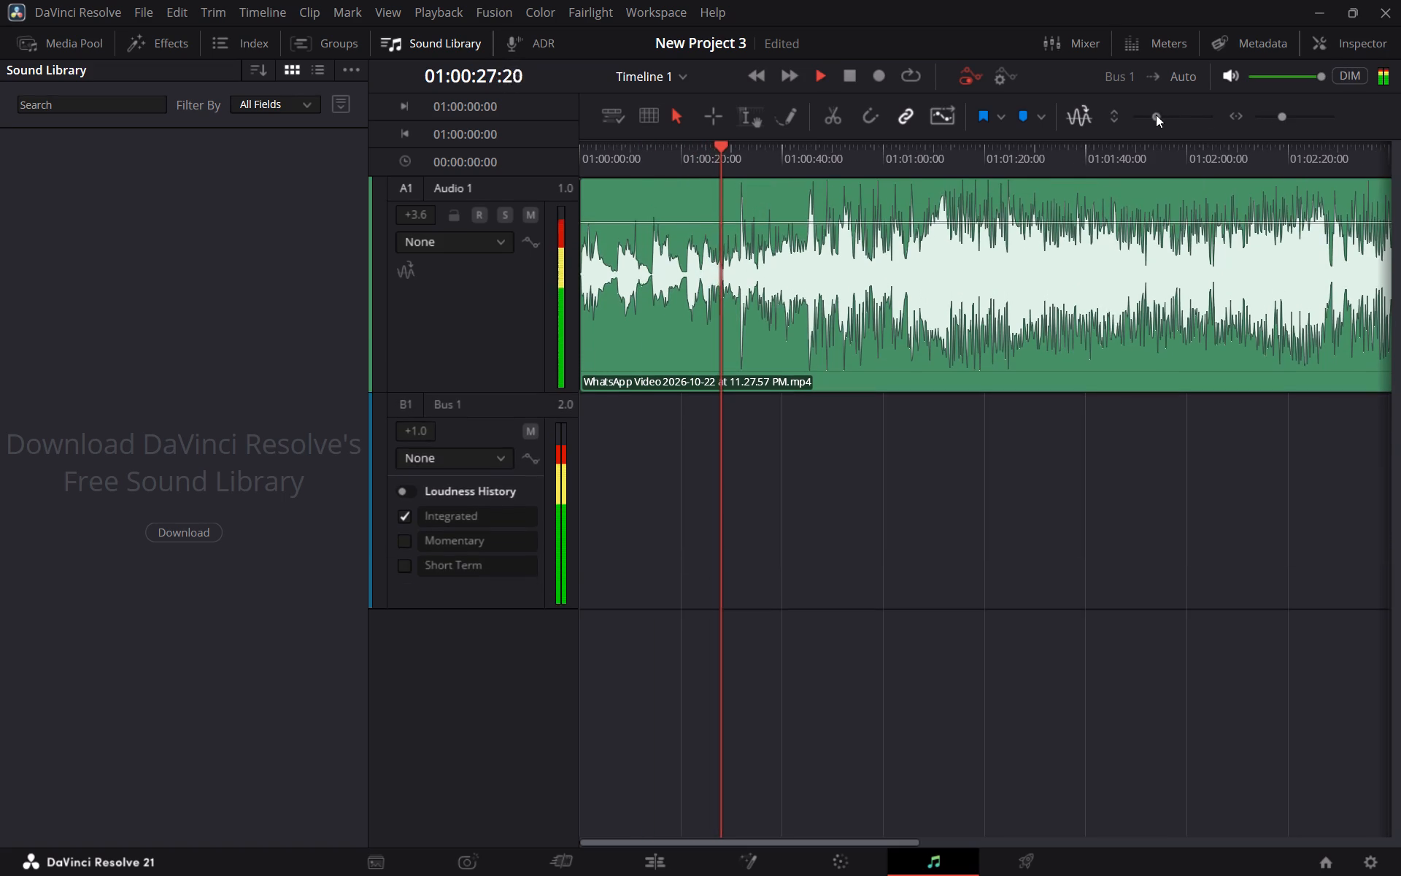
{"action": "left_click_drag", "start_coordinate": [1156, 115], "coordinate": [1143, 115]}
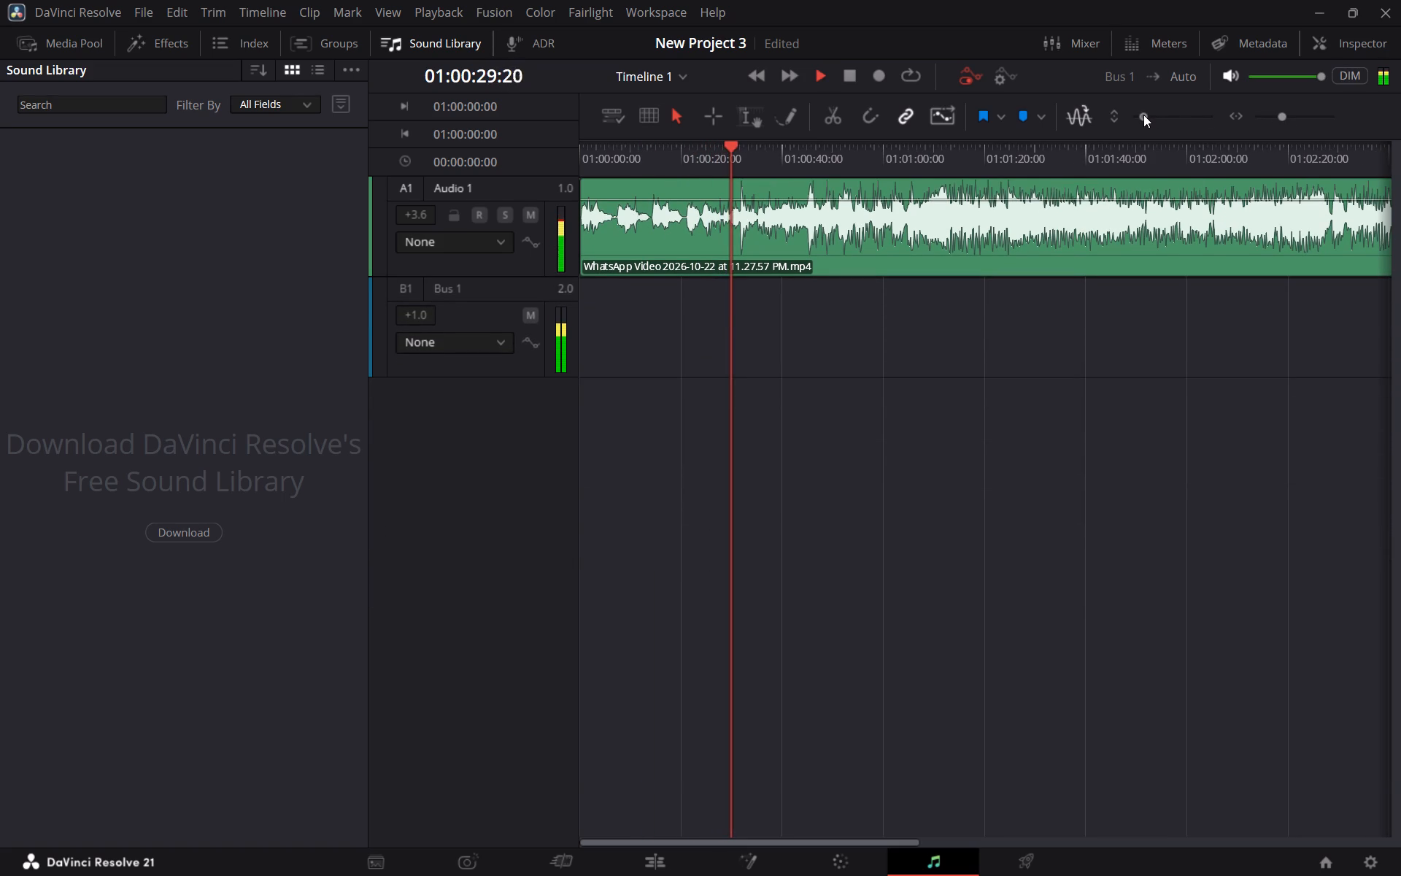
{"action": "left_click_drag", "start_coordinate": [1143, 115], "coordinate": [1145, 115]}
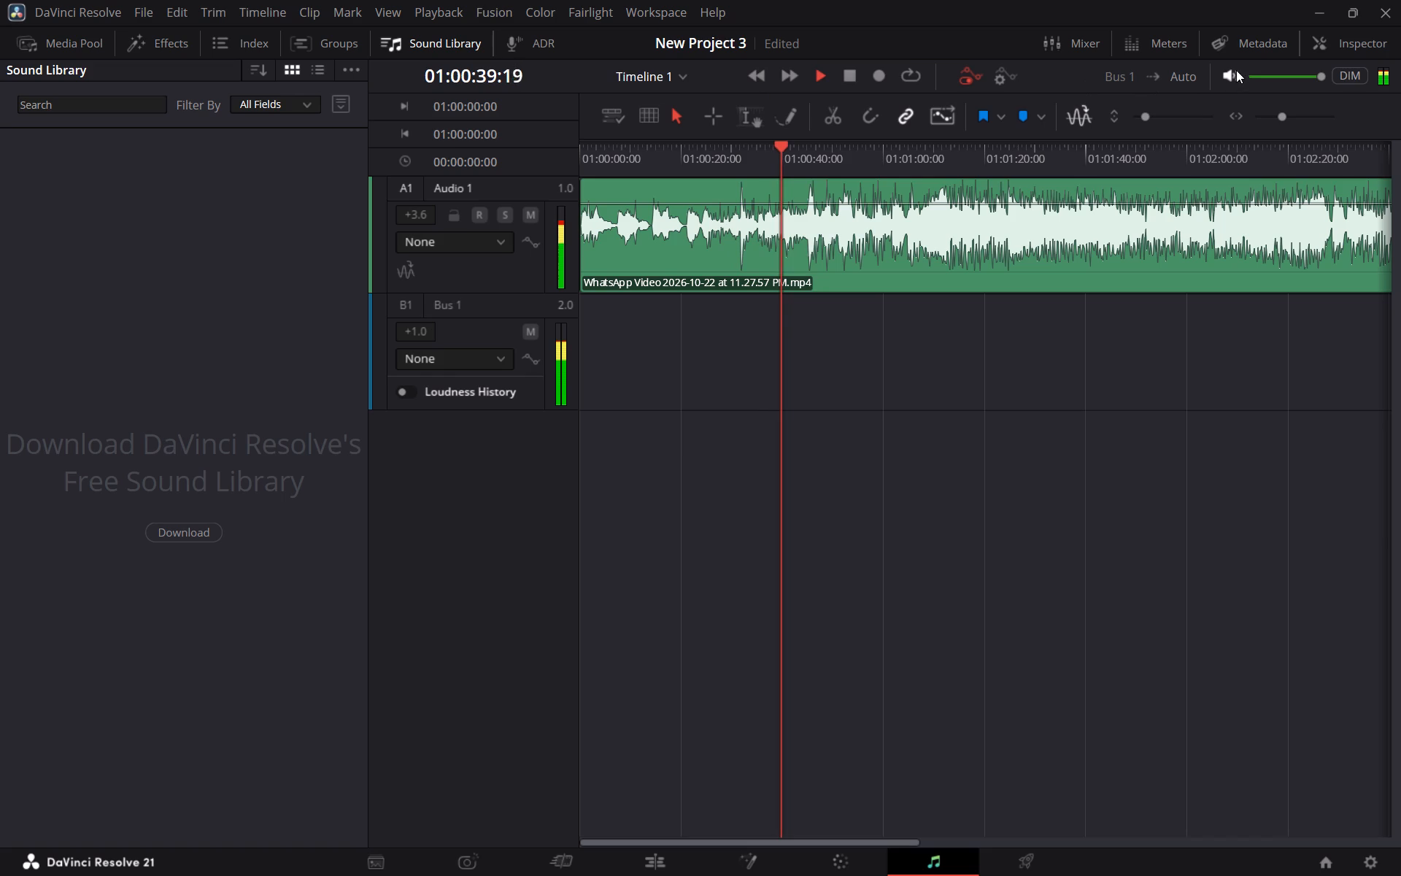
Show the meters and mixer, and set the fader levels to +6.7 for Audio 1 and +3.9 for Bus 1.
{"action": "left_click", "coordinate": [1148, 45]}
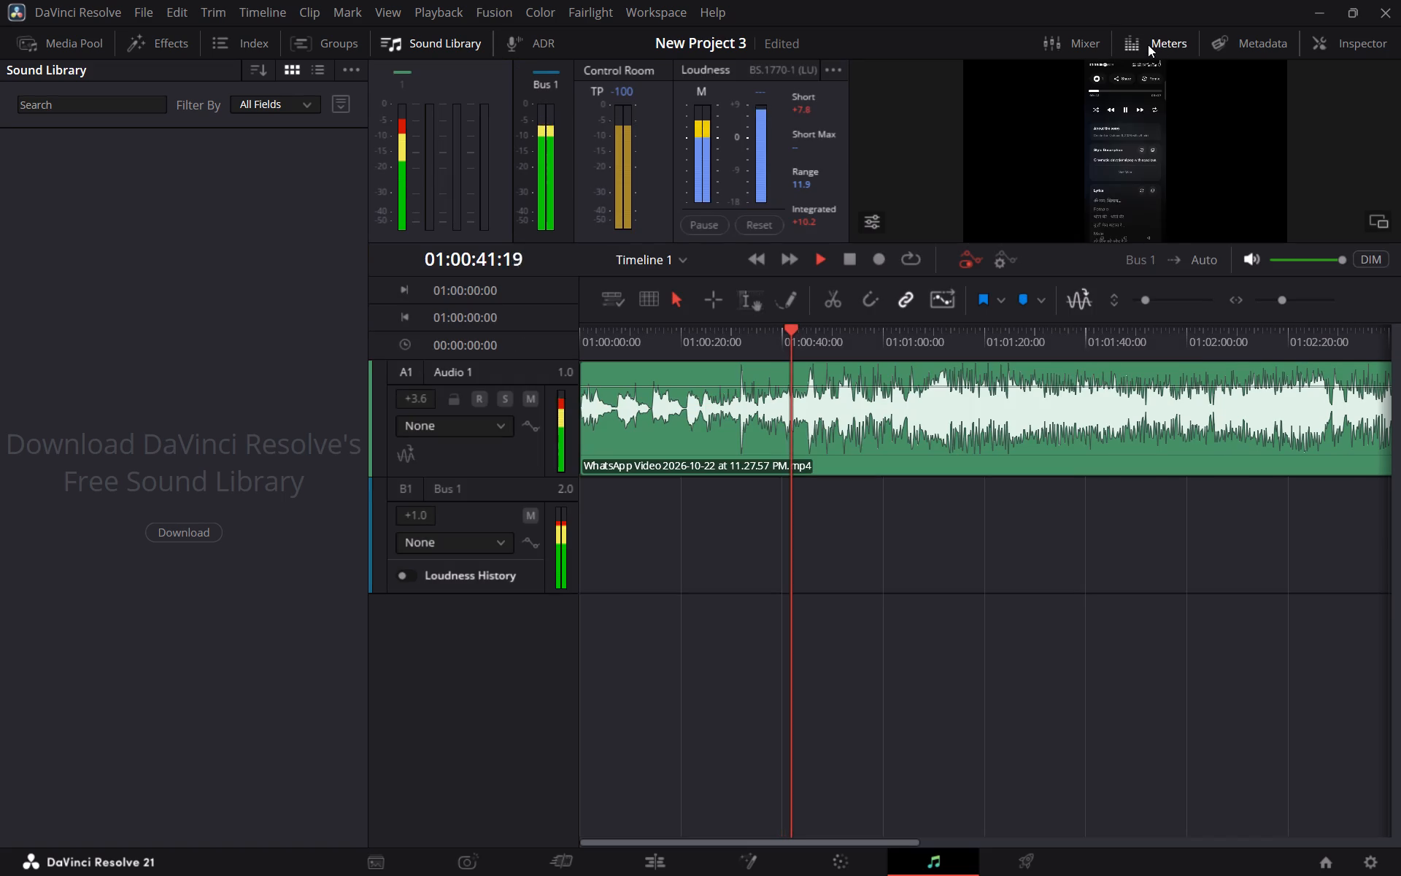
{"action": "left_click", "coordinate": [1058, 42]}
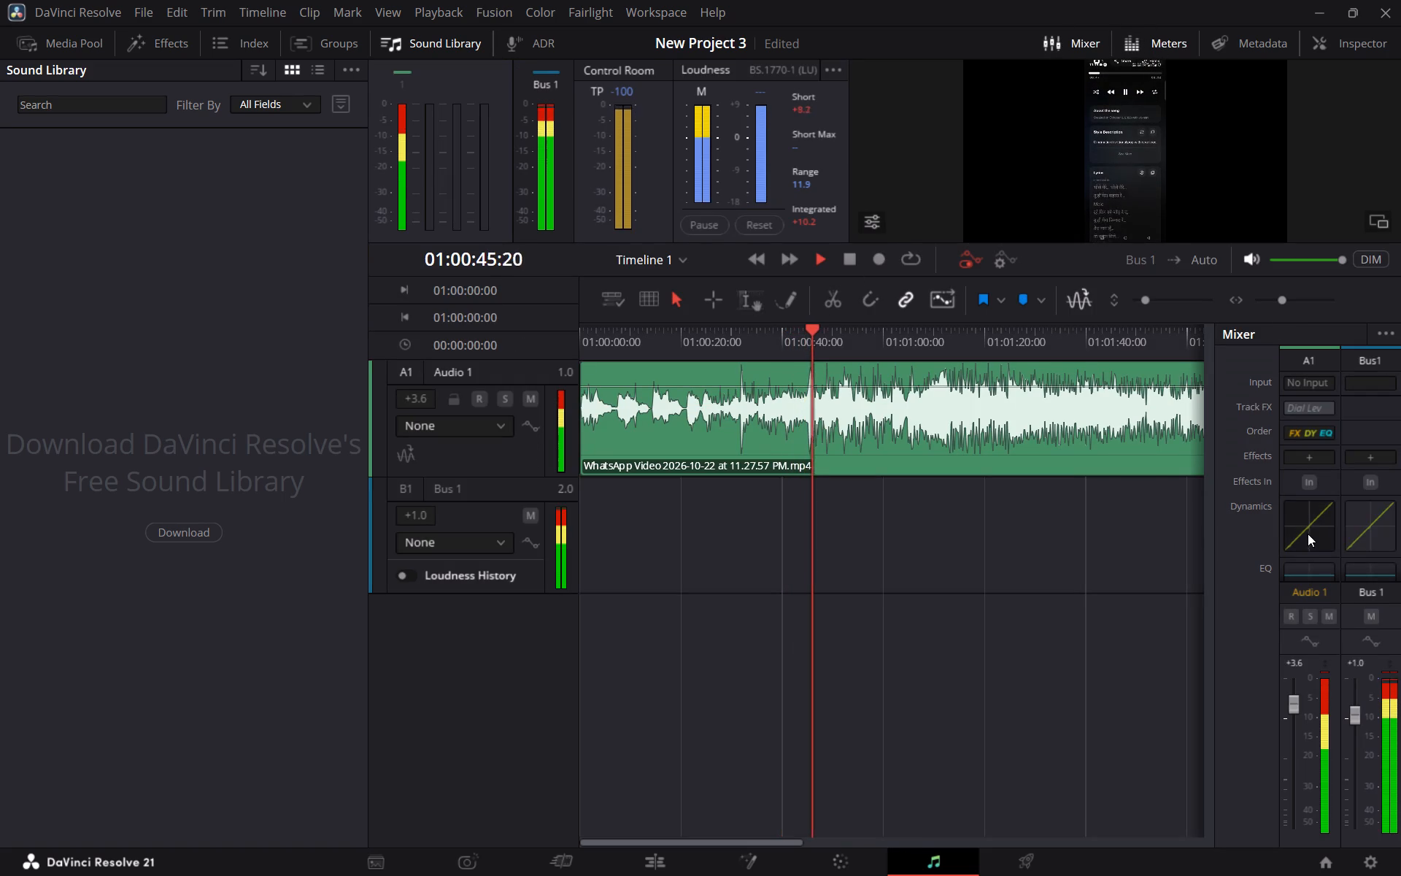
{"action": "left_click_drag", "start_coordinate": [1305, 531], "coordinate": [1294, 525]}
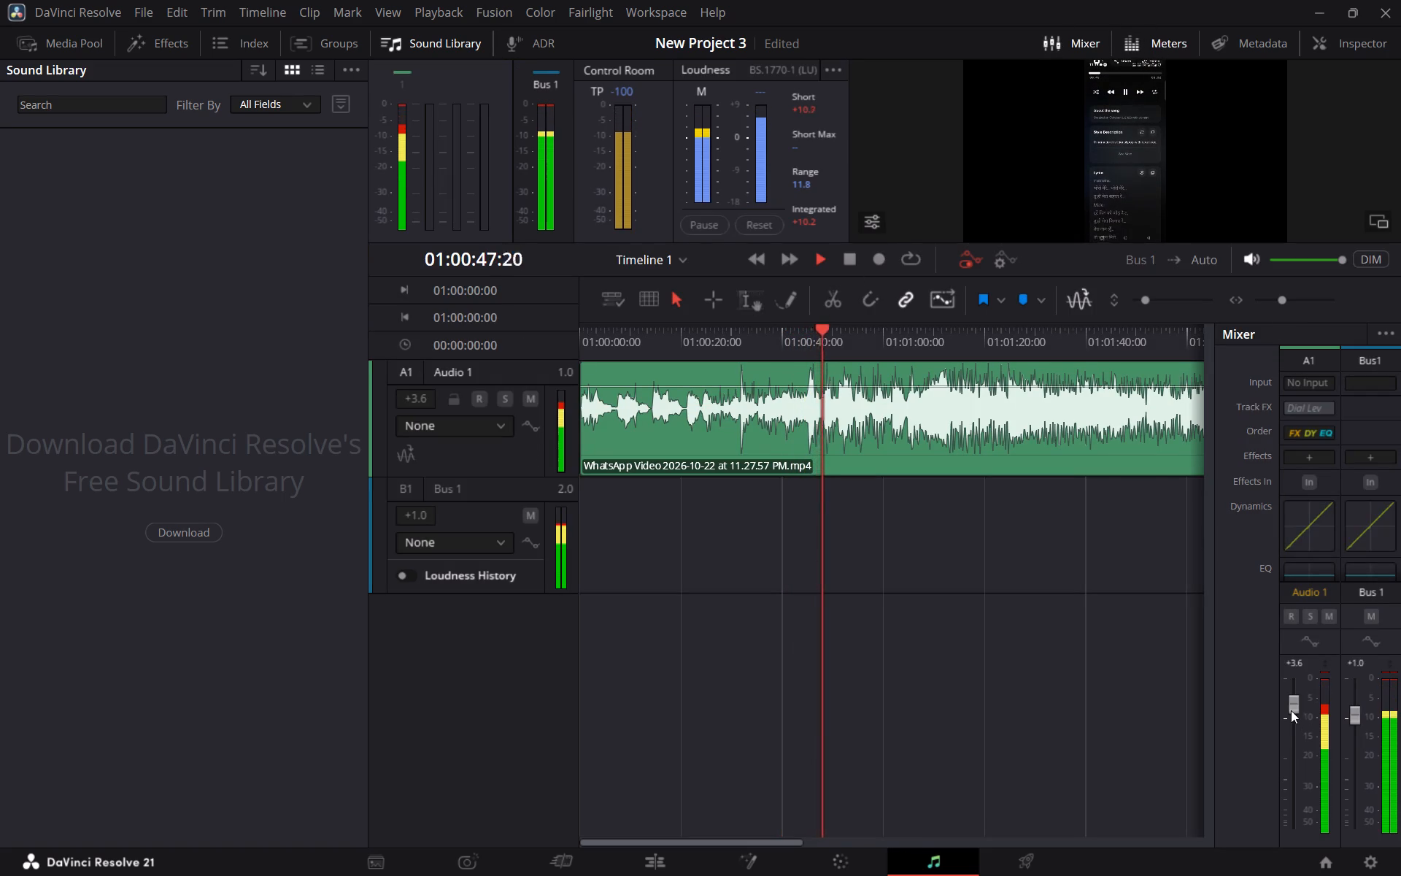
{"action": "left_click_drag", "start_coordinate": [1291, 710], "coordinate": [1292, 720]}
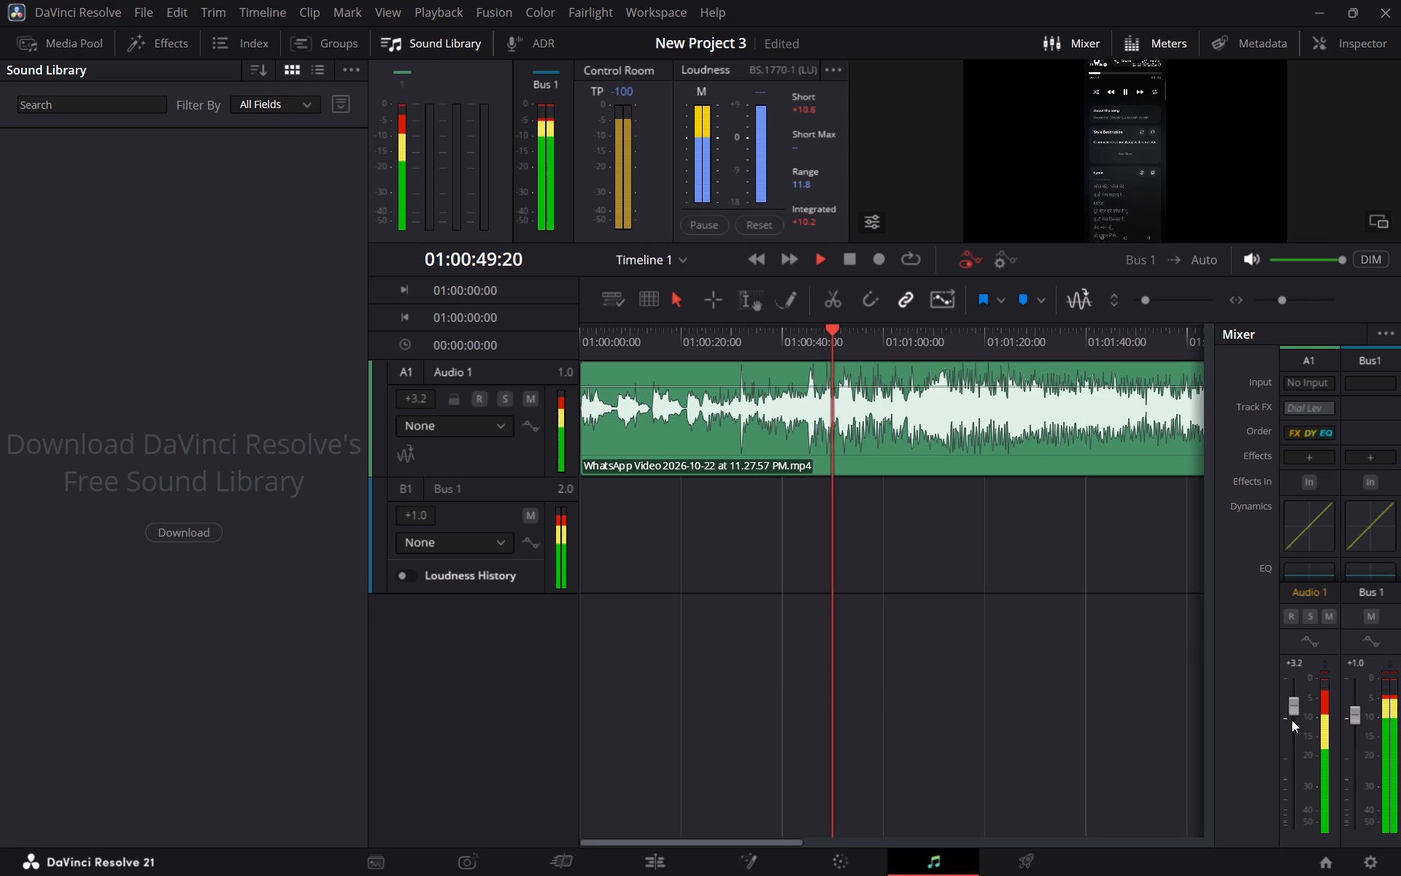
{"action": "left_click_drag", "start_coordinate": [1292, 720], "coordinate": [1302, 688]}
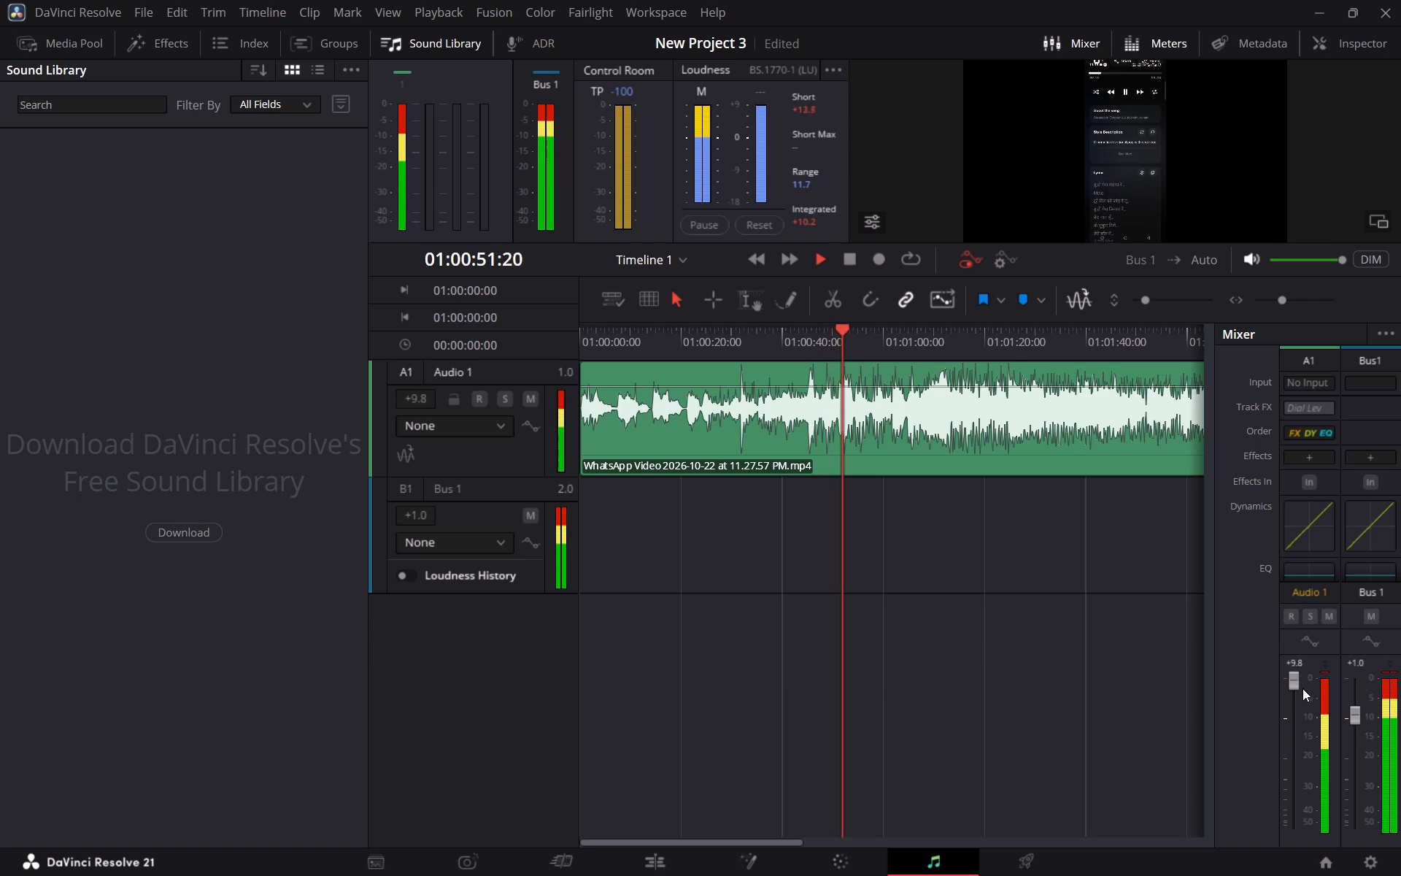
{"action": "left_click_drag", "start_coordinate": [1302, 688], "coordinate": [1302, 699]}
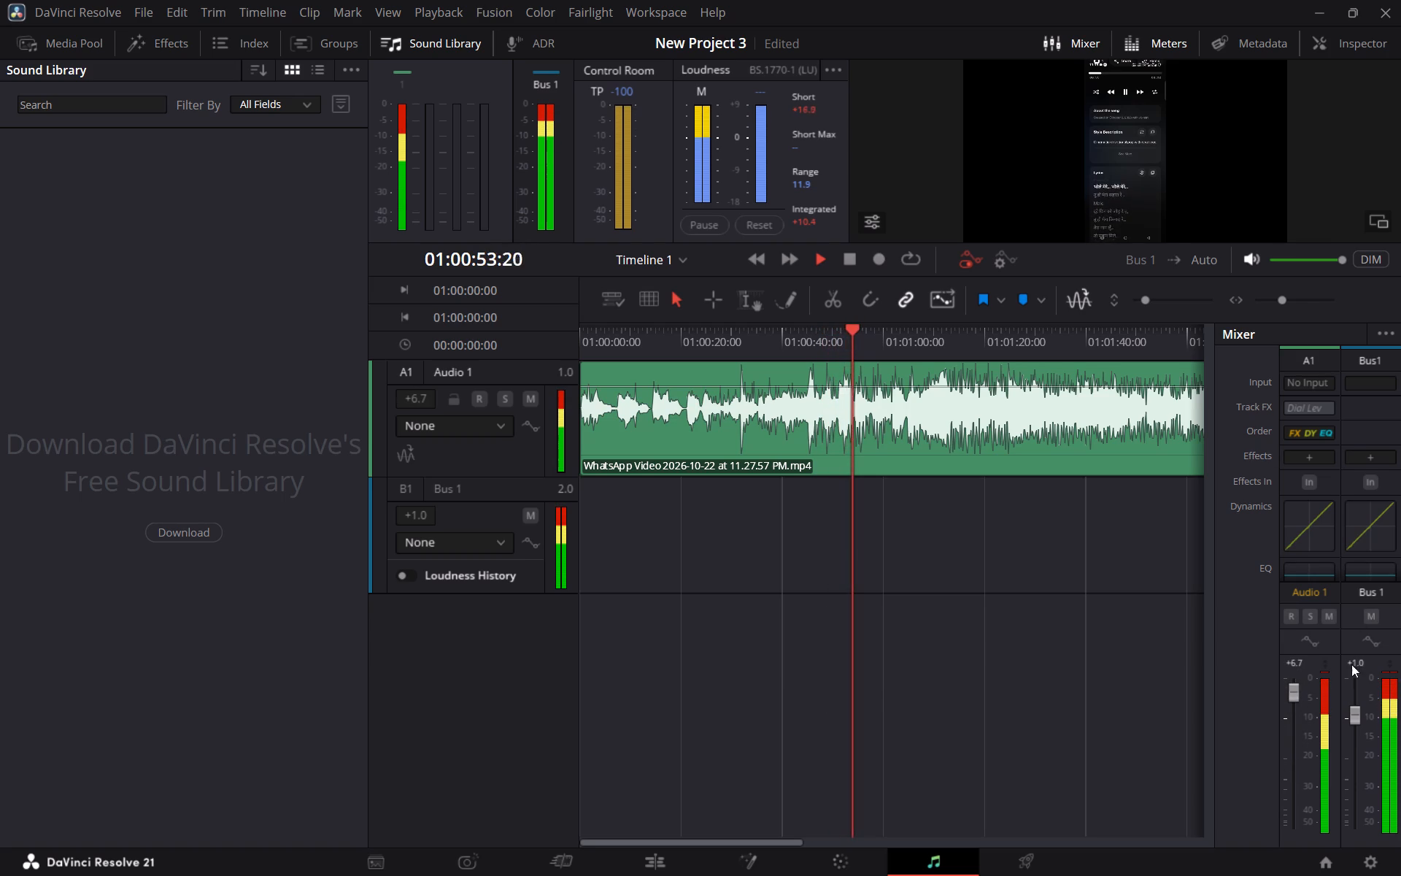
{"action": "left_click_drag", "start_coordinate": [1360, 718], "coordinate": [1359, 707]}
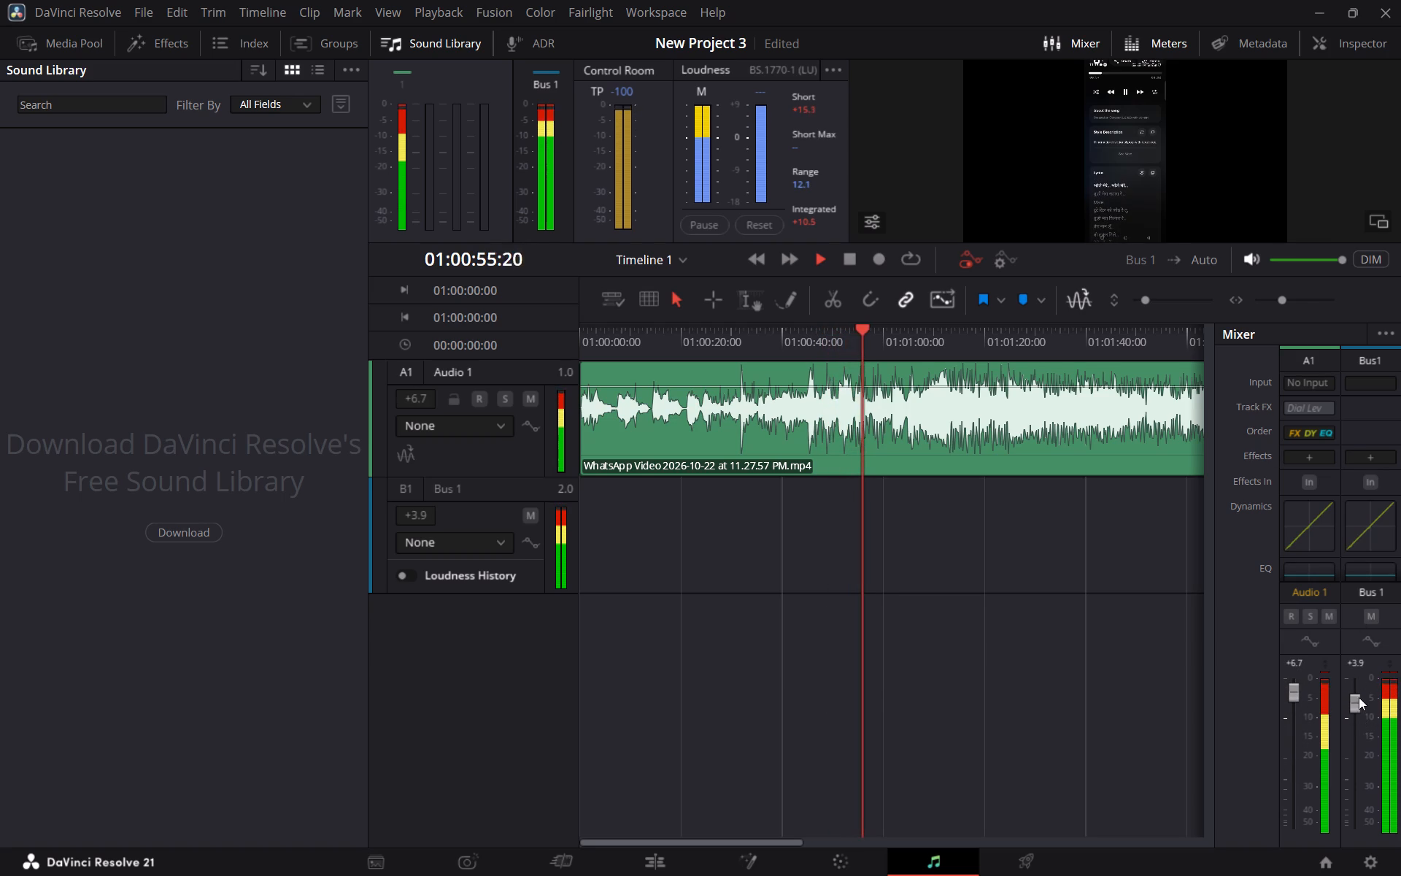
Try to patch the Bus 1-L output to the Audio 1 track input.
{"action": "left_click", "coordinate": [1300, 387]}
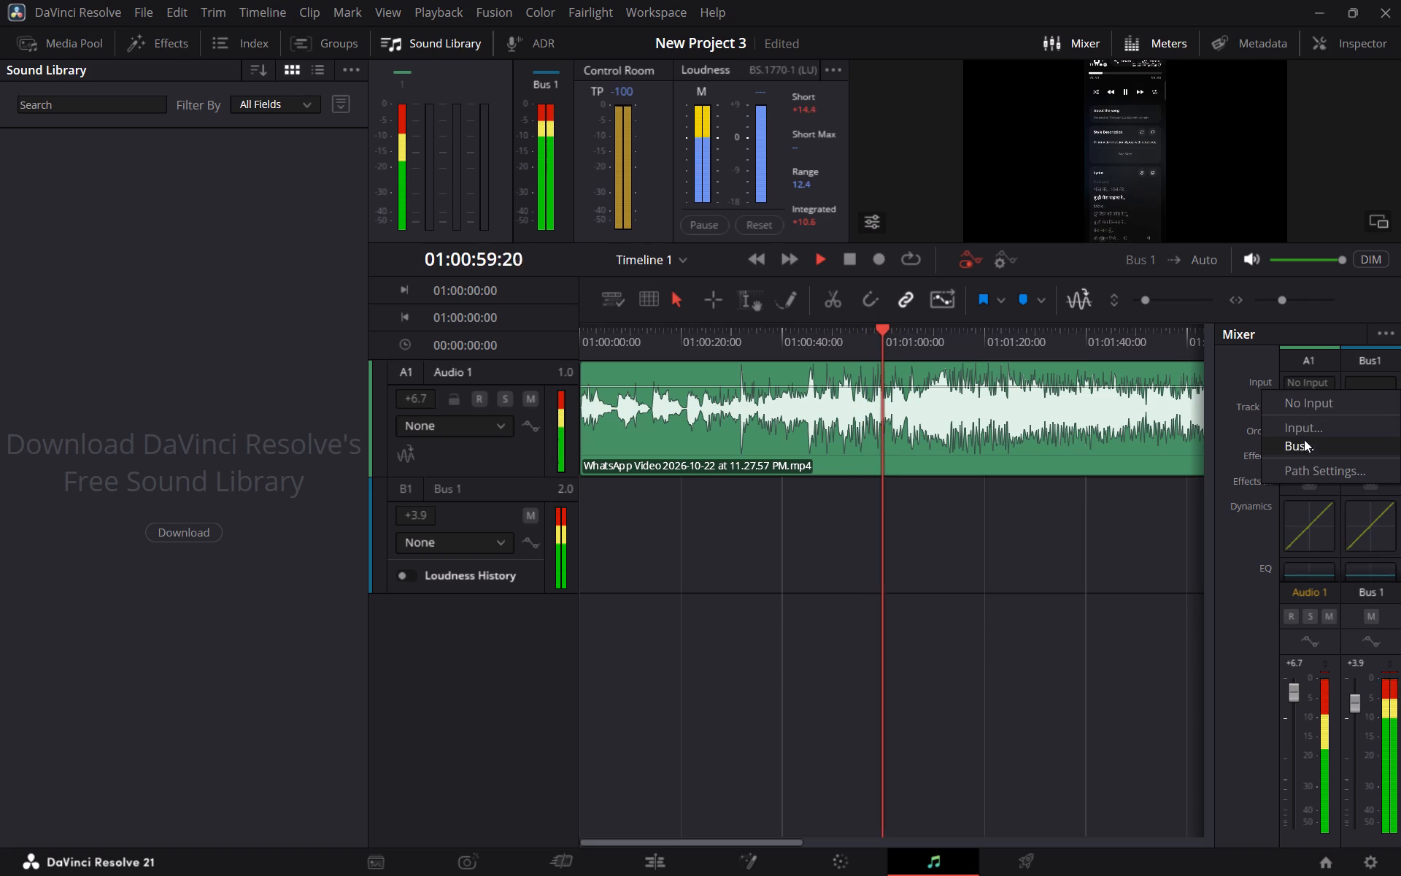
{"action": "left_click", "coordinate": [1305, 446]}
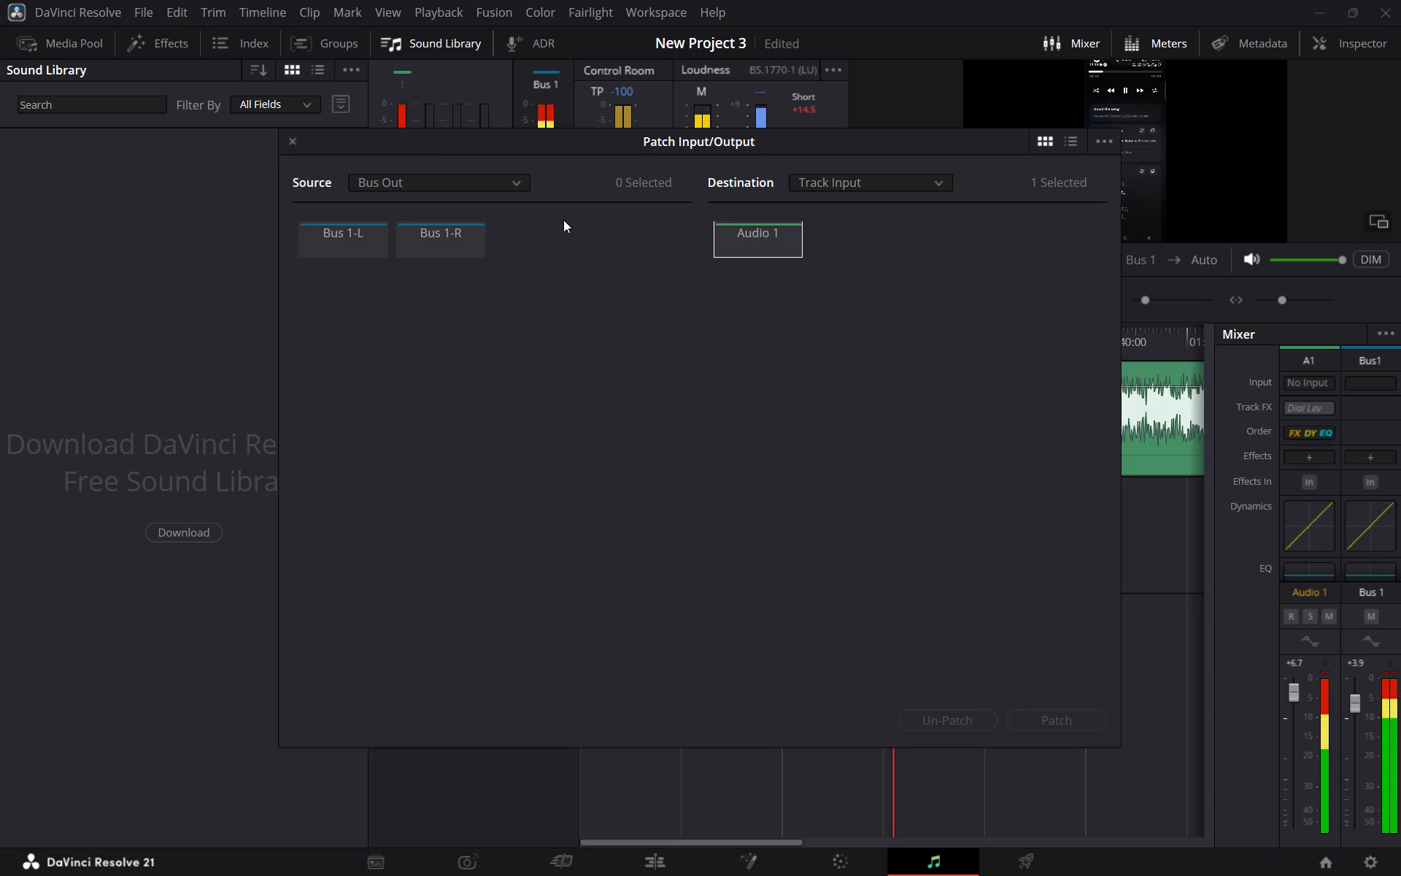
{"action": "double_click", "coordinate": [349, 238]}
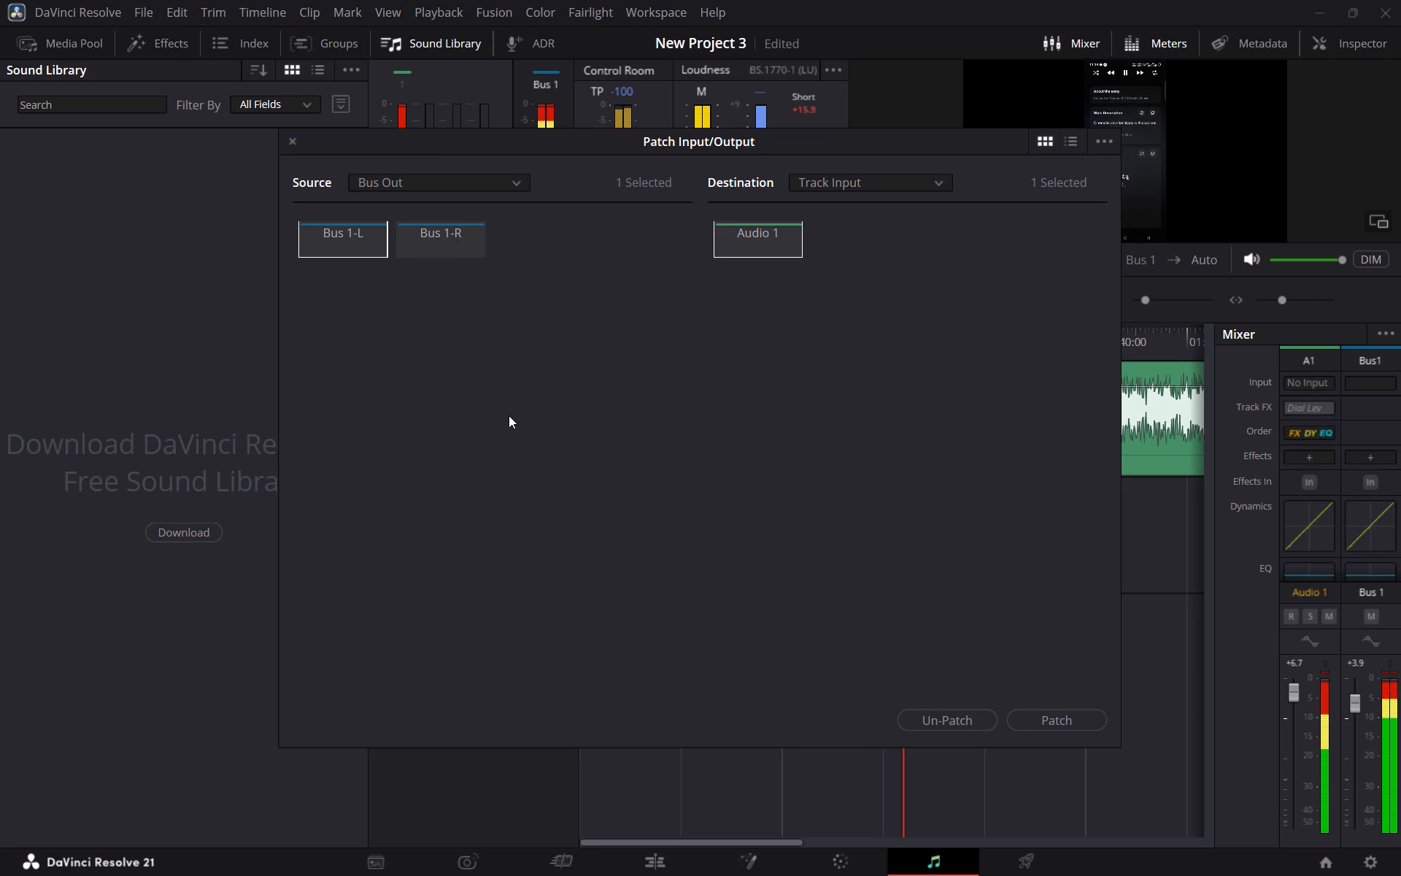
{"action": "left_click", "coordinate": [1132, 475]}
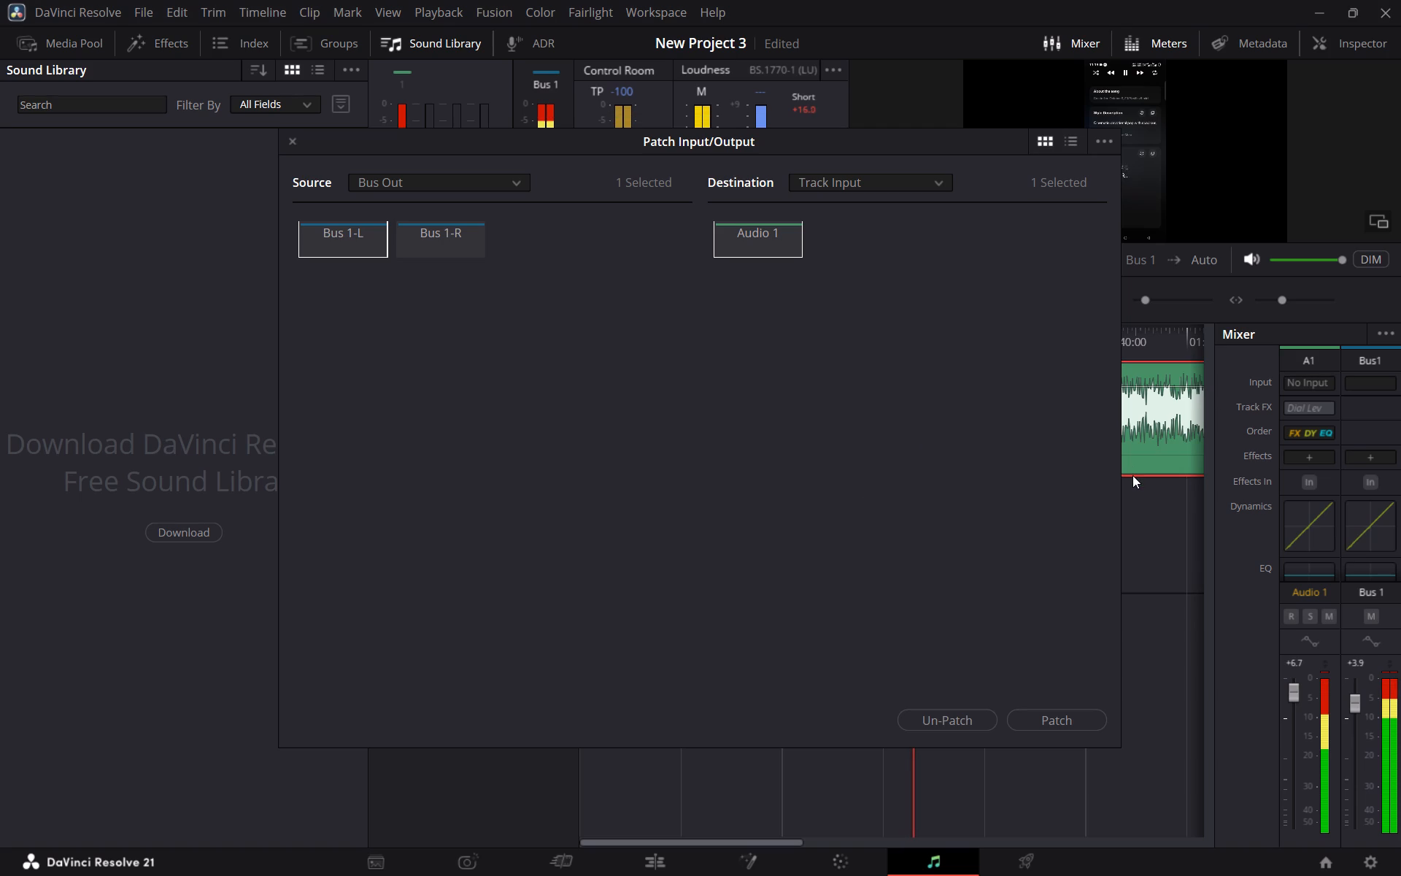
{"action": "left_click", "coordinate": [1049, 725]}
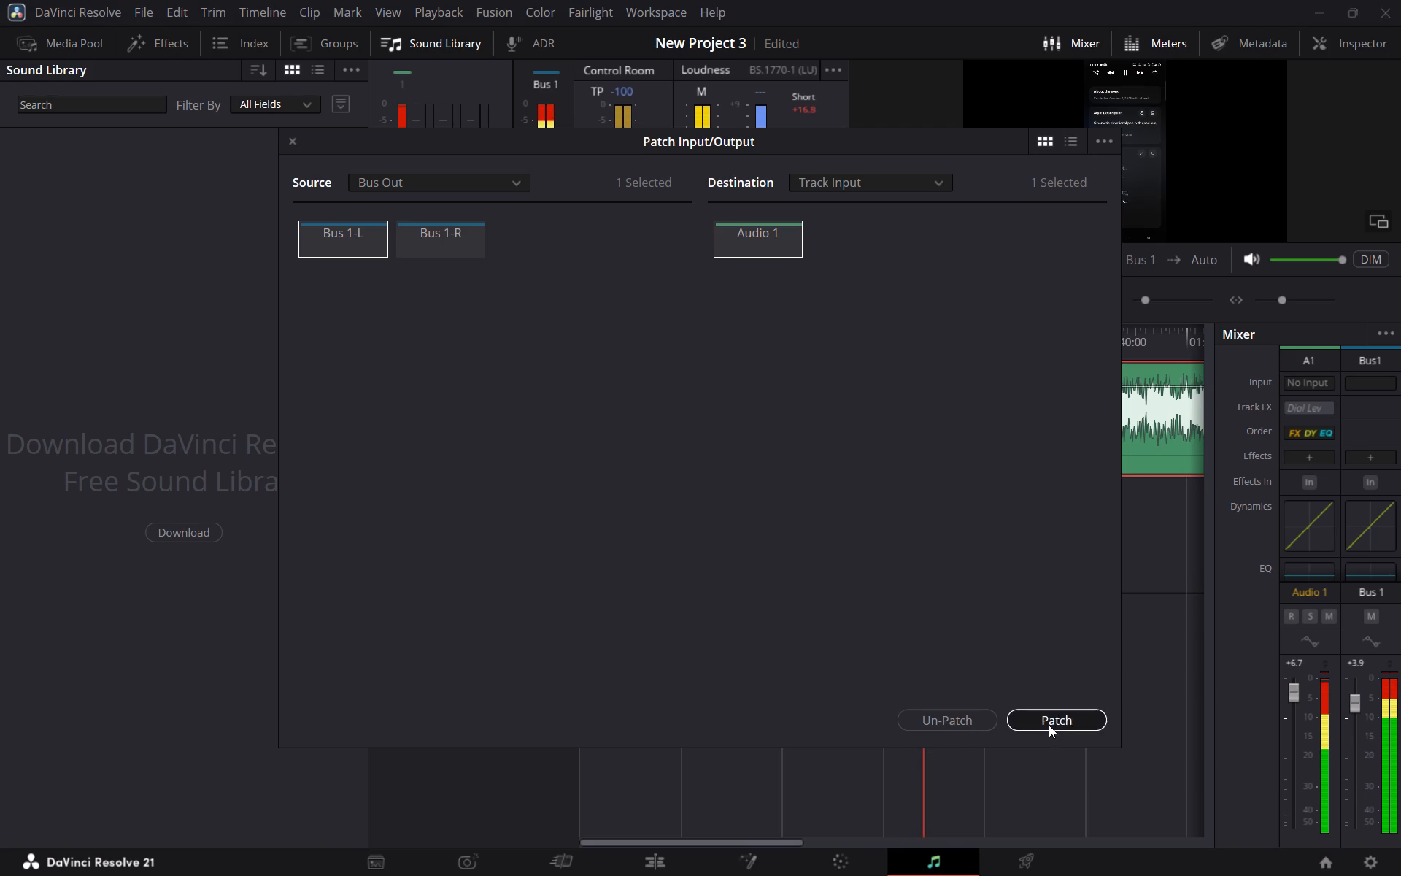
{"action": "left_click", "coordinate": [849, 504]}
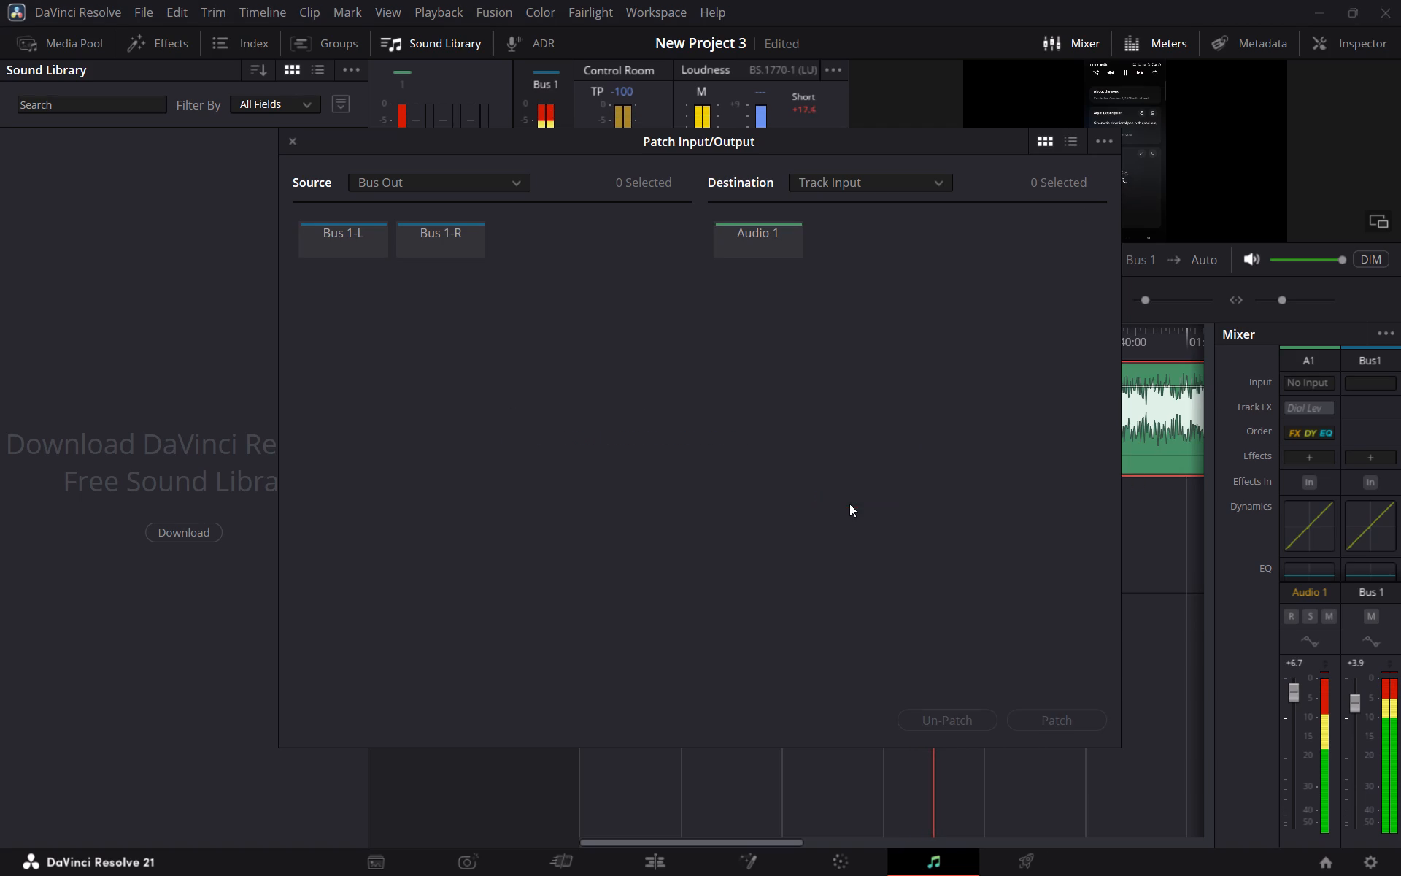
Close the Patch Input/Output window.
{"action": "left_click", "coordinate": [1300, 391]}
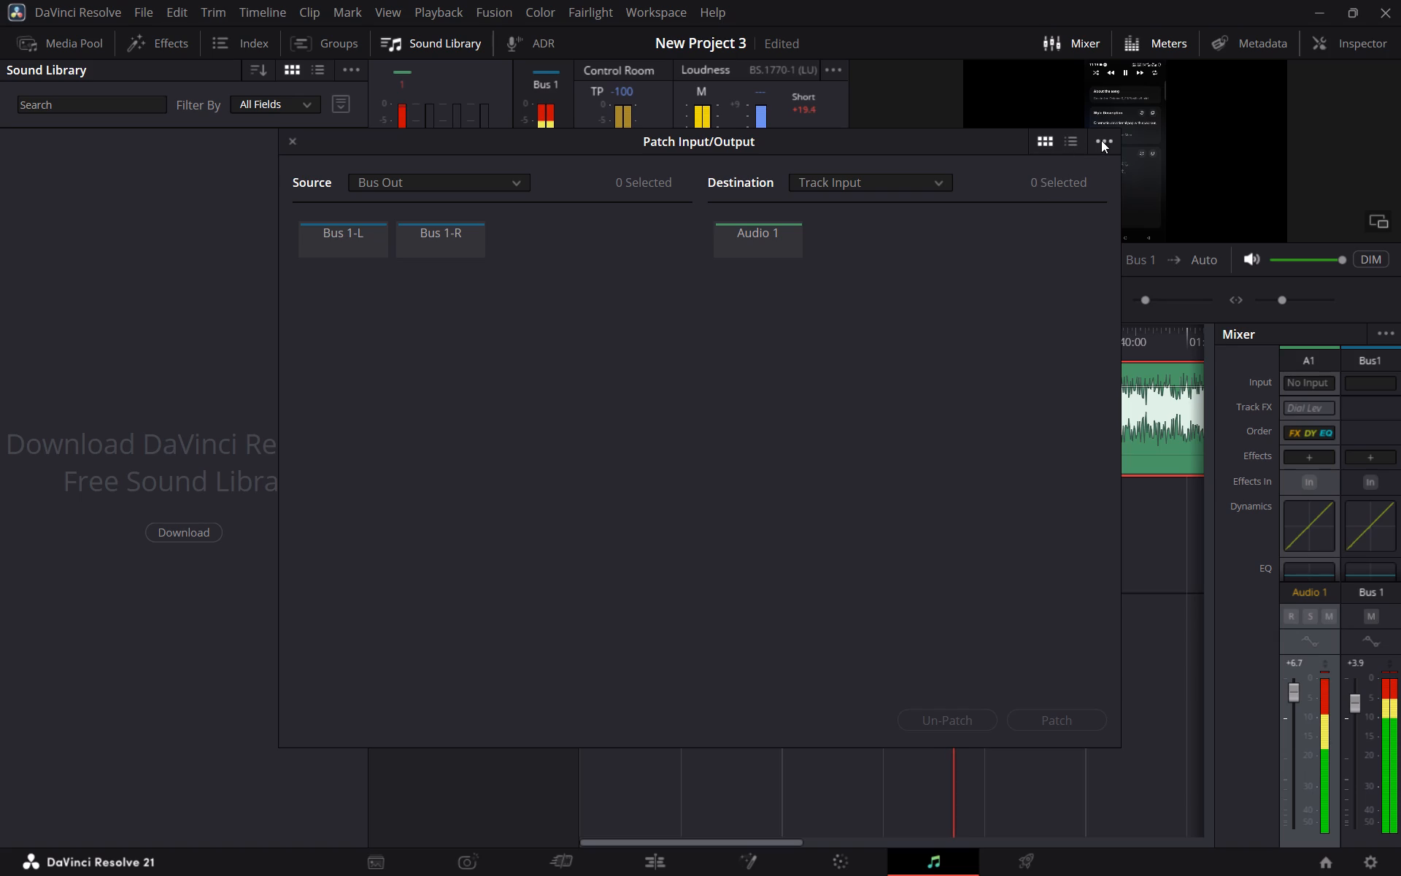
{"action": "left_click", "coordinate": [294, 141]}
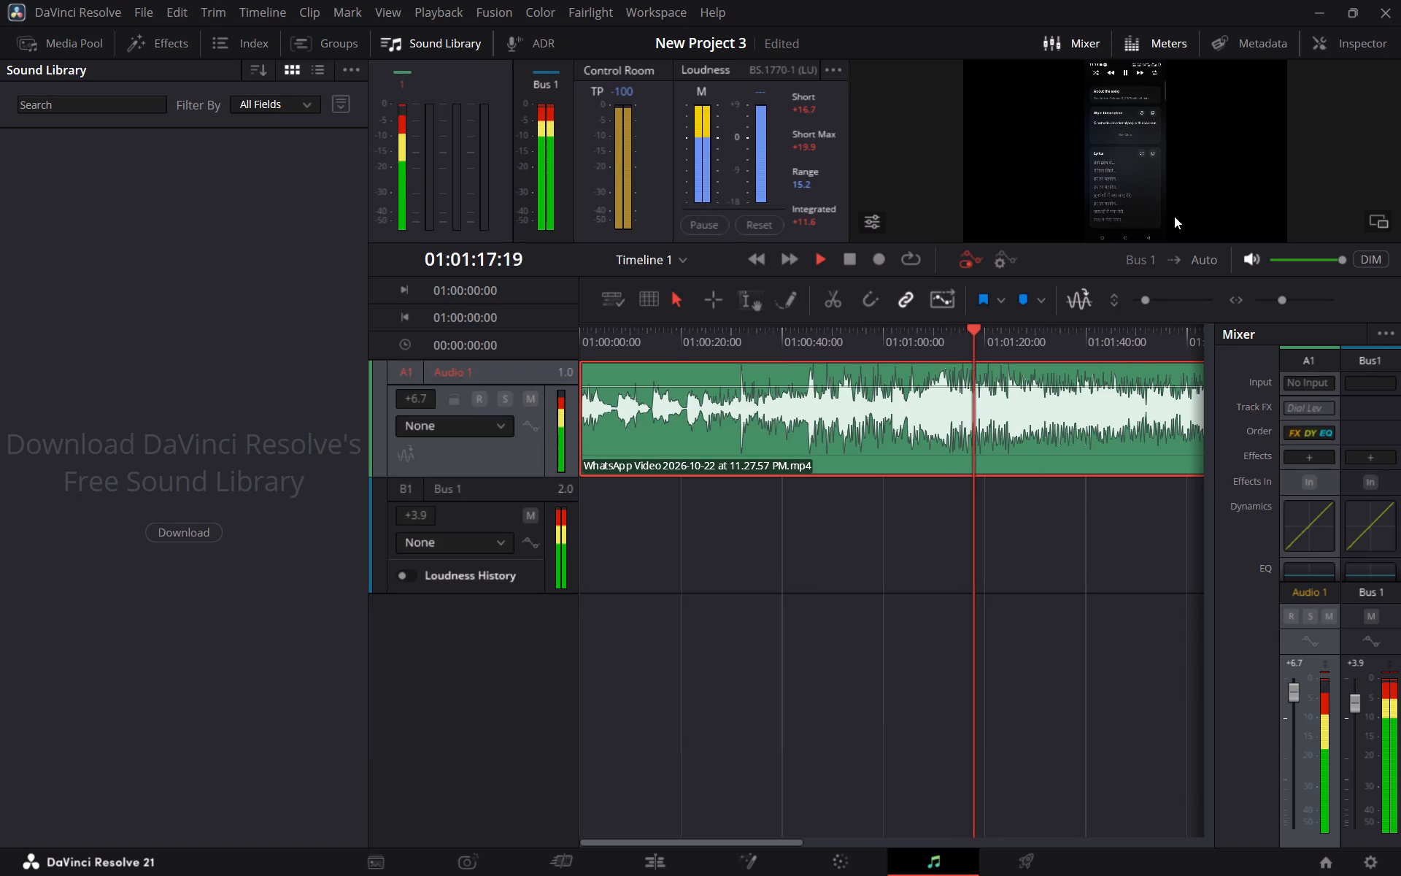
Show the clip's metadata together with the Inspector settings for the Audio 1 track.
{"action": "left_click", "coordinate": [1275, 42]}
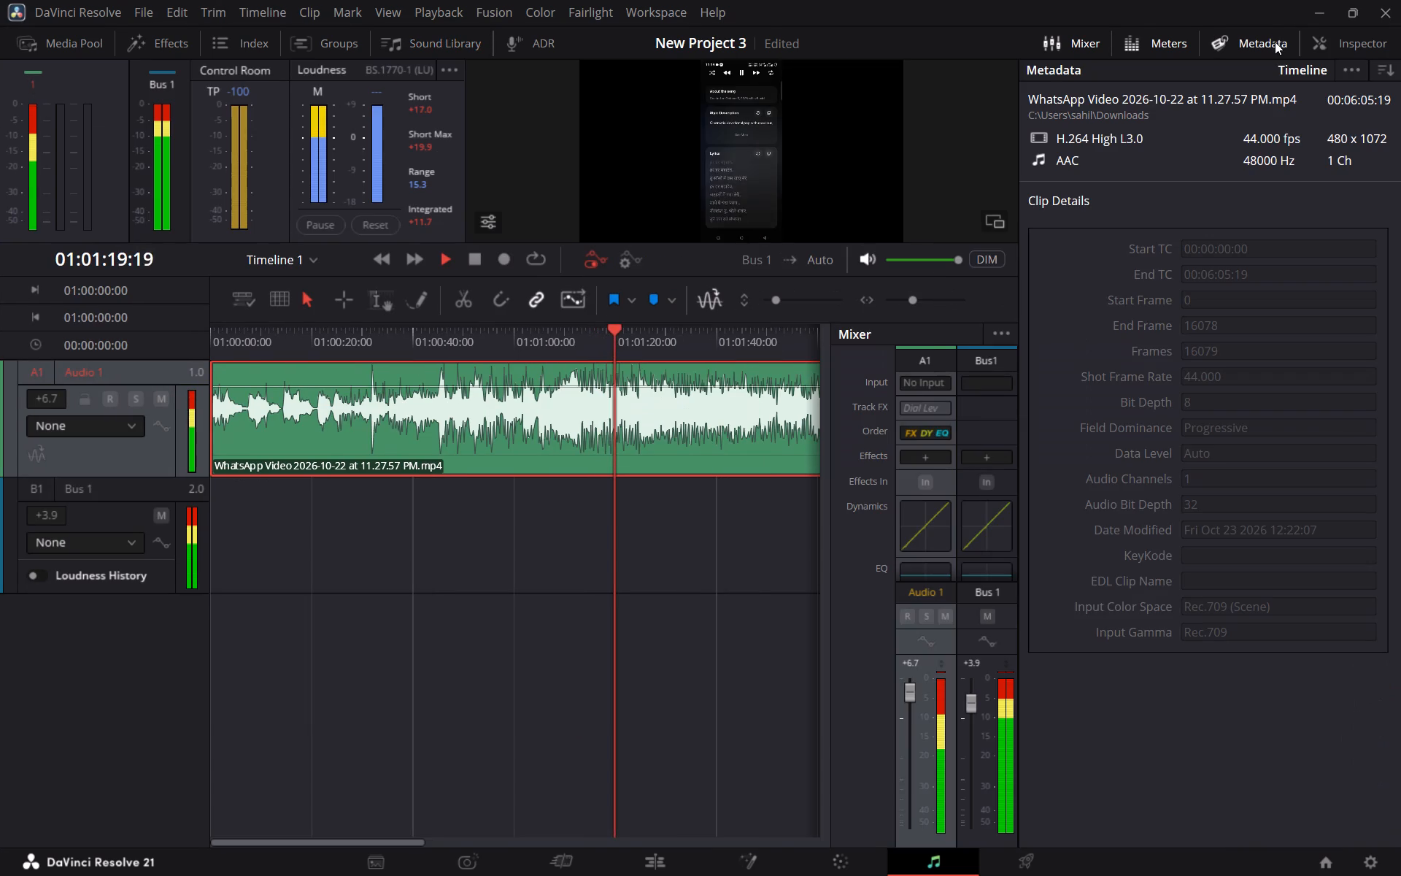
{"action": "left_click", "coordinate": [1328, 39]}
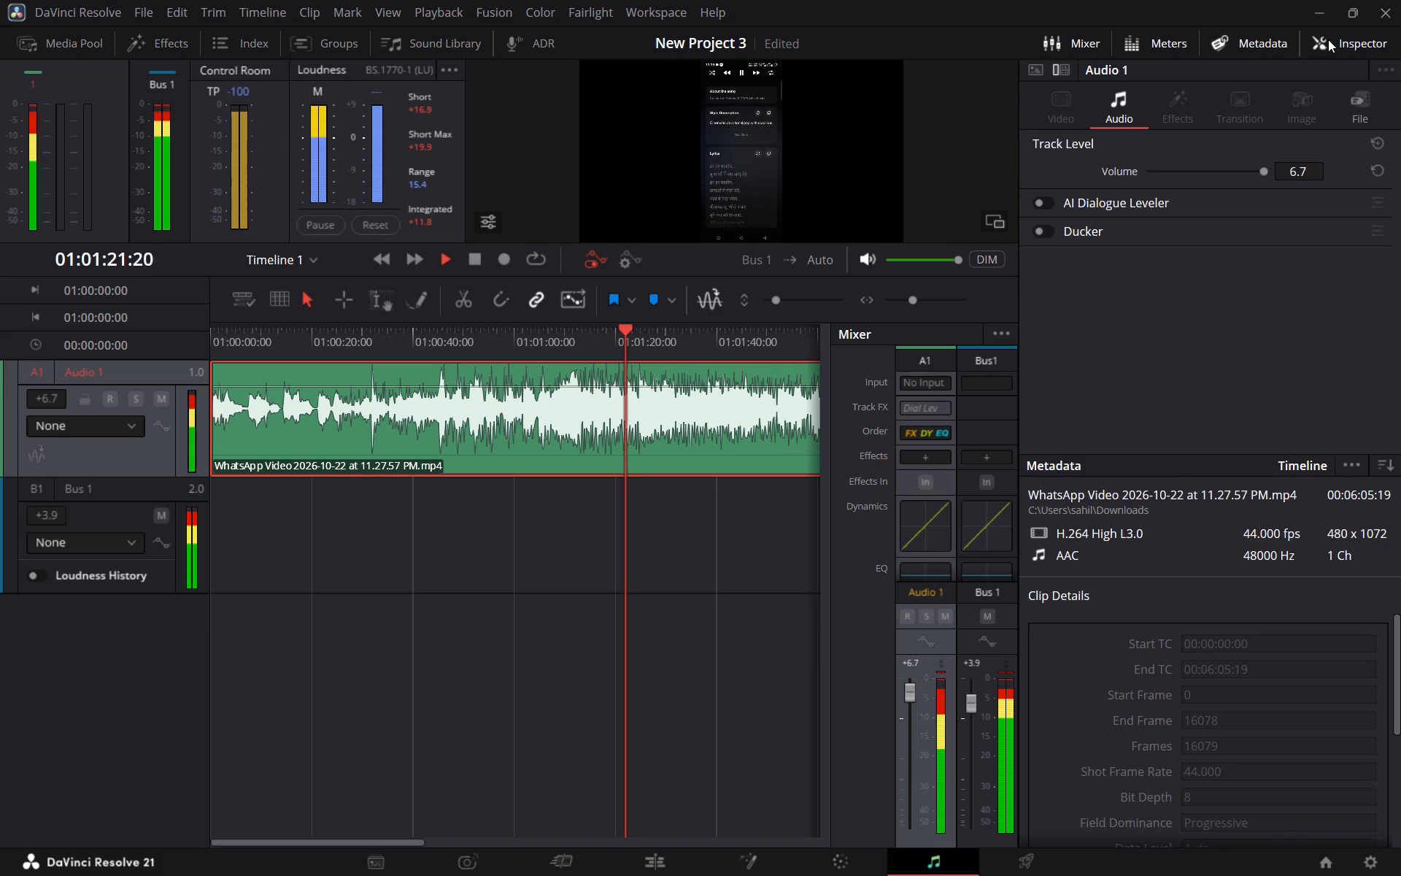
Enable the AI Dialogue Leveler on the Audio 1 track.
{"action": "left_click", "coordinate": [1054, 207]}
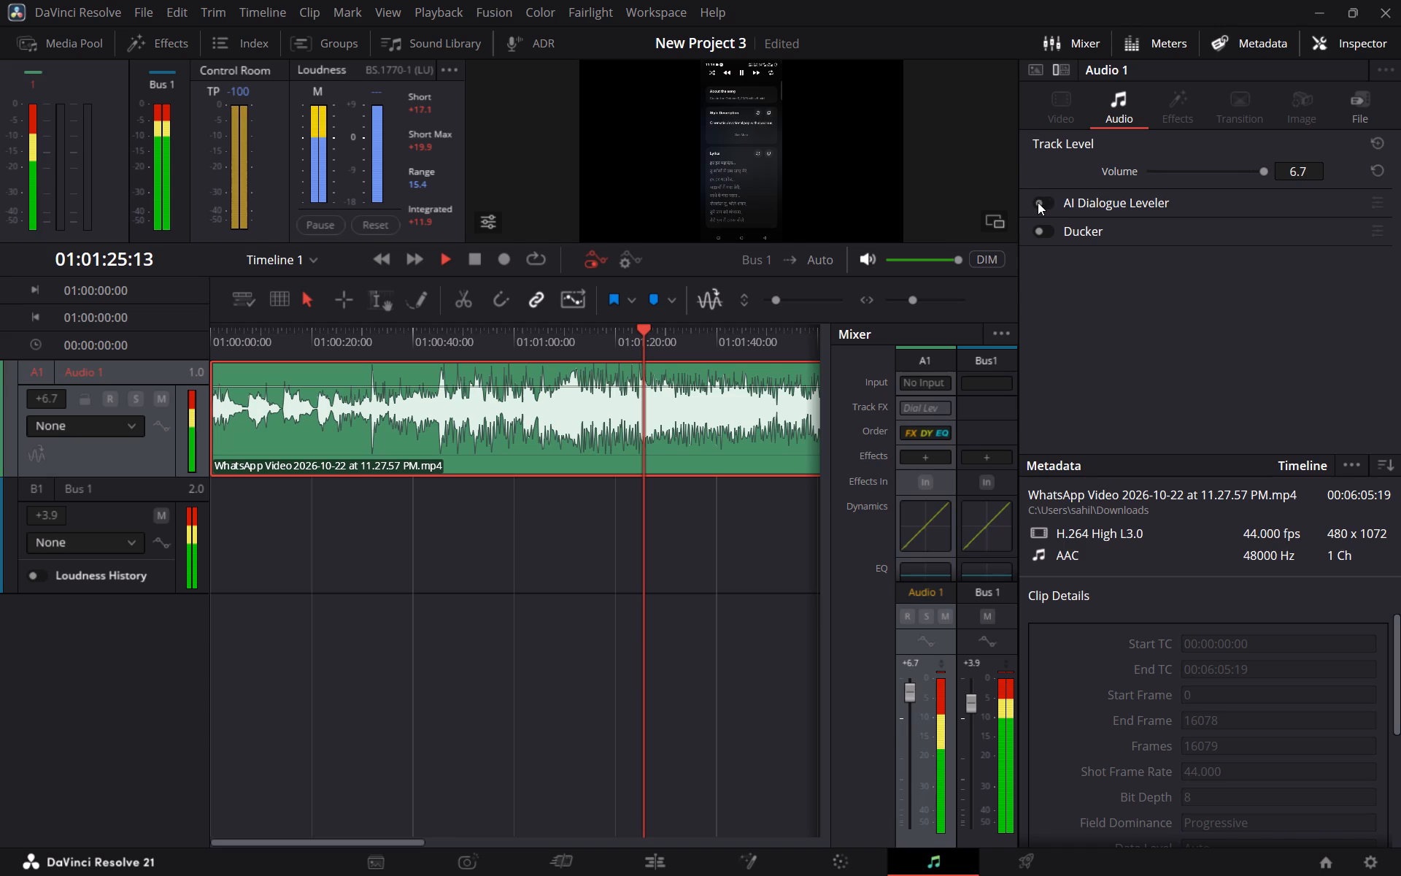
{"action": "left_click", "coordinate": [1040, 203]}
{"action": "left_click", "coordinate": [1040, 203]}
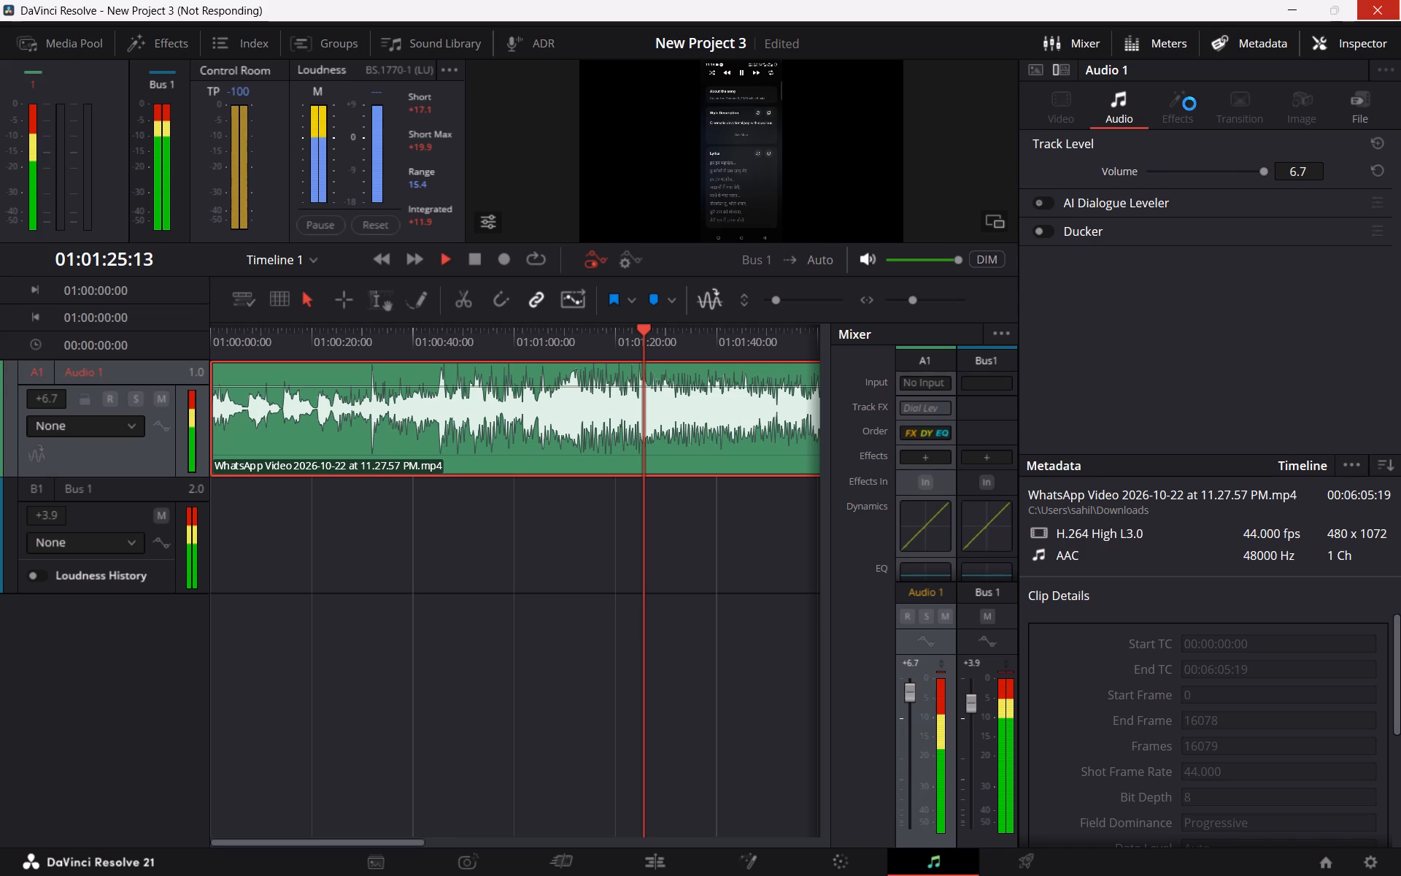
{"action": "left_click", "coordinate": [1046, 205]}
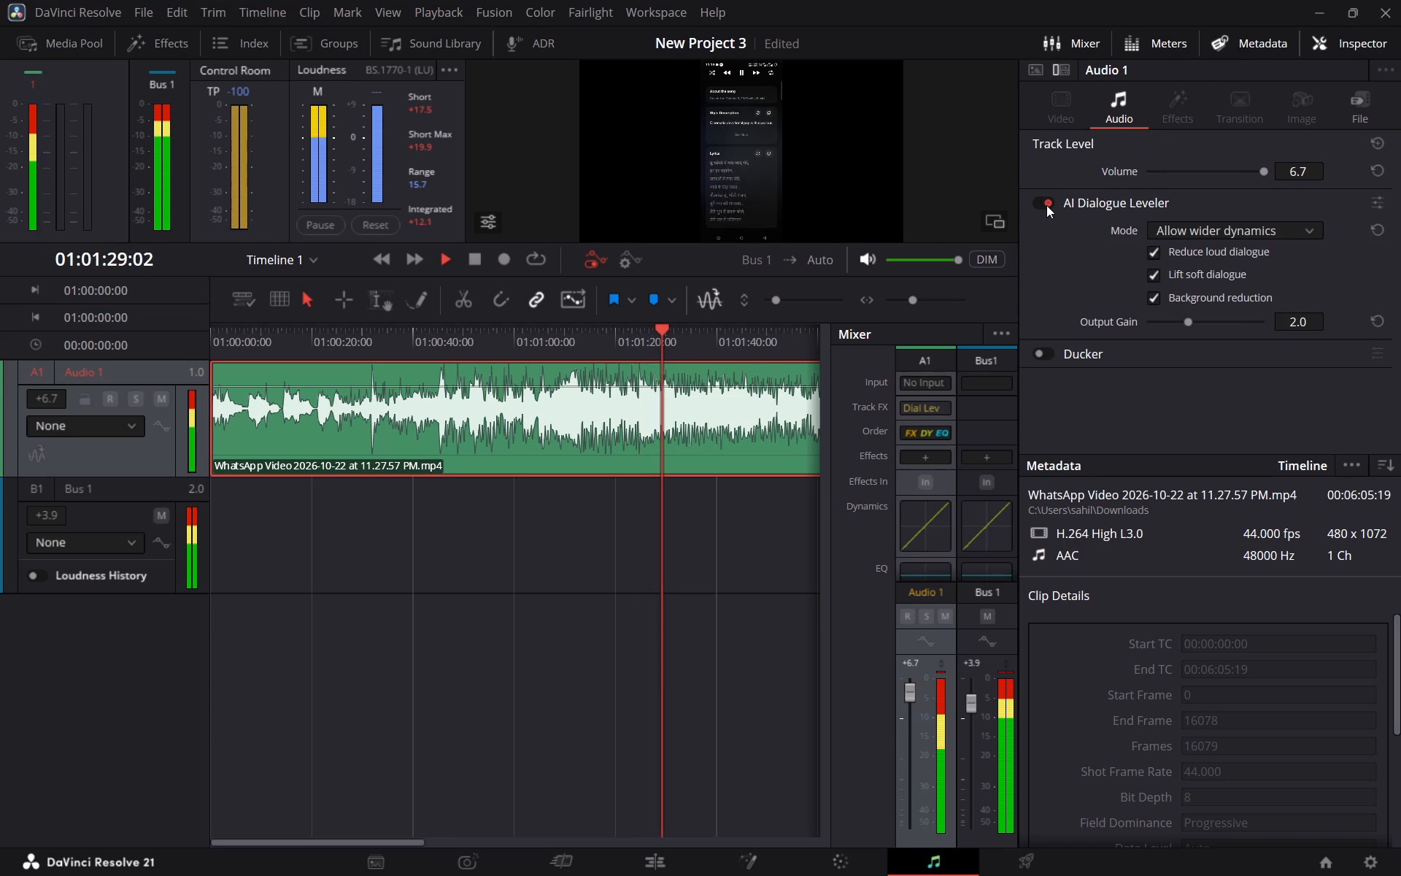
Enable the Ducker on the Audio 1 track.
{"action": "left_click", "coordinate": [1044, 356]}
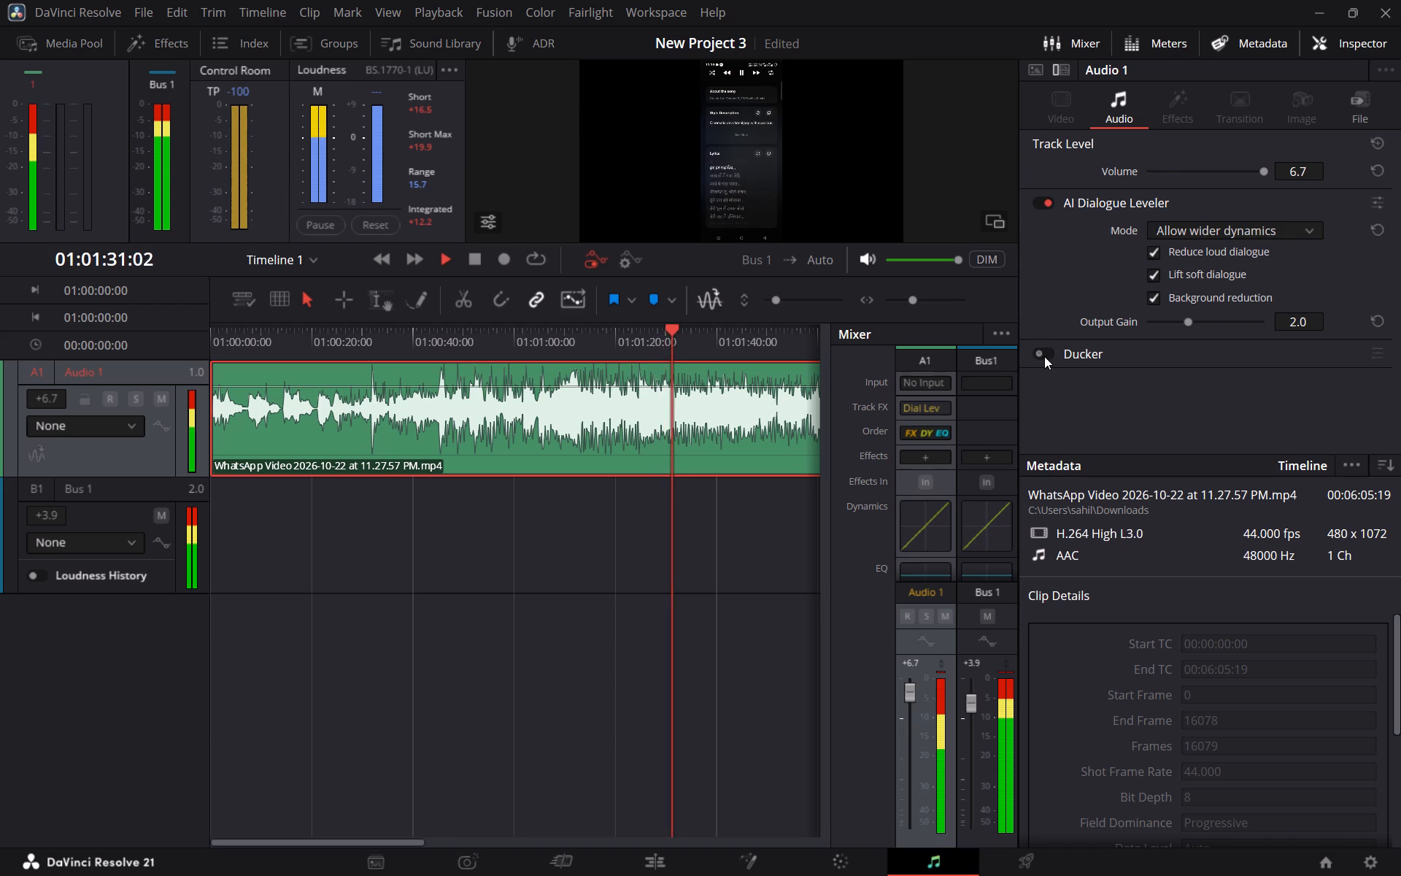
{"action": "scroll", "coordinate": [1073, 387], "scroll_direction": "down", "scroll_amount": 1}
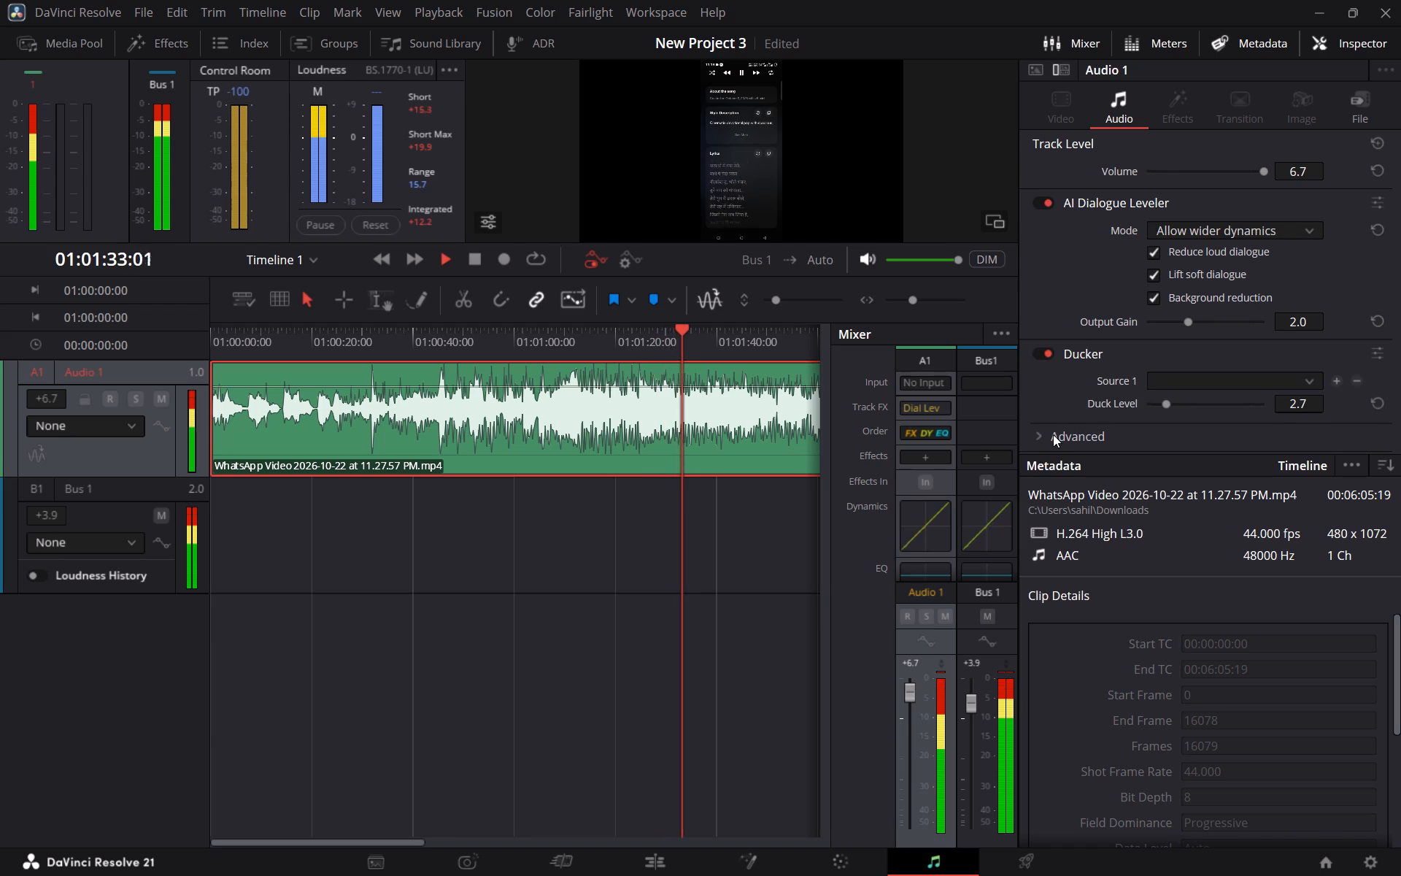
Set Audio 1's advanced Ducker values to Lookahead 46, Rise Time 92, Hold 176 and Recovery 771.
{"action": "left_click", "coordinate": [1043, 434]}
{"action": "scroll", "coordinate": [1043, 434], "scroll_direction": "down", "scroll_amount": 2}
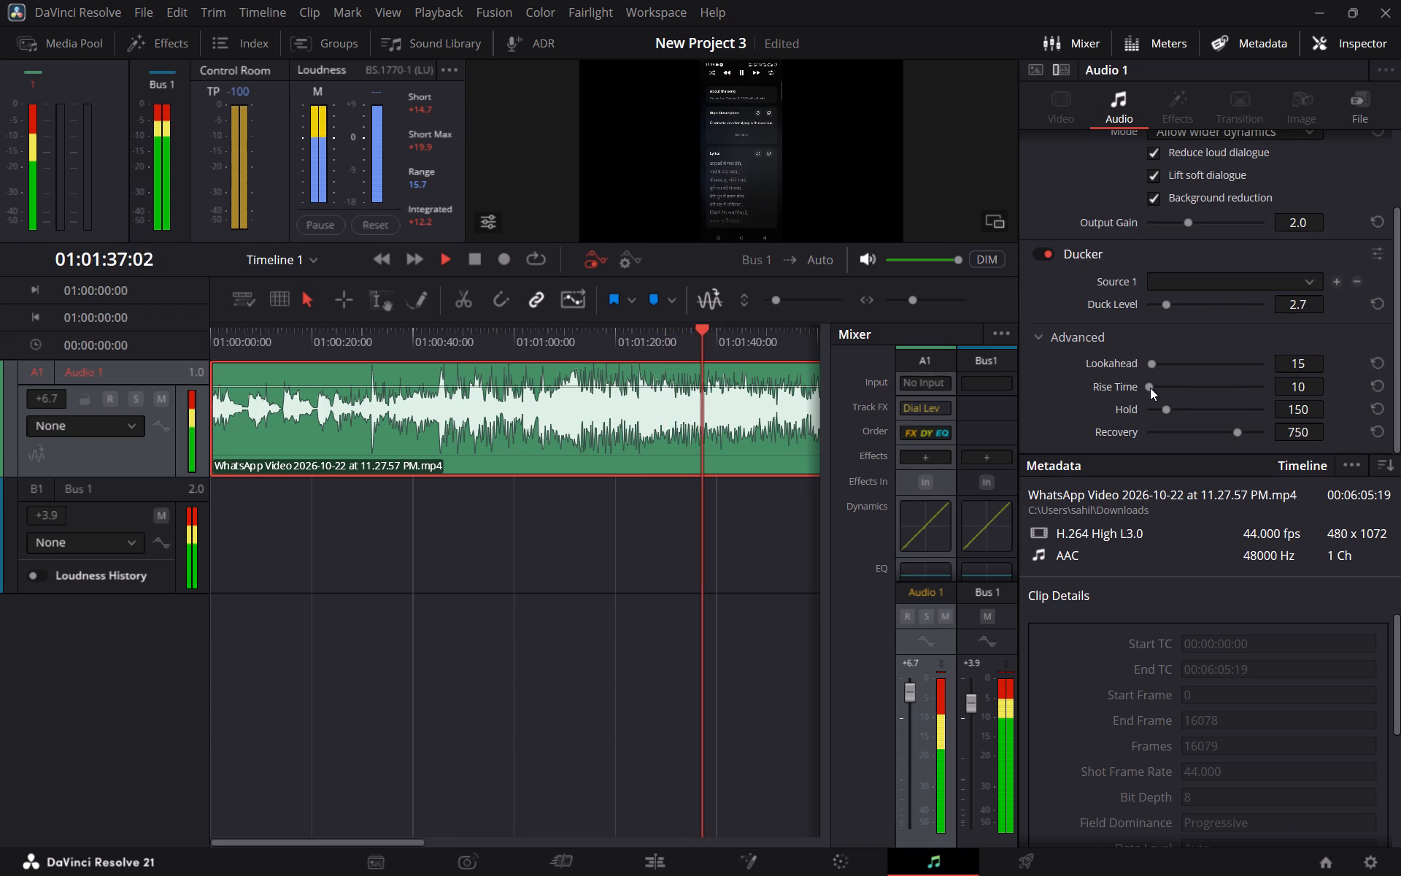
{"action": "left_click_drag", "start_coordinate": [1150, 388], "coordinate": [1159, 388]}
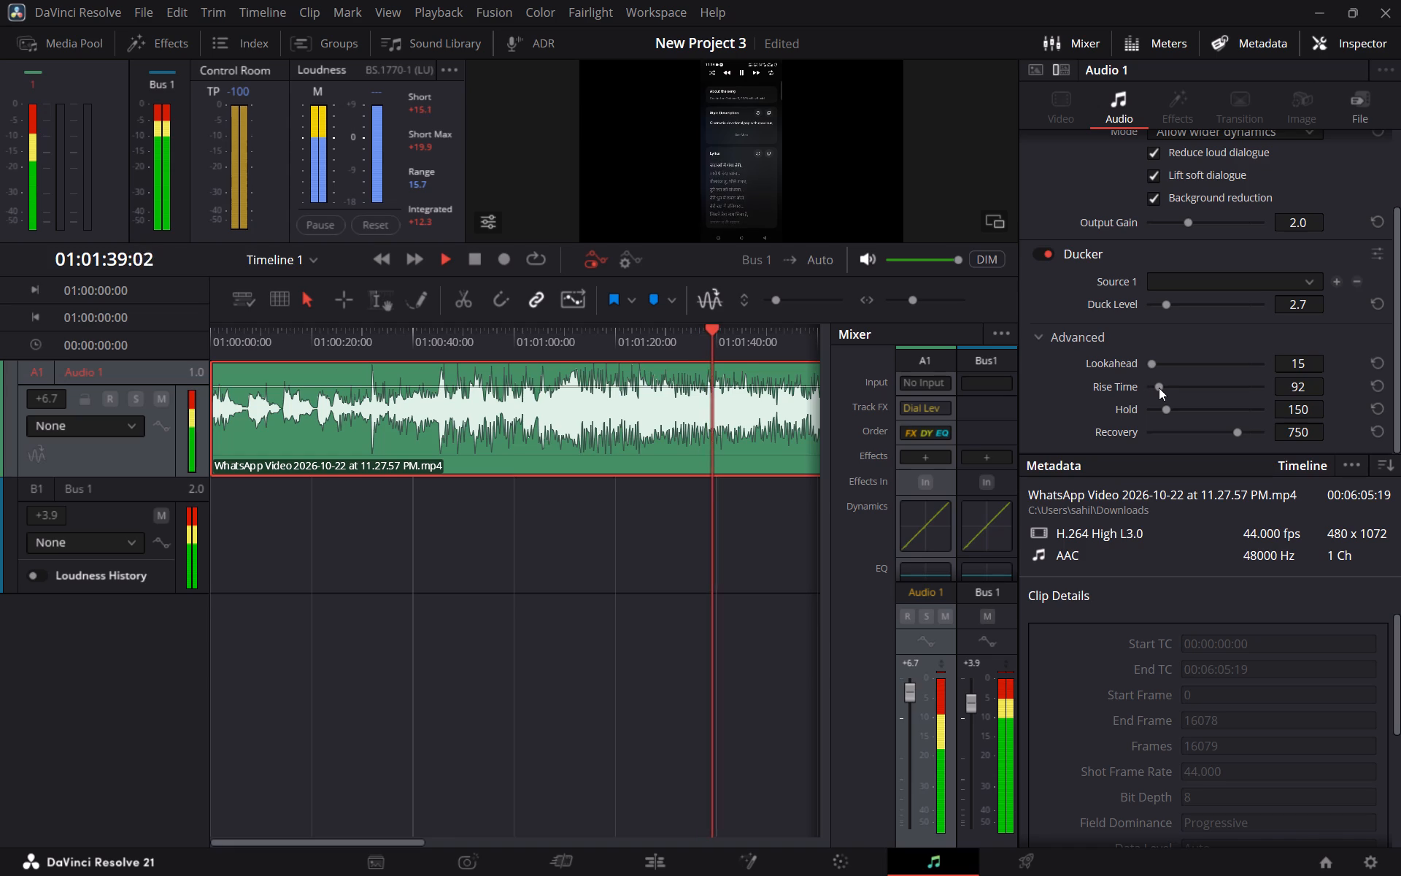
{"action": "left_click", "coordinate": [1163, 411]}
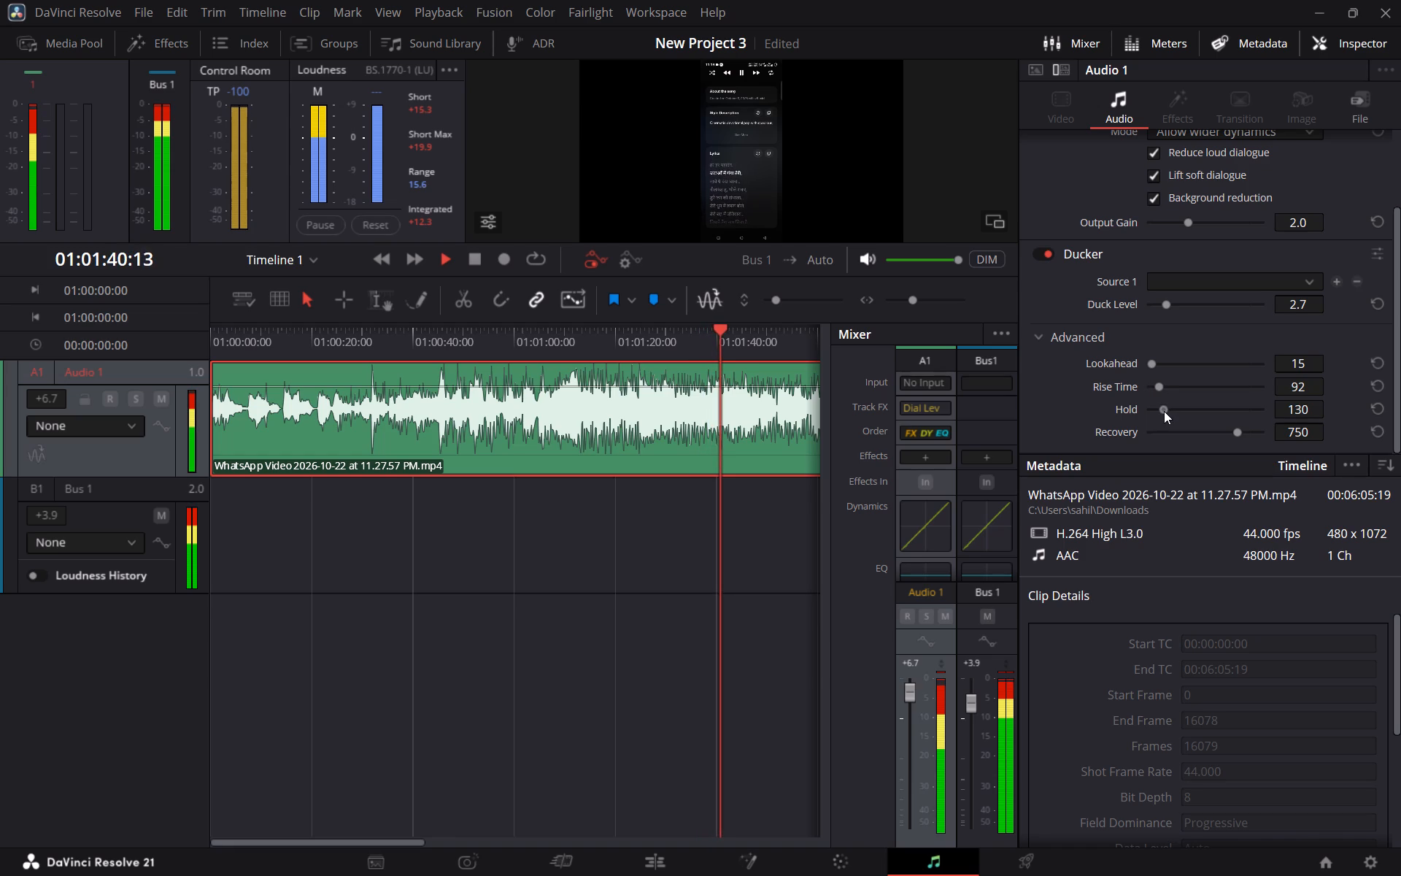
{"action": "left_click", "coordinate": [1236, 434]}
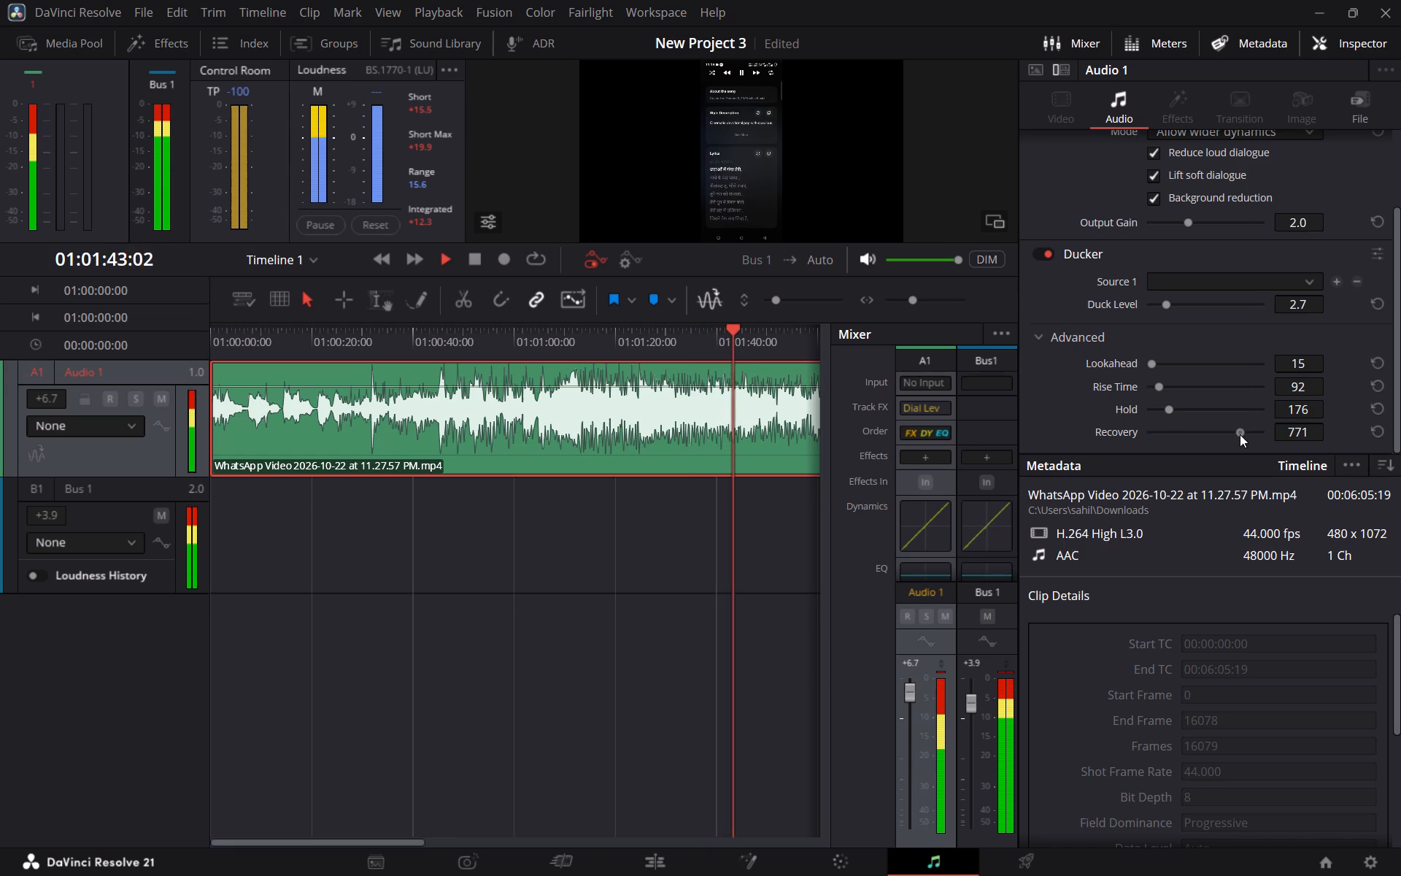
{"action": "left_click_drag", "start_coordinate": [1154, 363], "coordinate": [1162, 363]}
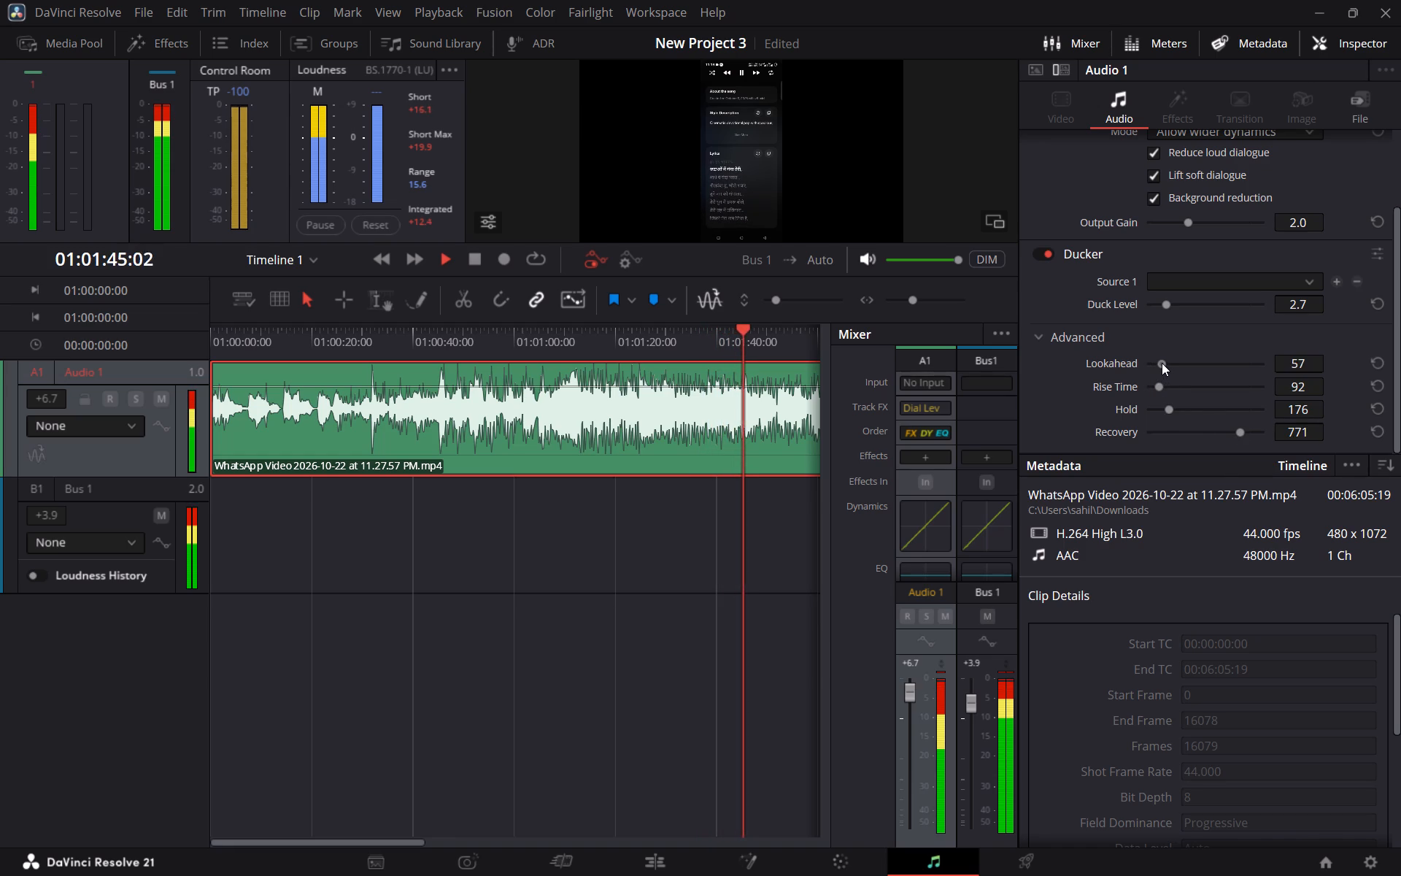
{"action": "left_click_drag", "start_coordinate": [1162, 363], "coordinate": [1162, 361]}
{"action": "left_click", "coordinate": [1162, 361]}
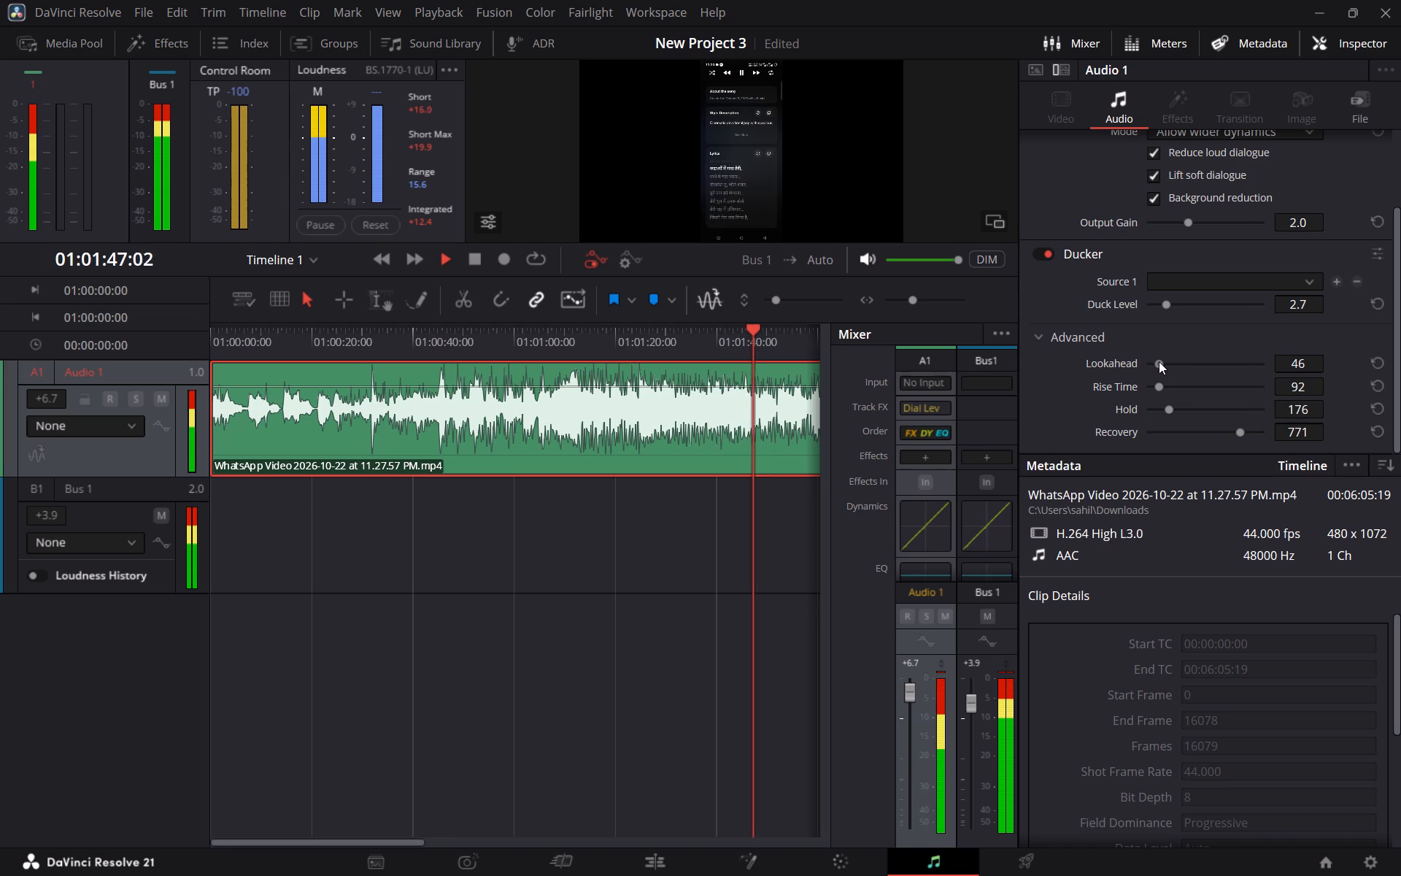
{"action": "left_click", "coordinate": [1178, 116]}
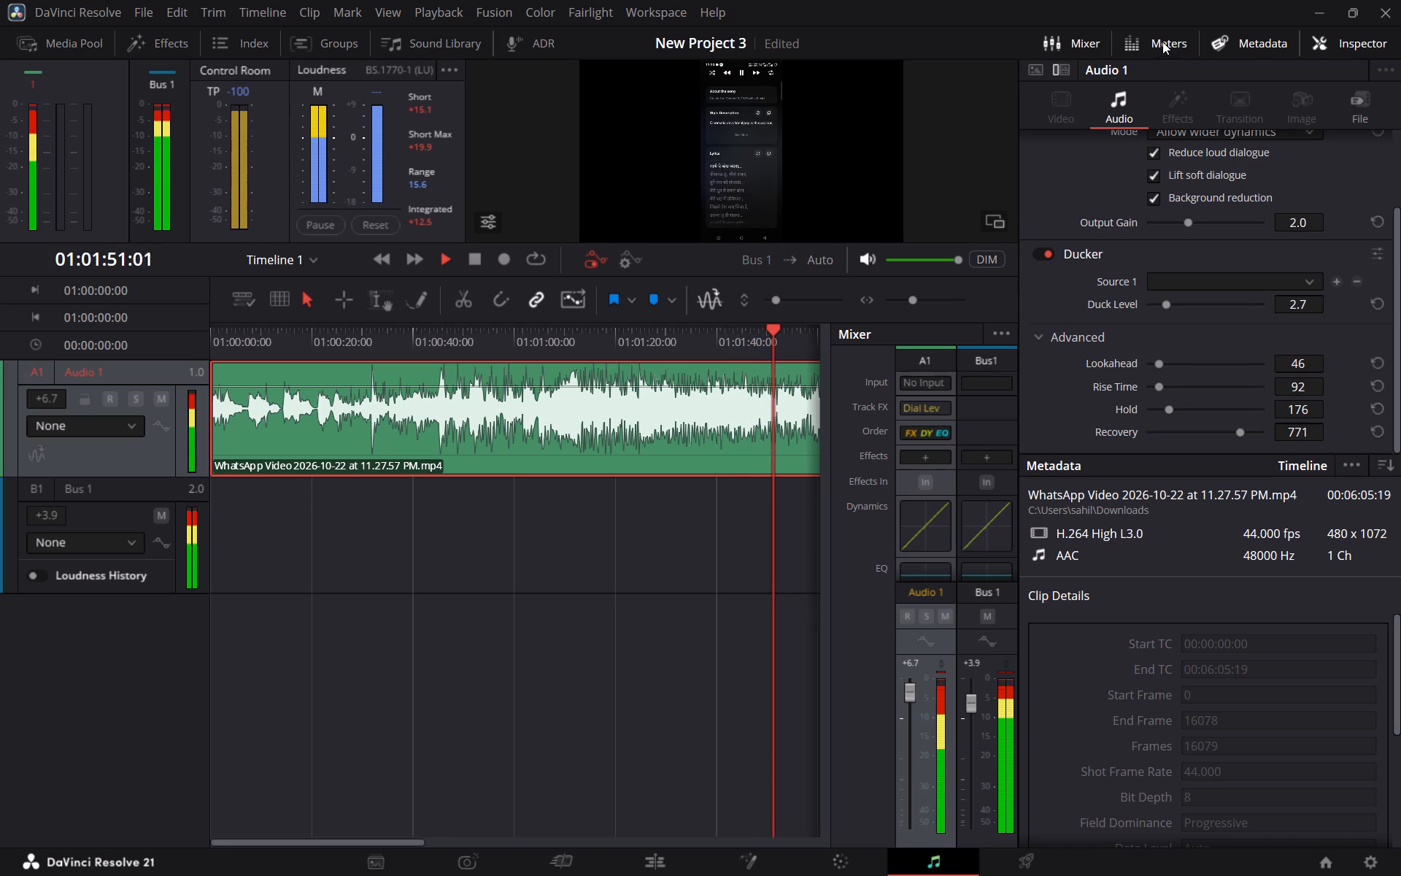
Hide the Inspector, Metadata and Meters while keeping the Mixer shown beside the timeline.
{"action": "left_click", "coordinate": [1091, 39]}
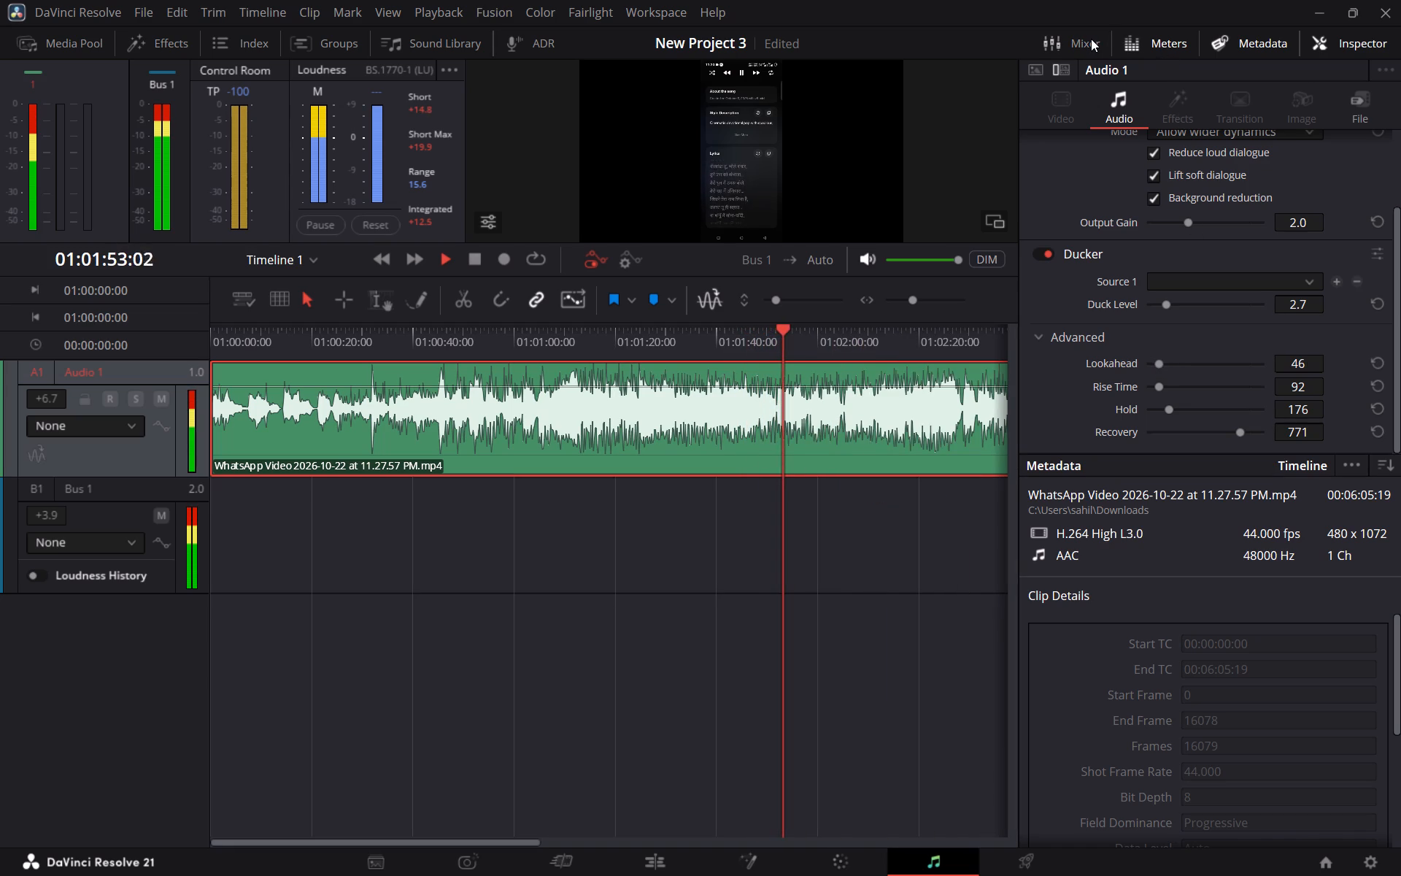
{"action": "left_click", "coordinate": [1091, 39]}
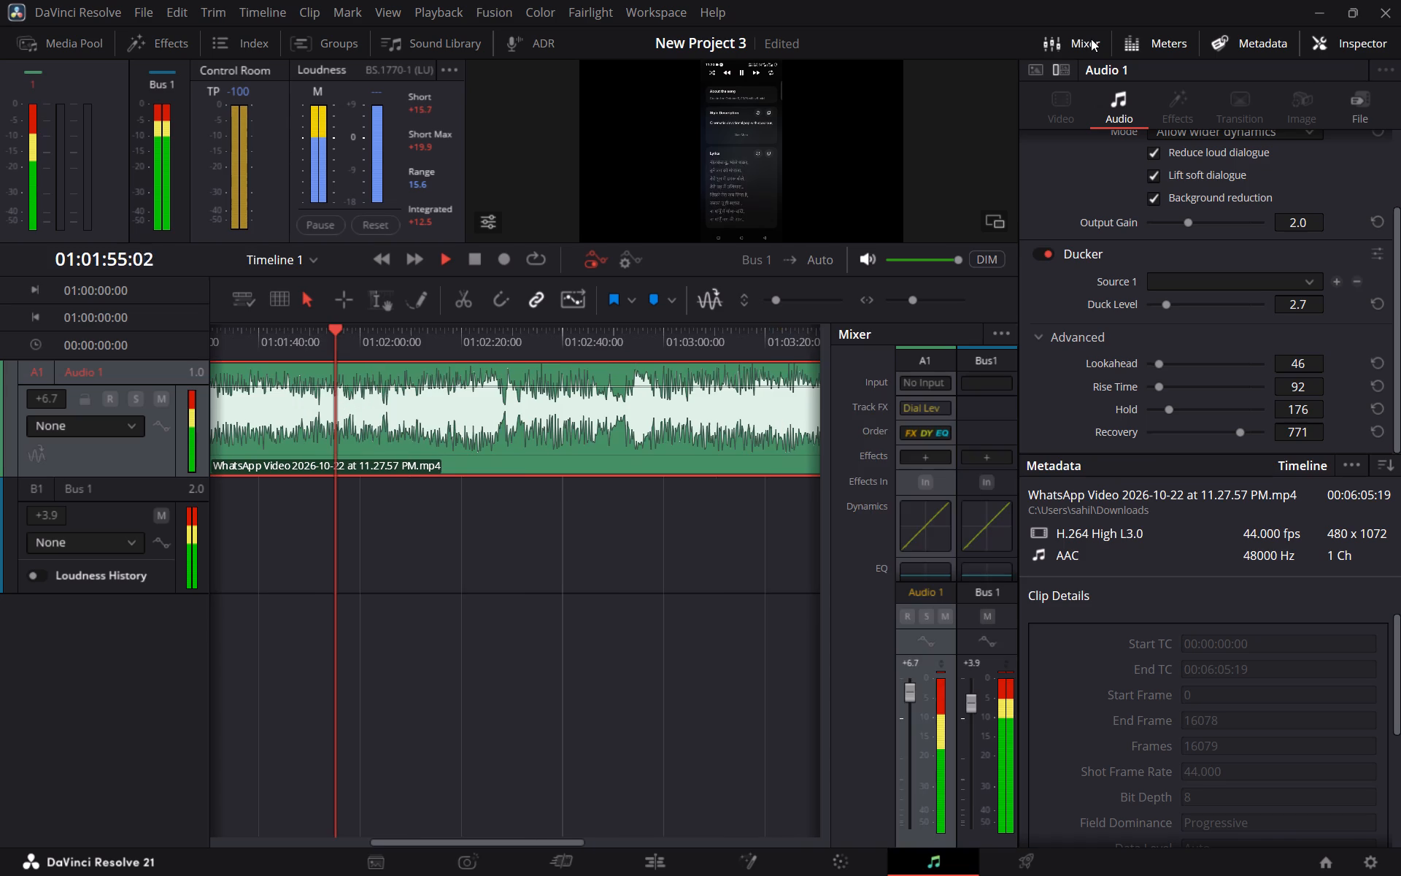
{"action": "left_click", "coordinate": [1353, 46]}
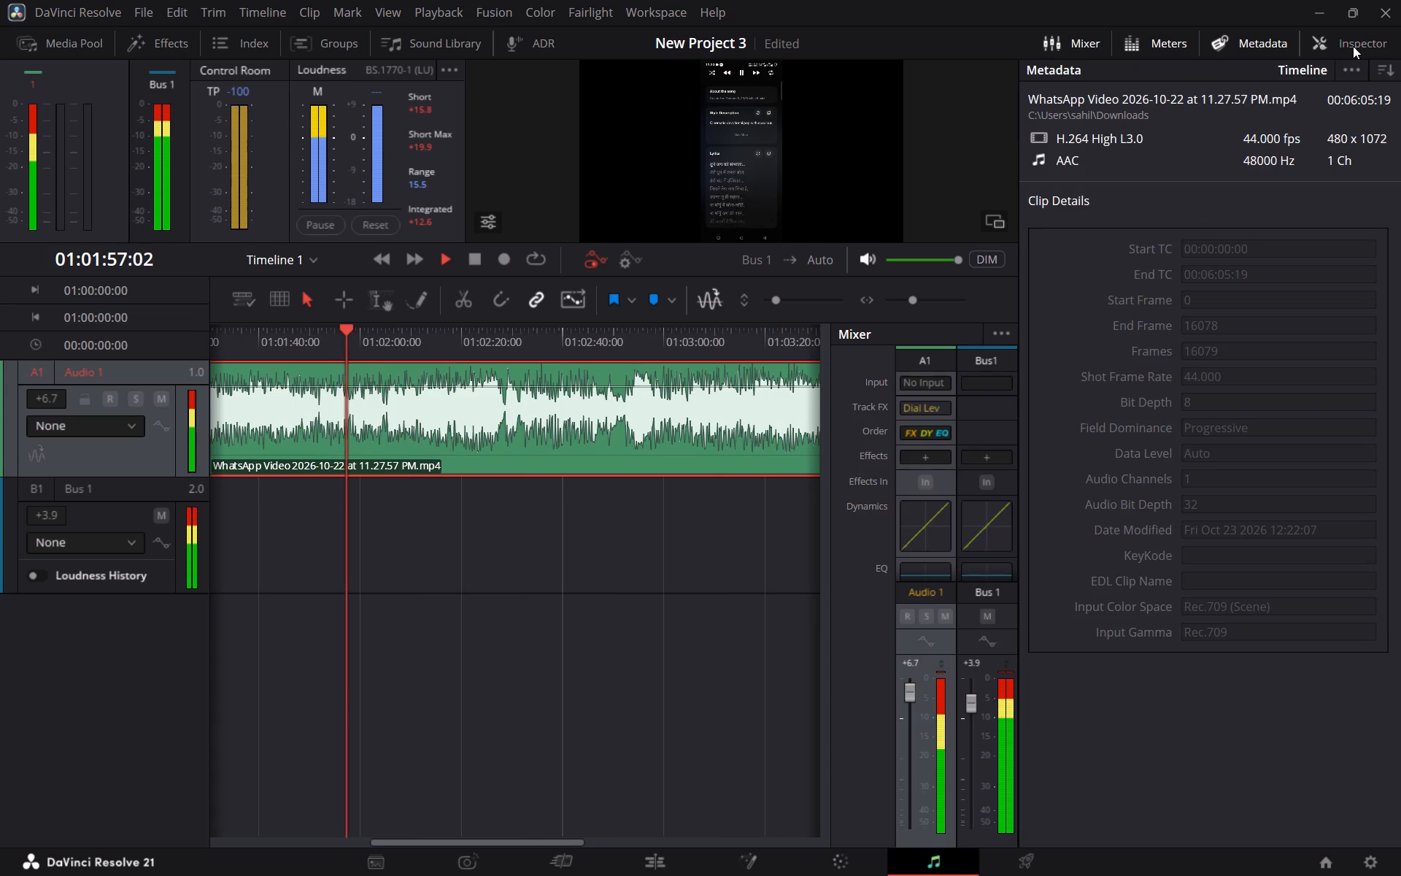
{"action": "left_click", "coordinate": [1258, 48]}
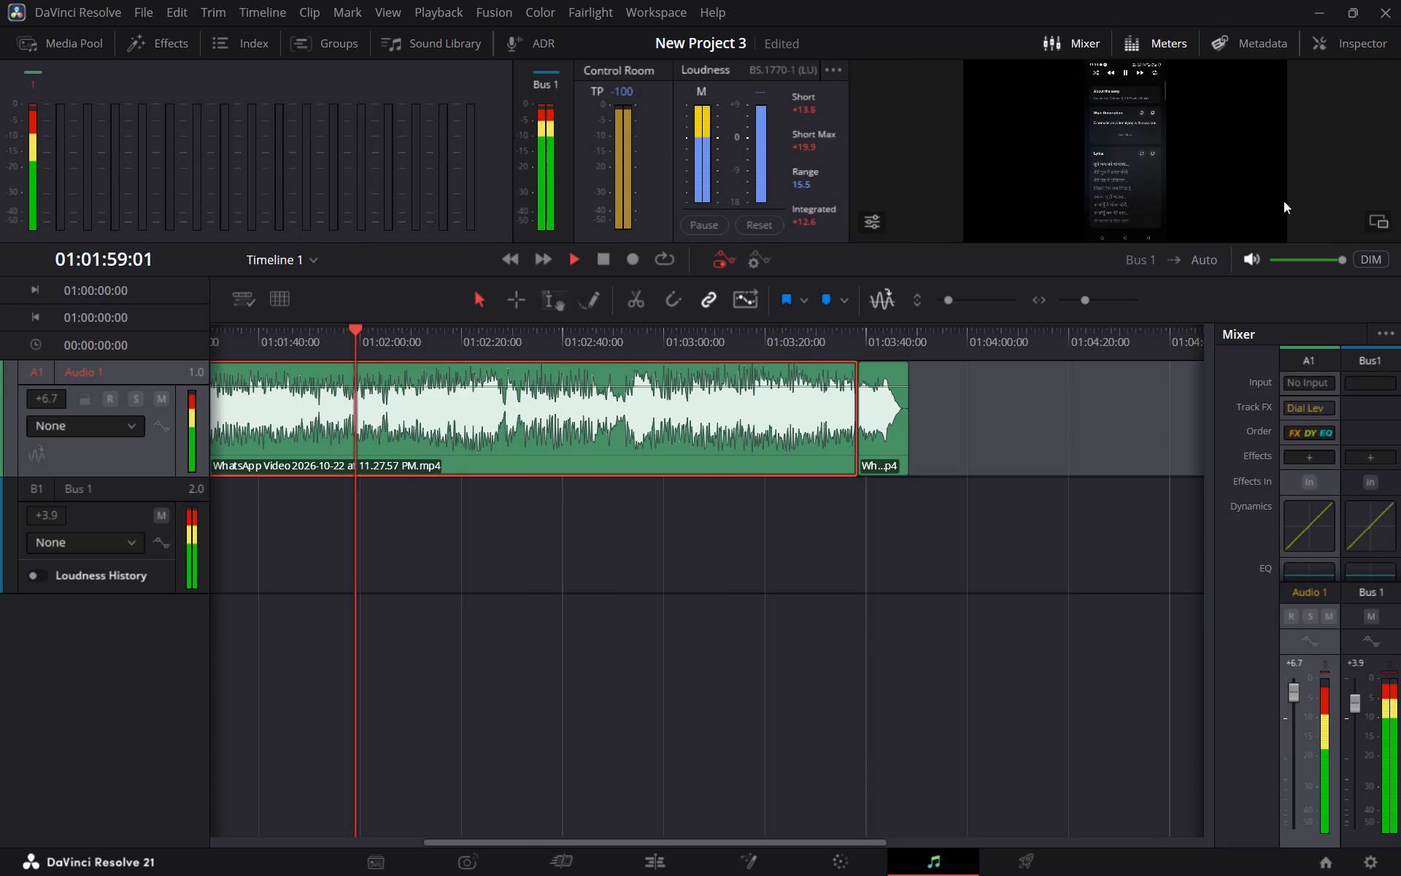
{"action": "left_click", "coordinate": [1380, 335]}
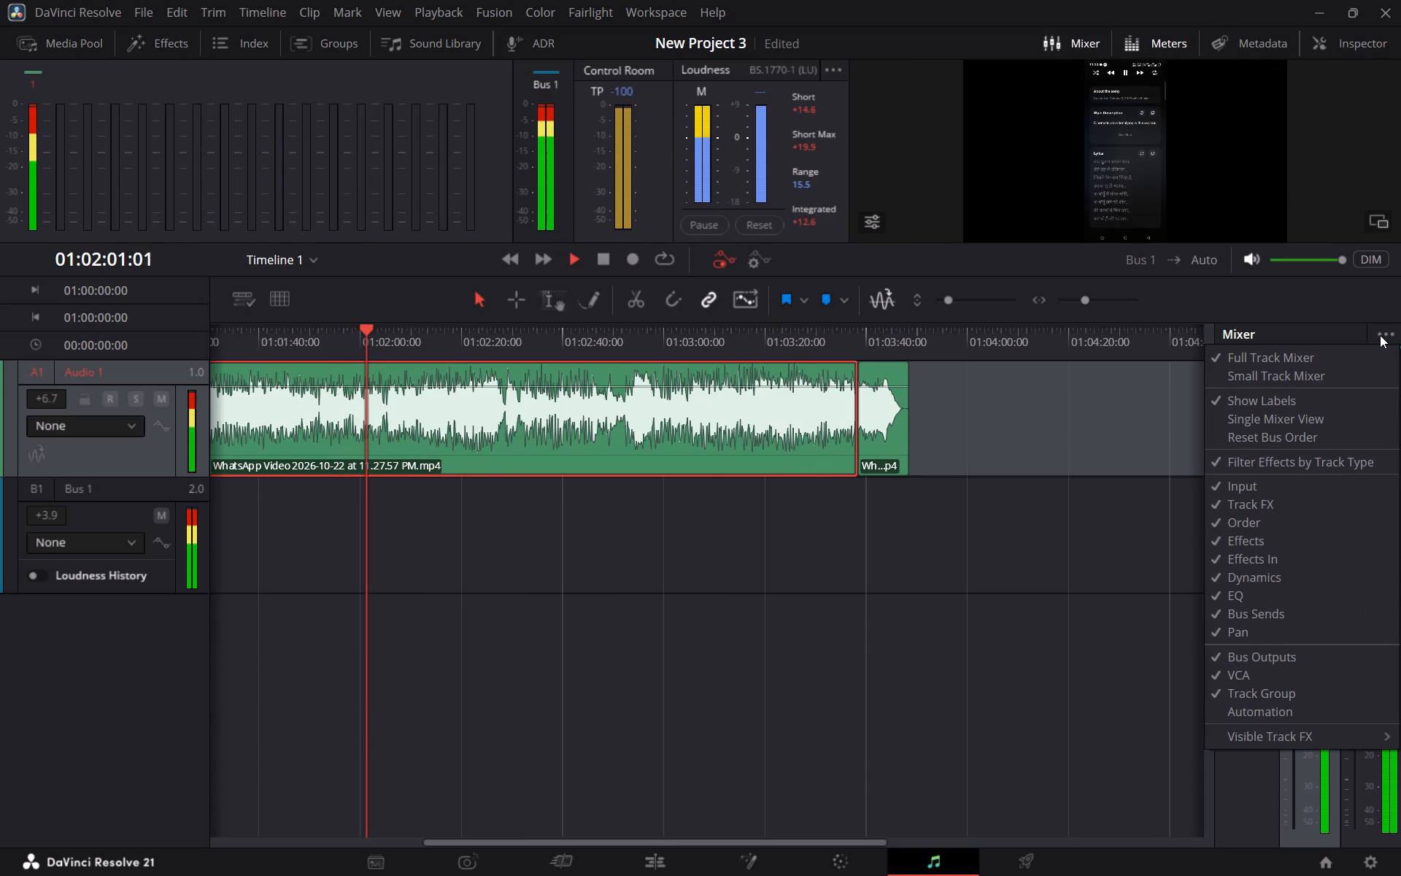
{"action": "left_click", "coordinate": [1380, 335]}
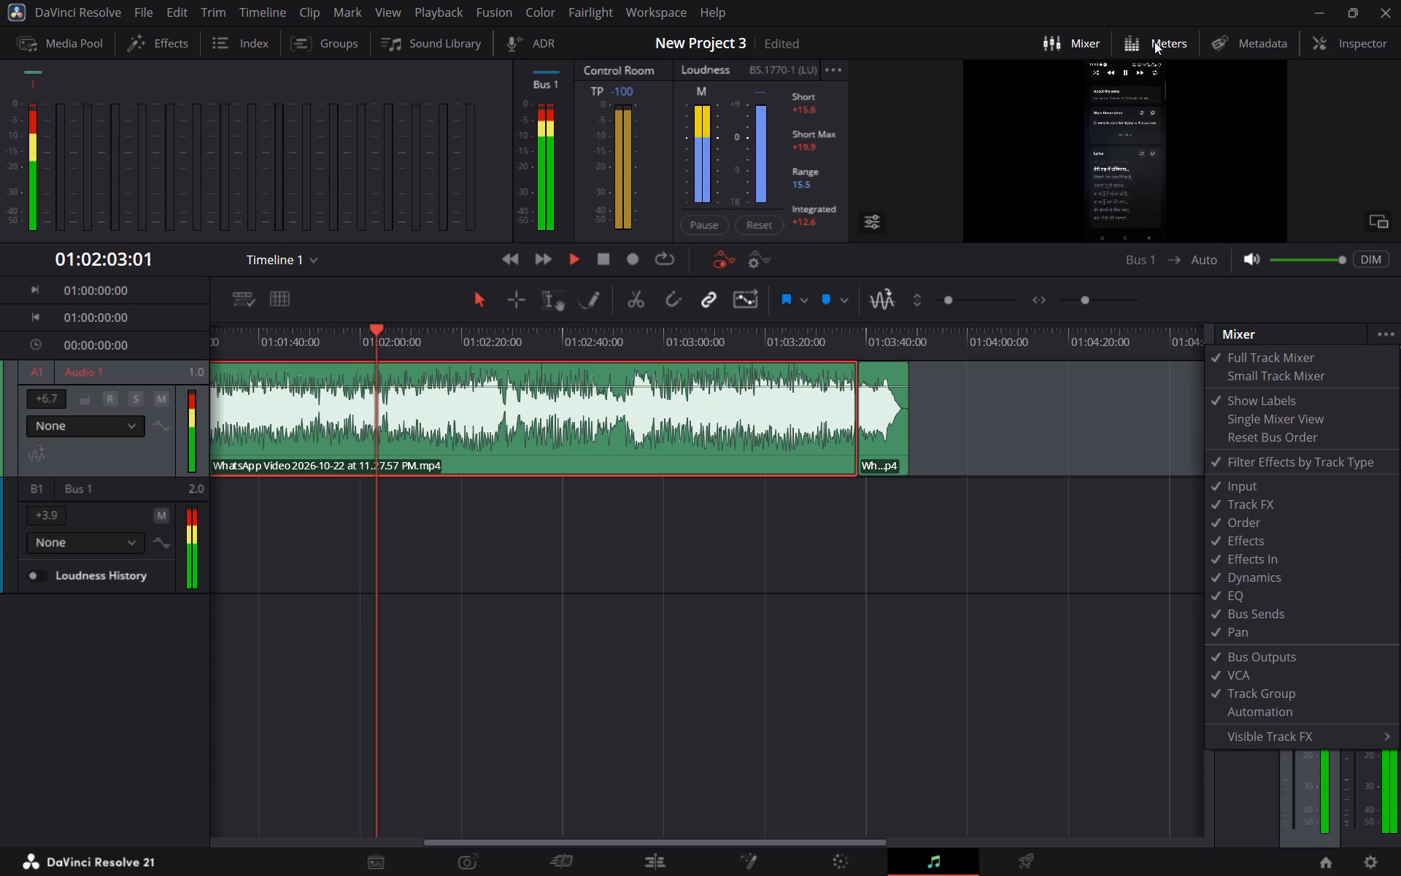
{"action": "left_click", "coordinate": [1154, 42]}
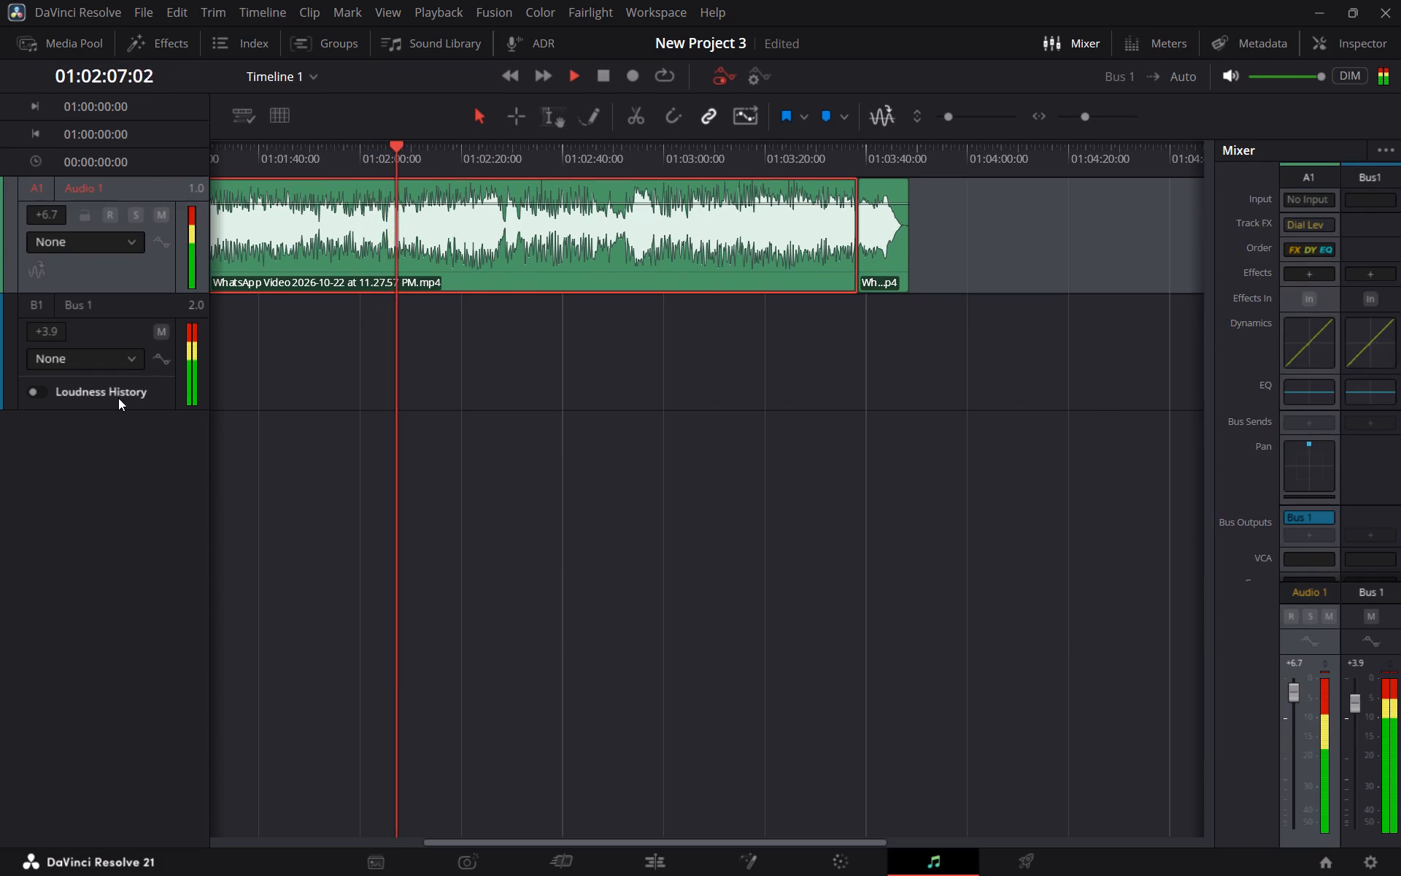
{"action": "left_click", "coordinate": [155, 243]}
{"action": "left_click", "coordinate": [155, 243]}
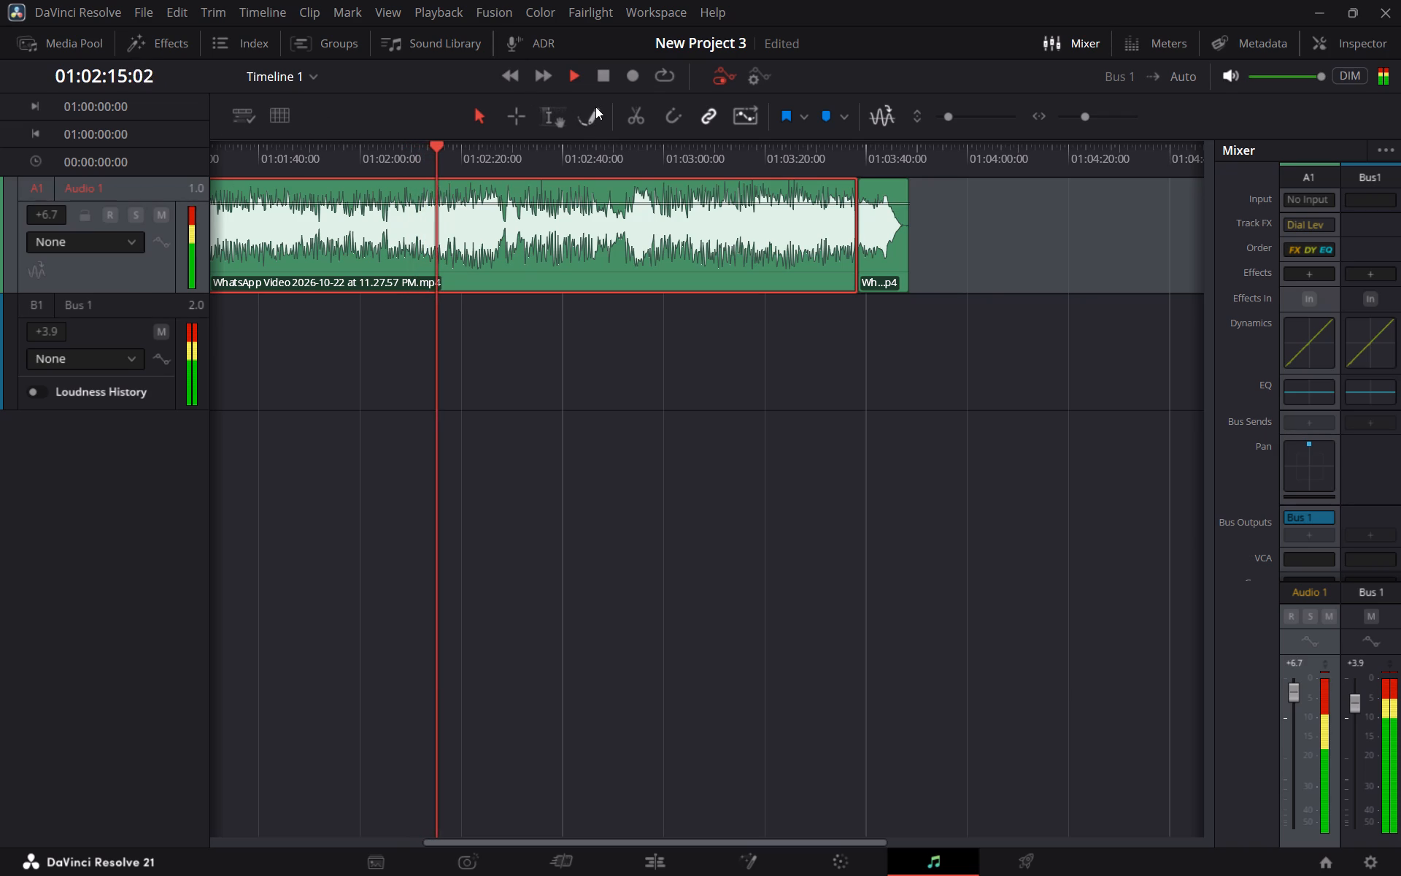
Stop playback and show the automation controls above the timeline.
{"action": "key", "text": "space"}
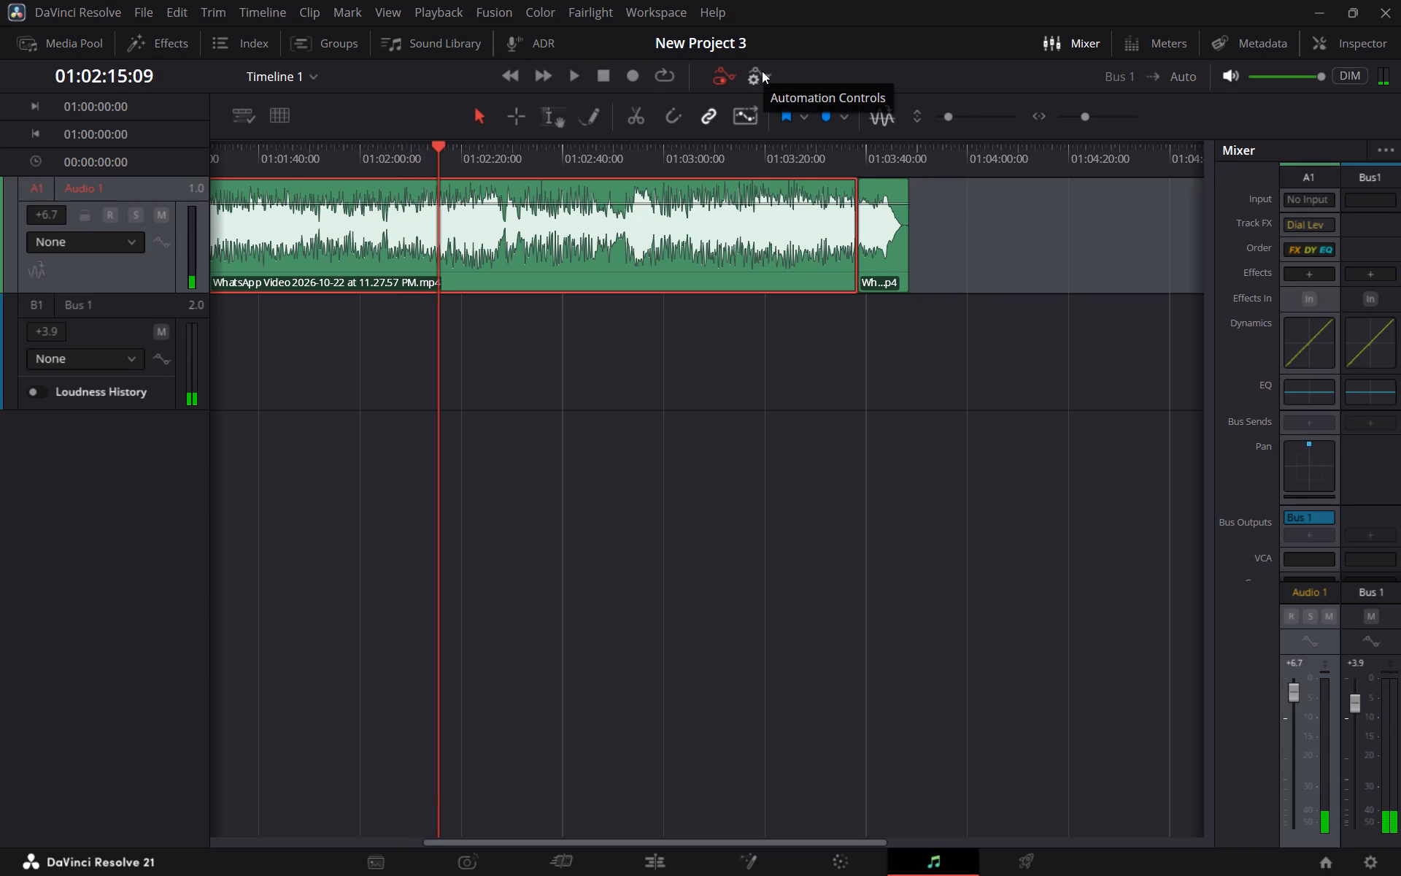
{"action": "left_click", "coordinate": [754, 72]}
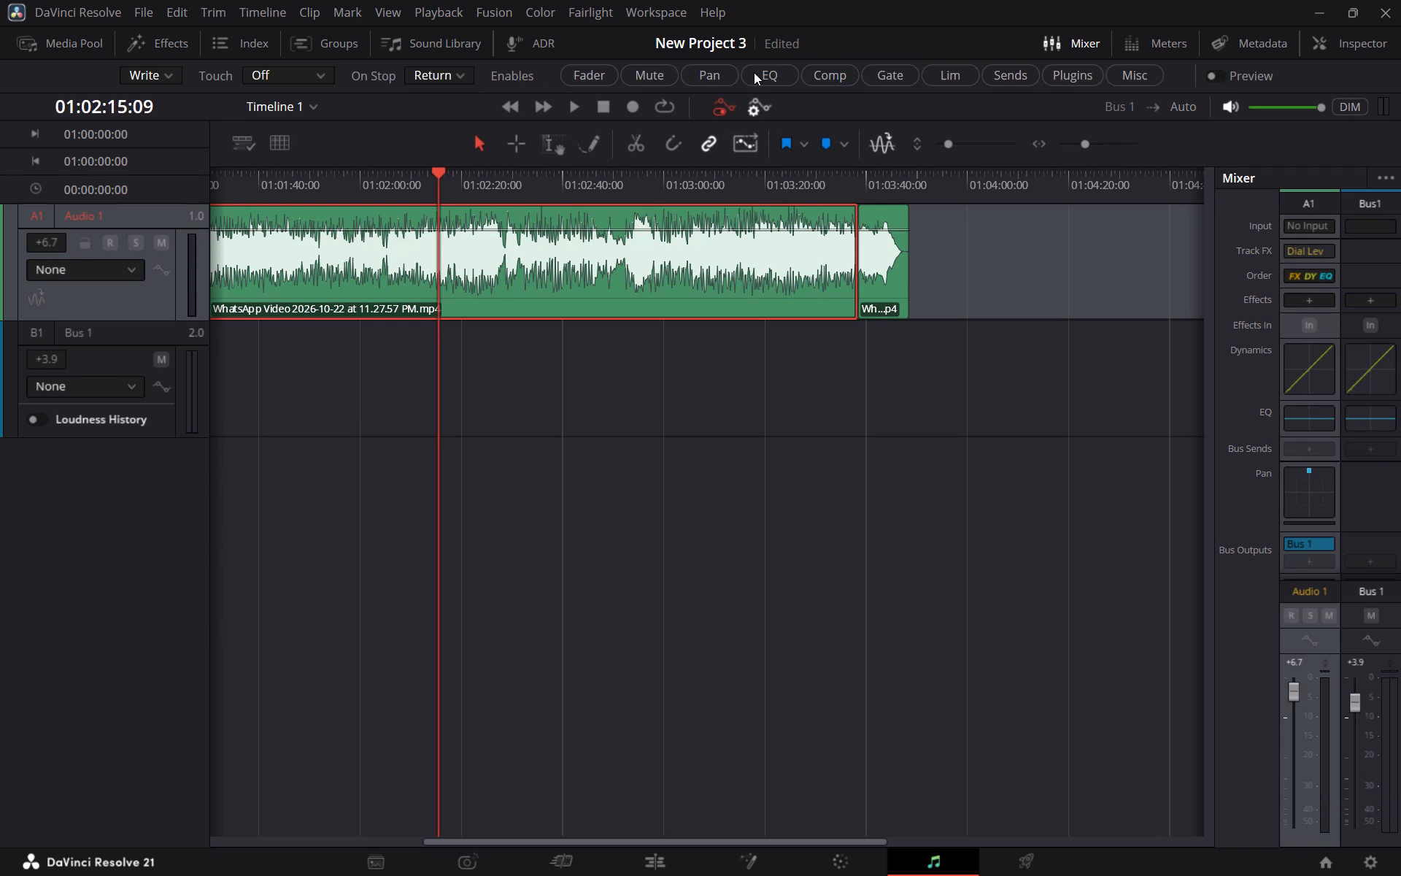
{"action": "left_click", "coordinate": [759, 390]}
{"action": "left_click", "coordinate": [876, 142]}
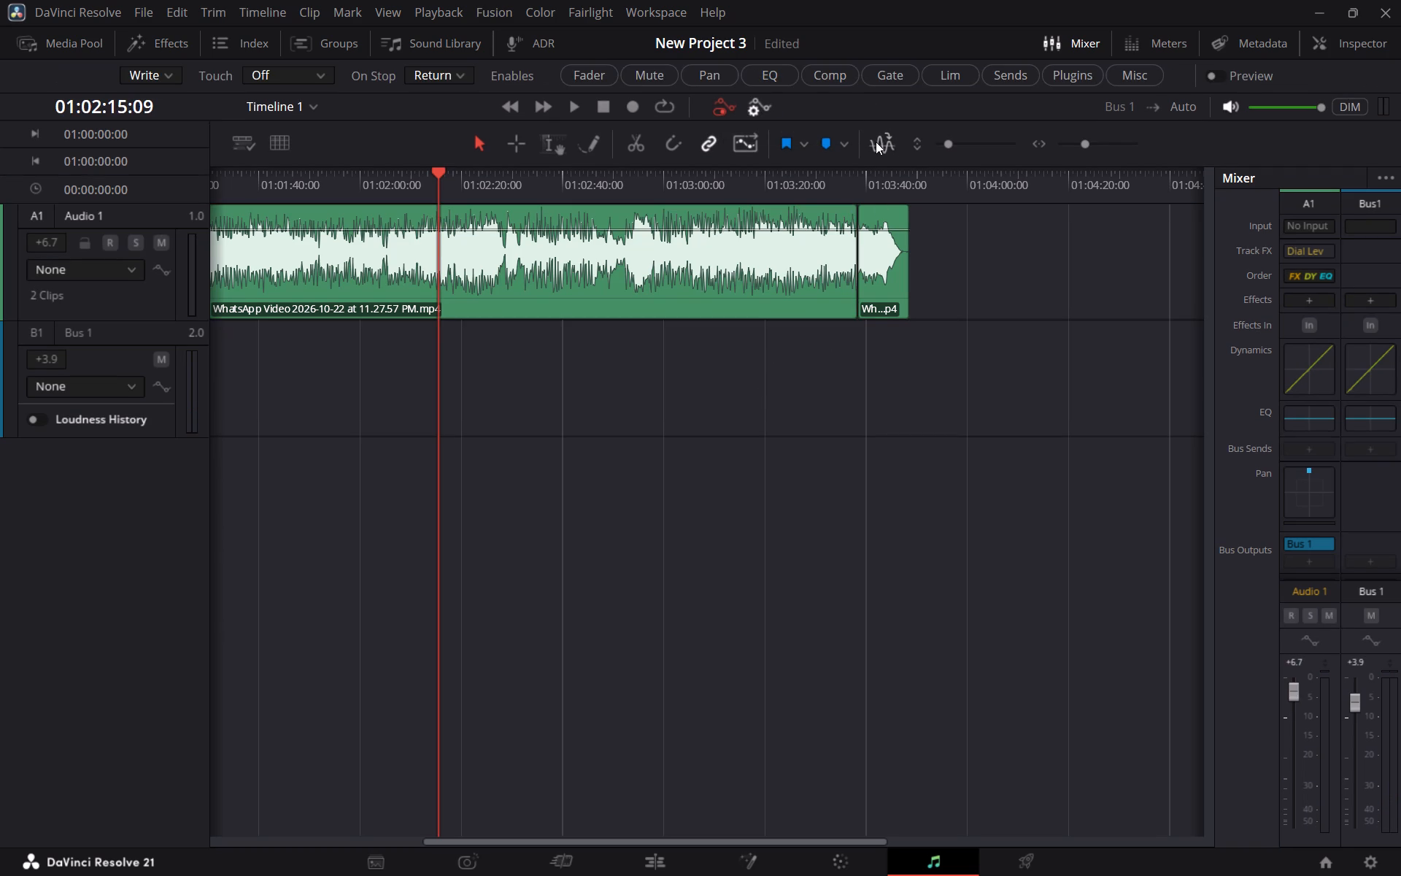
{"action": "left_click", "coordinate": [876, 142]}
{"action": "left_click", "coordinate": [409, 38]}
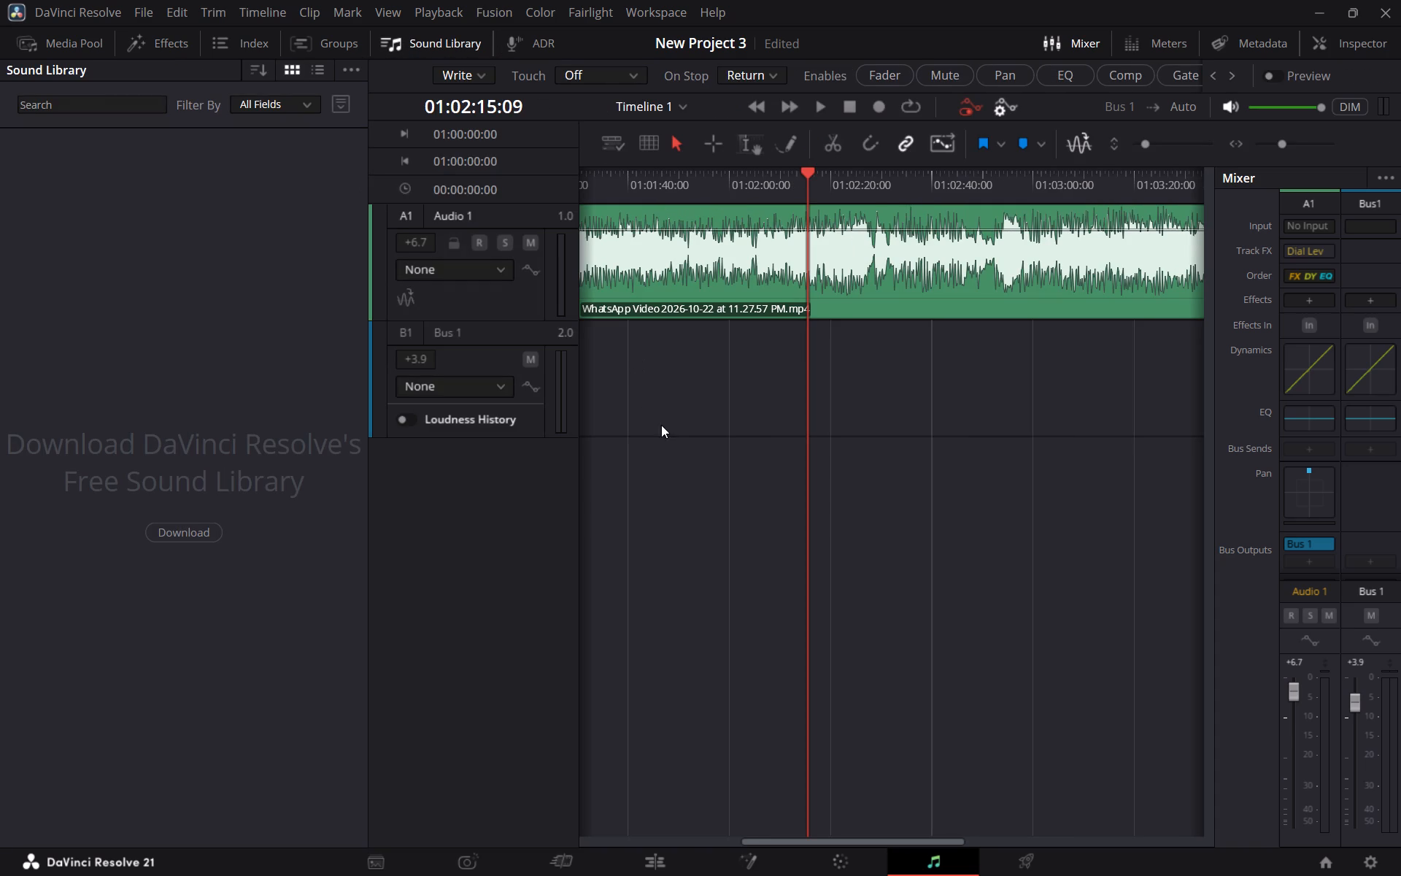
Add the Chain FX effect from the Fairlight FX collection to the Bus 1 track.
{"action": "left_click", "coordinate": [171, 46]}
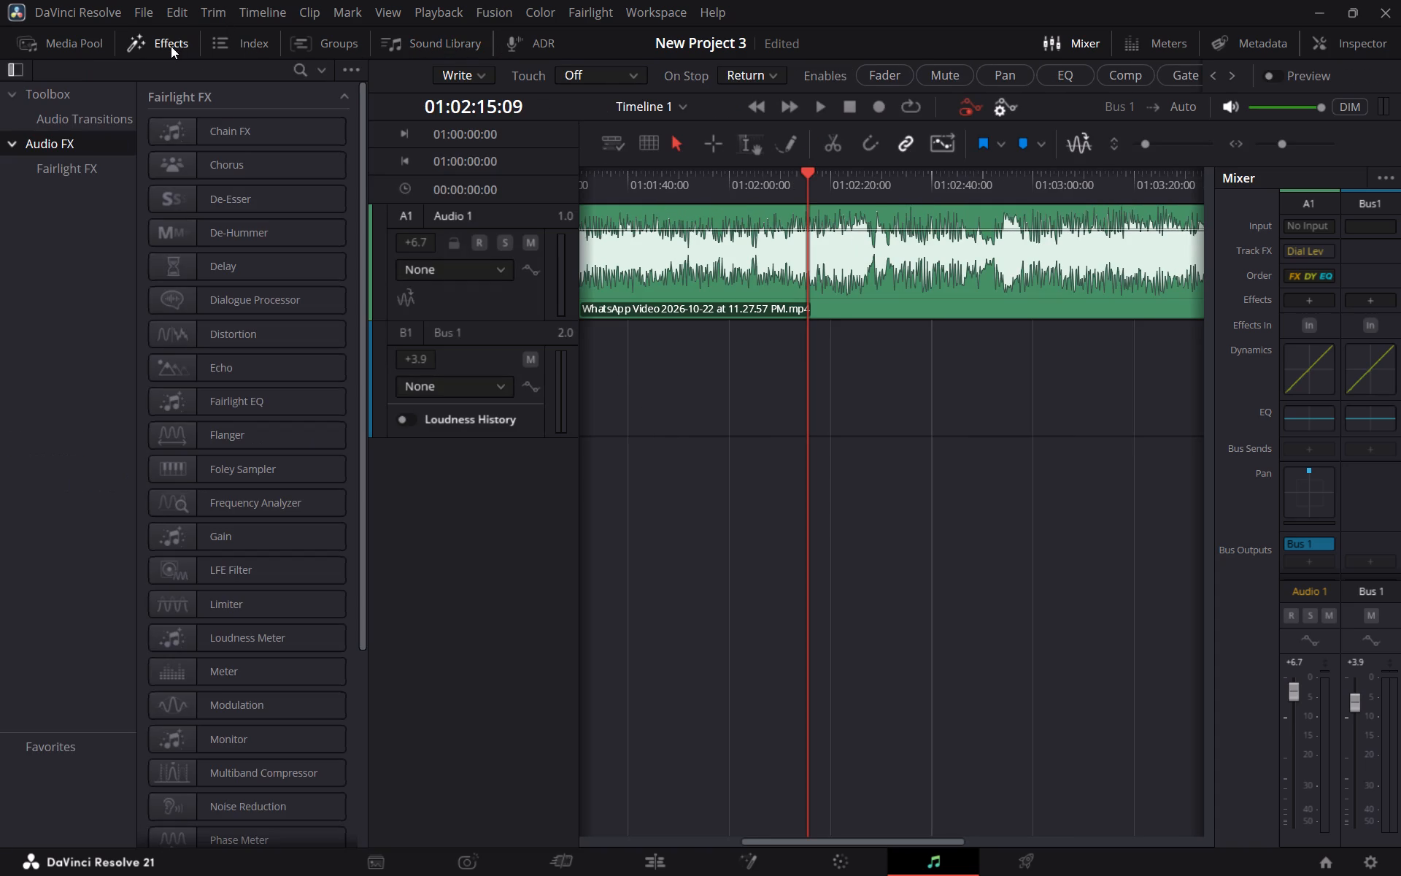
{"action": "left_click", "coordinate": [250, 130]}
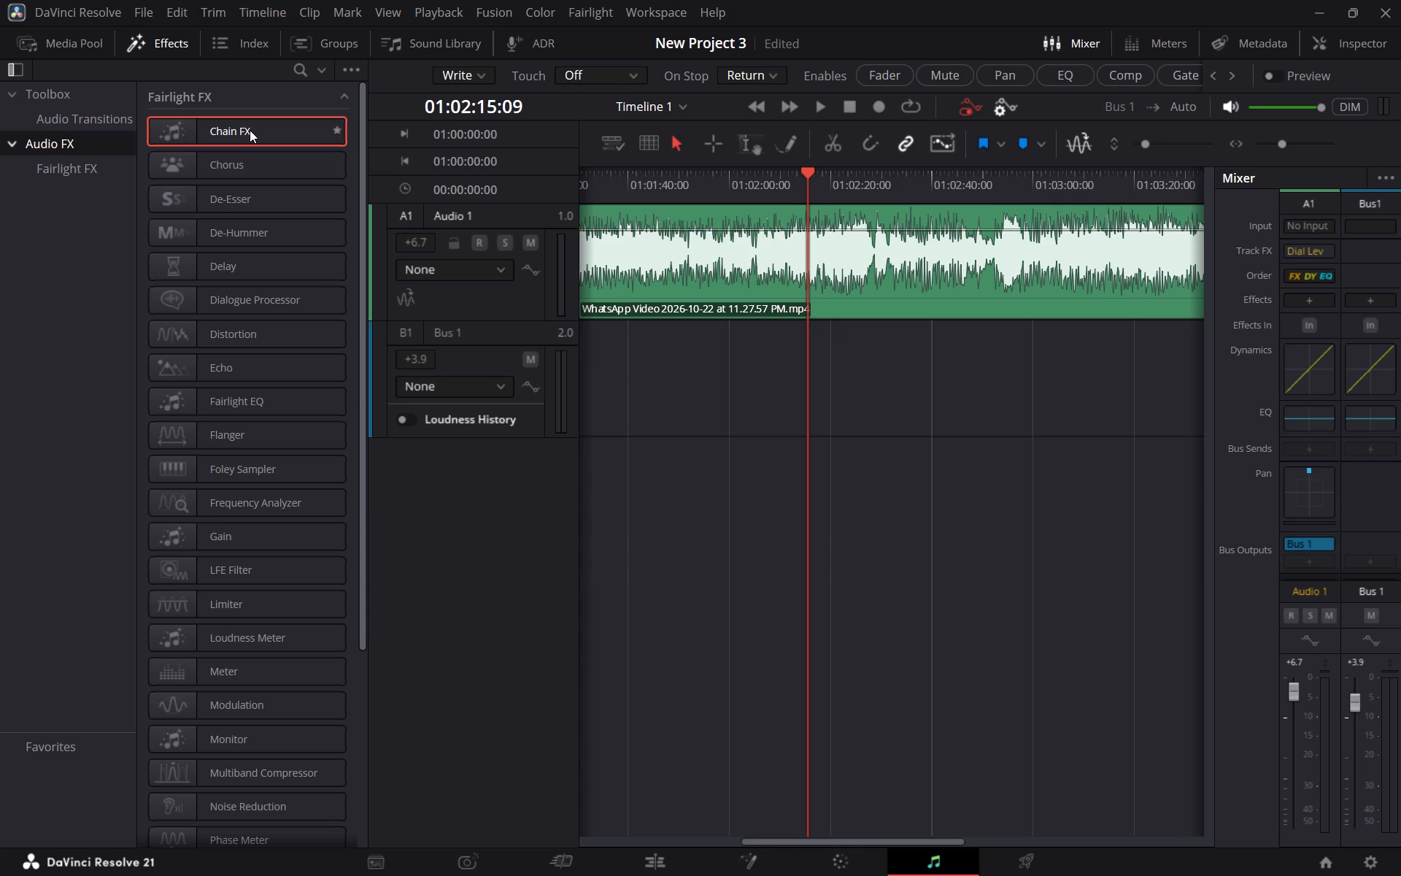
{"action": "left_click", "coordinate": [250, 130]}
{"action": "left_click_drag", "start_coordinate": [250, 130], "coordinate": [691, 351]}
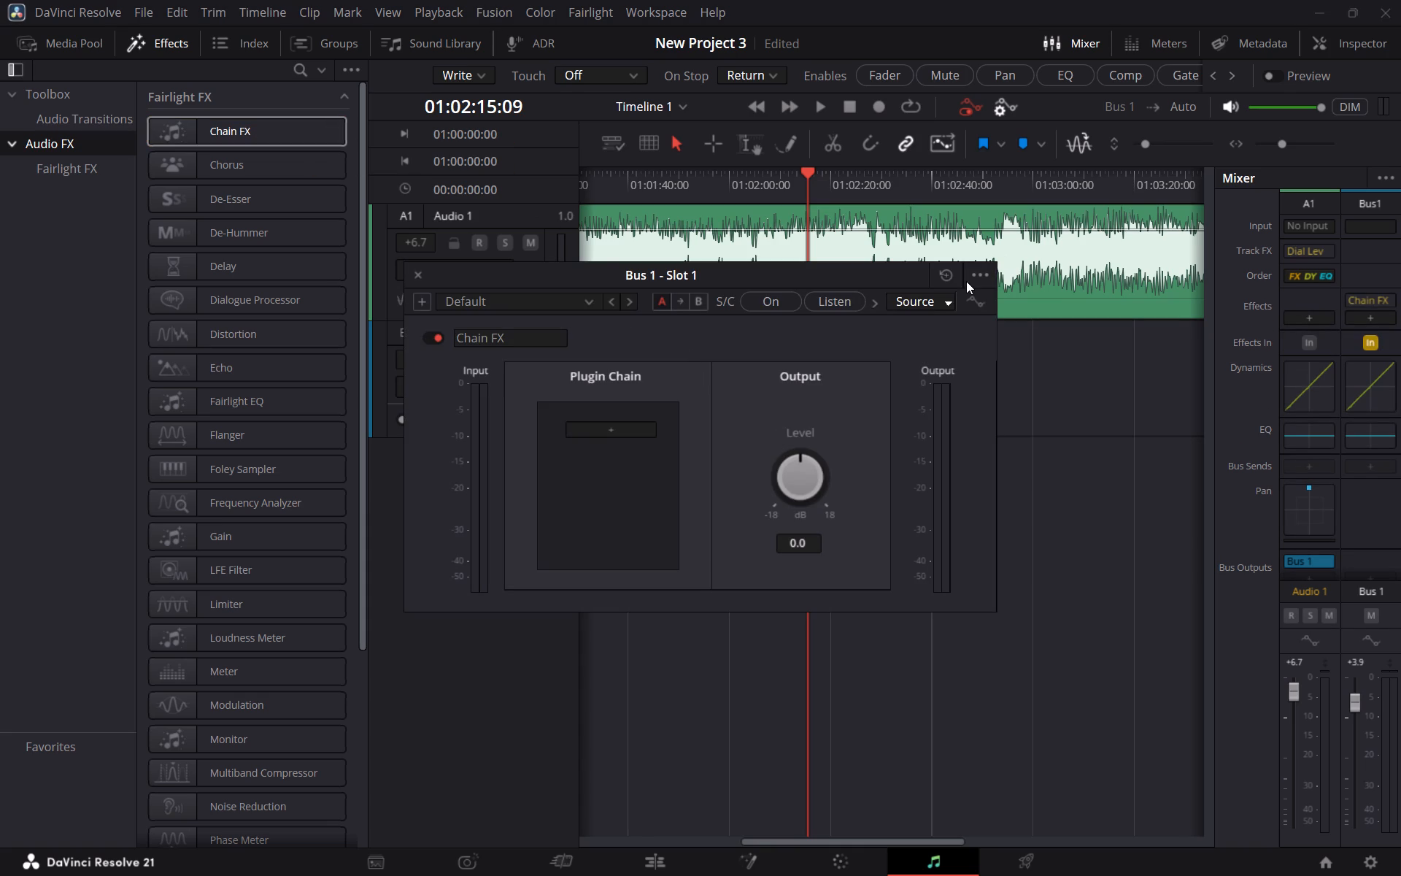
Close the Bus 1 Chain FX window, hide the effects library and move the playhead to about 01:00:37.
{"action": "left_click", "coordinate": [410, 269]}
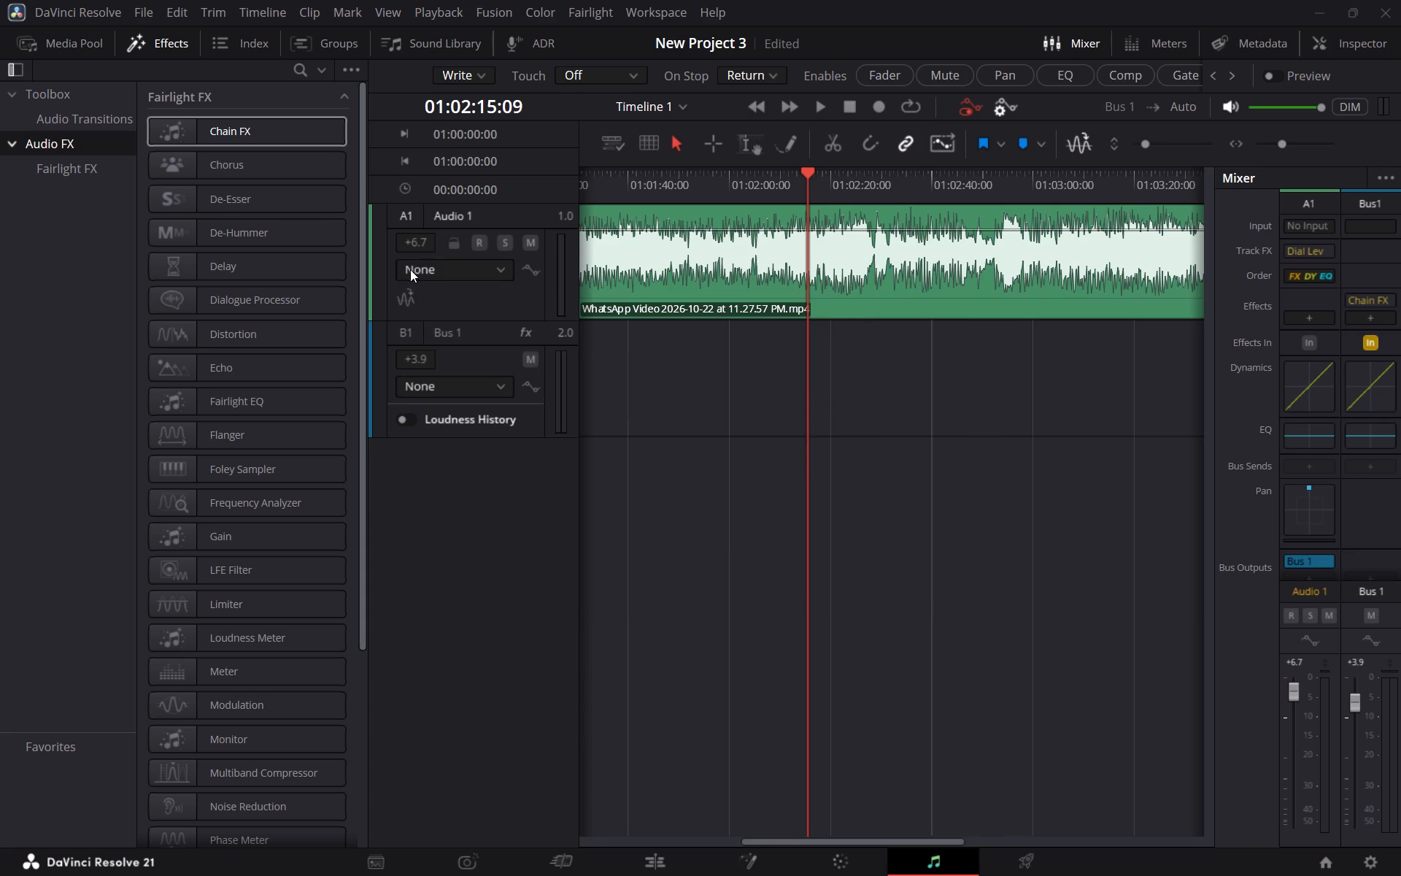
{"action": "scroll", "coordinate": [768, 427], "scroll_direction": "right", "scroll_amount": 1}
{"action": "left_click", "coordinate": [660, 182]}
{"action": "scroll", "coordinate": [660, 182], "scroll_direction": "right", "scroll_amount": 3}
{"action": "left_click", "coordinate": [660, 182]}
{"action": "scroll", "coordinate": [727, 220], "scroll_direction": "right", "scroll_amount": 1}
{"action": "left_click", "coordinate": [161, 44]}
{"action": "left_click", "coordinate": [798, 561]}
{"action": "scroll", "coordinate": [798, 561], "scroll_direction": "right", "scroll_amount": 5}
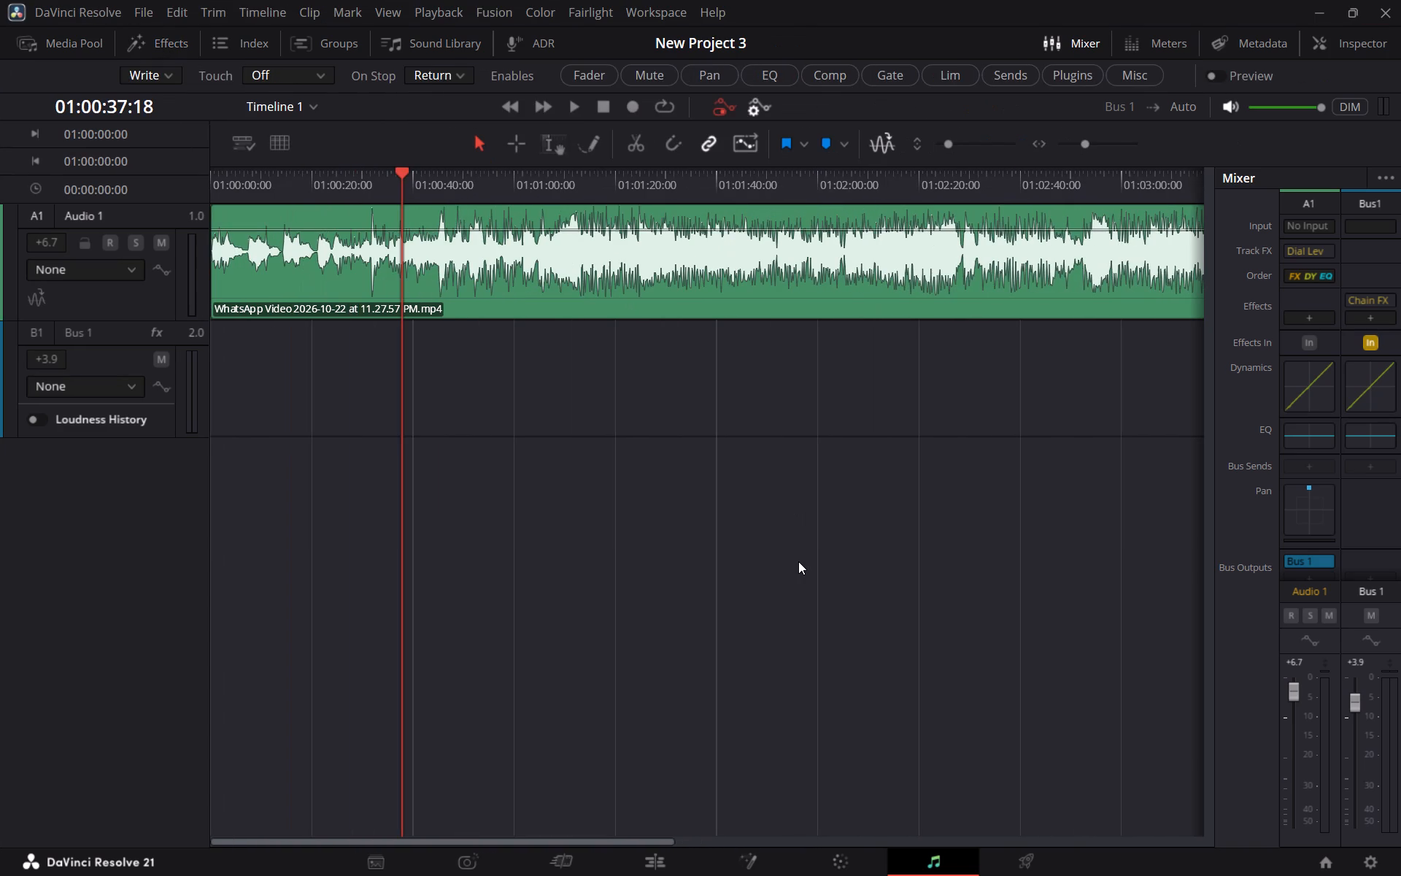
Play the timeline and move Audio 1's pan point slightly right of centre, midway between front and back.
{"action": "key", "text": "space"}
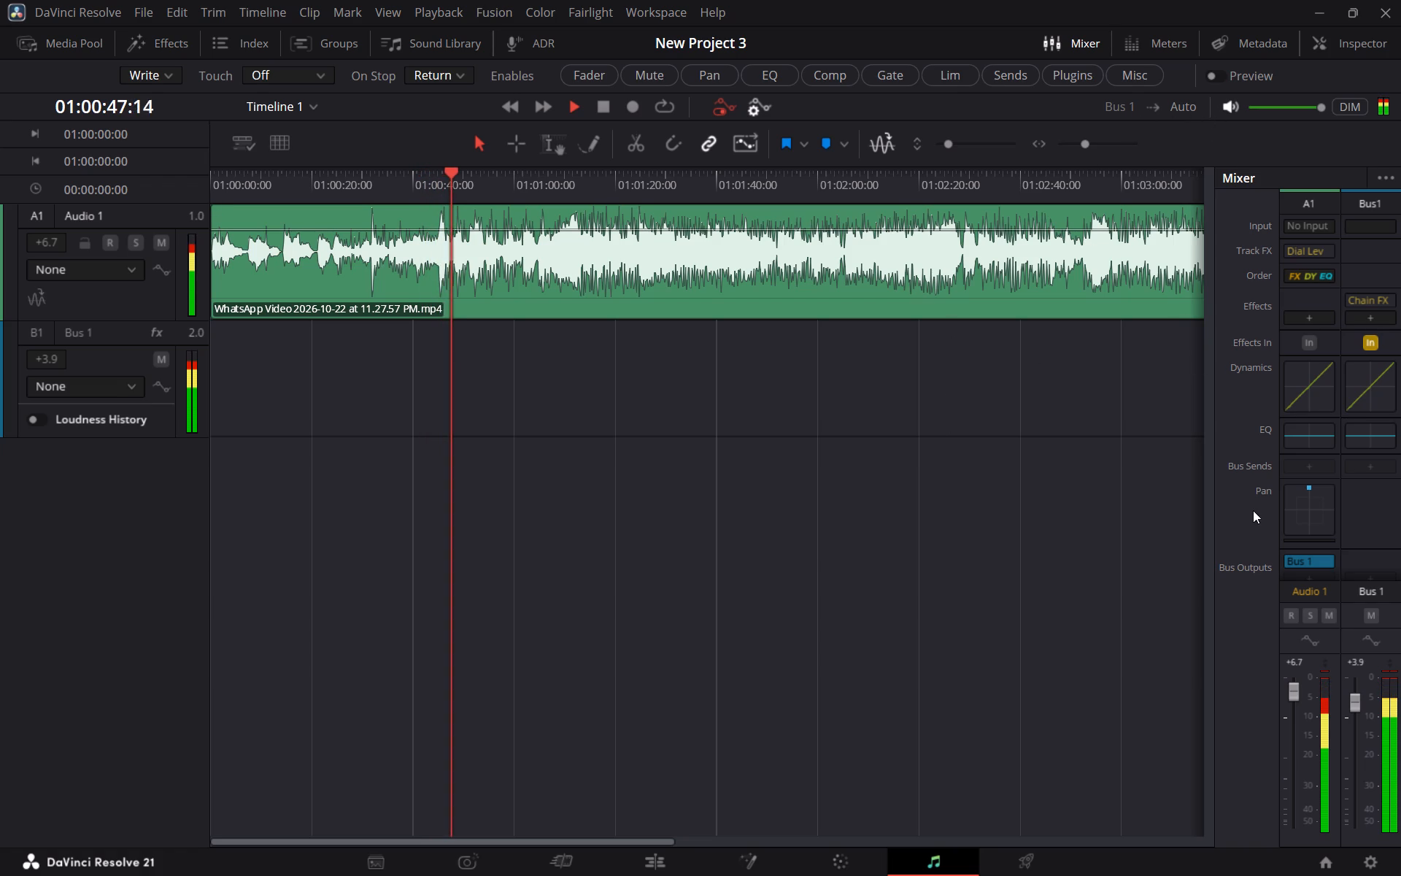
{"action": "left_click_drag", "start_coordinate": [1309, 487], "coordinate": [1311, 503]}
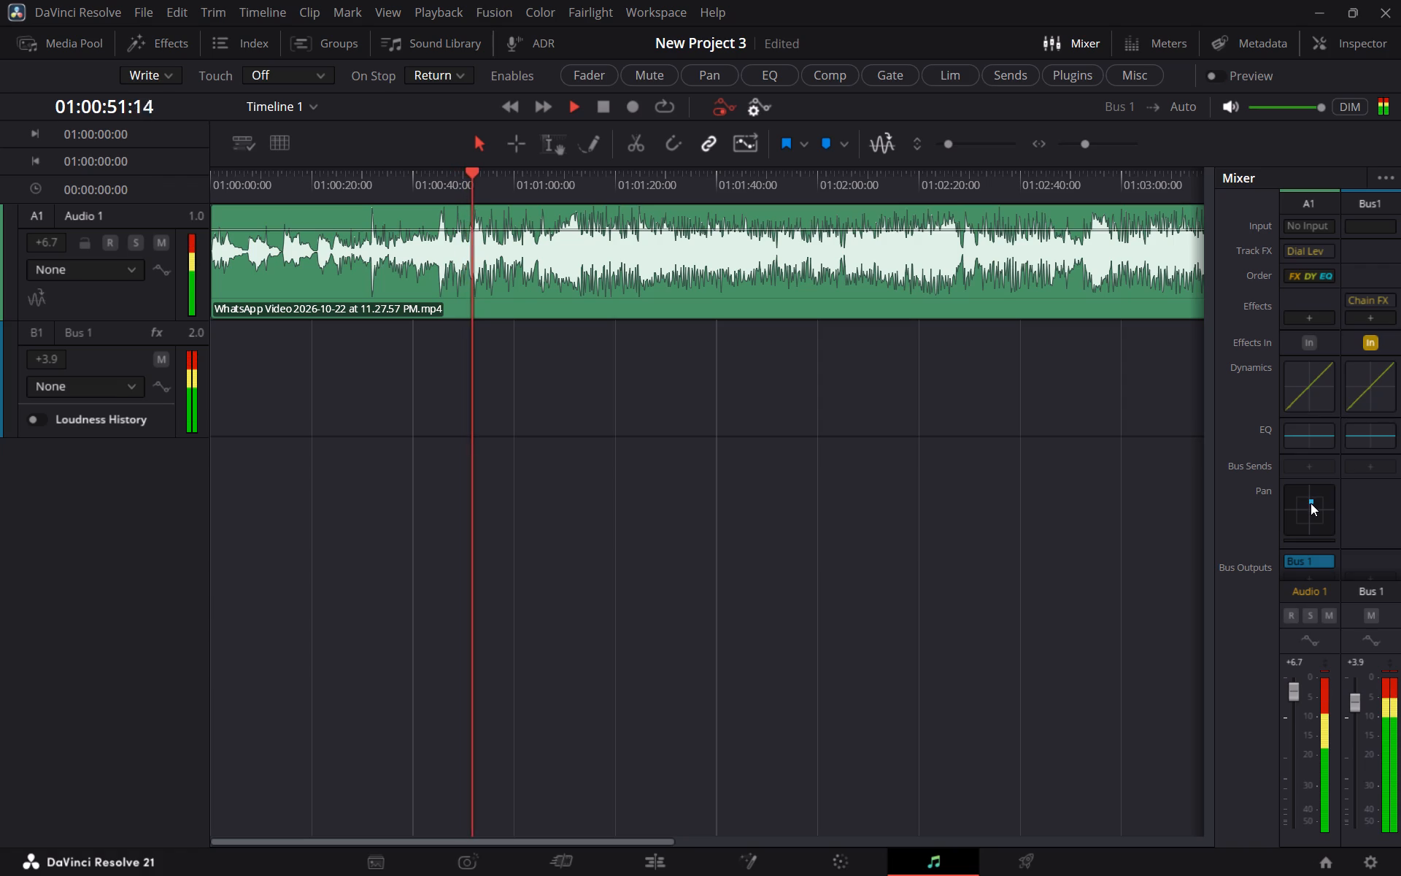
{"action": "left_click_drag", "start_coordinate": [1311, 503], "coordinate": [1294, 499]}
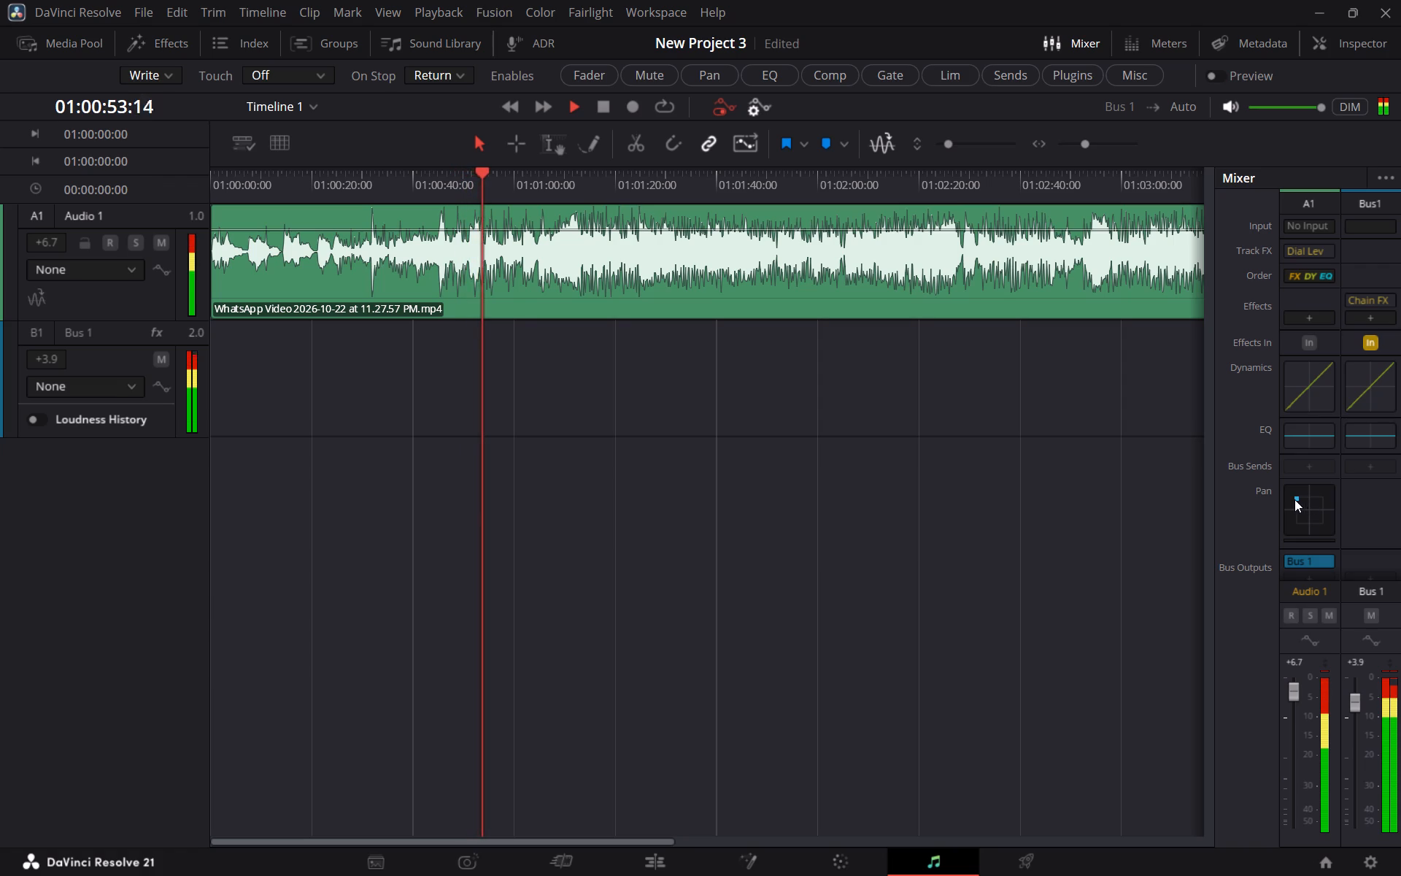
{"action": "left_click_drag", "start_coordinate": [1294, 499], "coordinate": [1278, 550]}
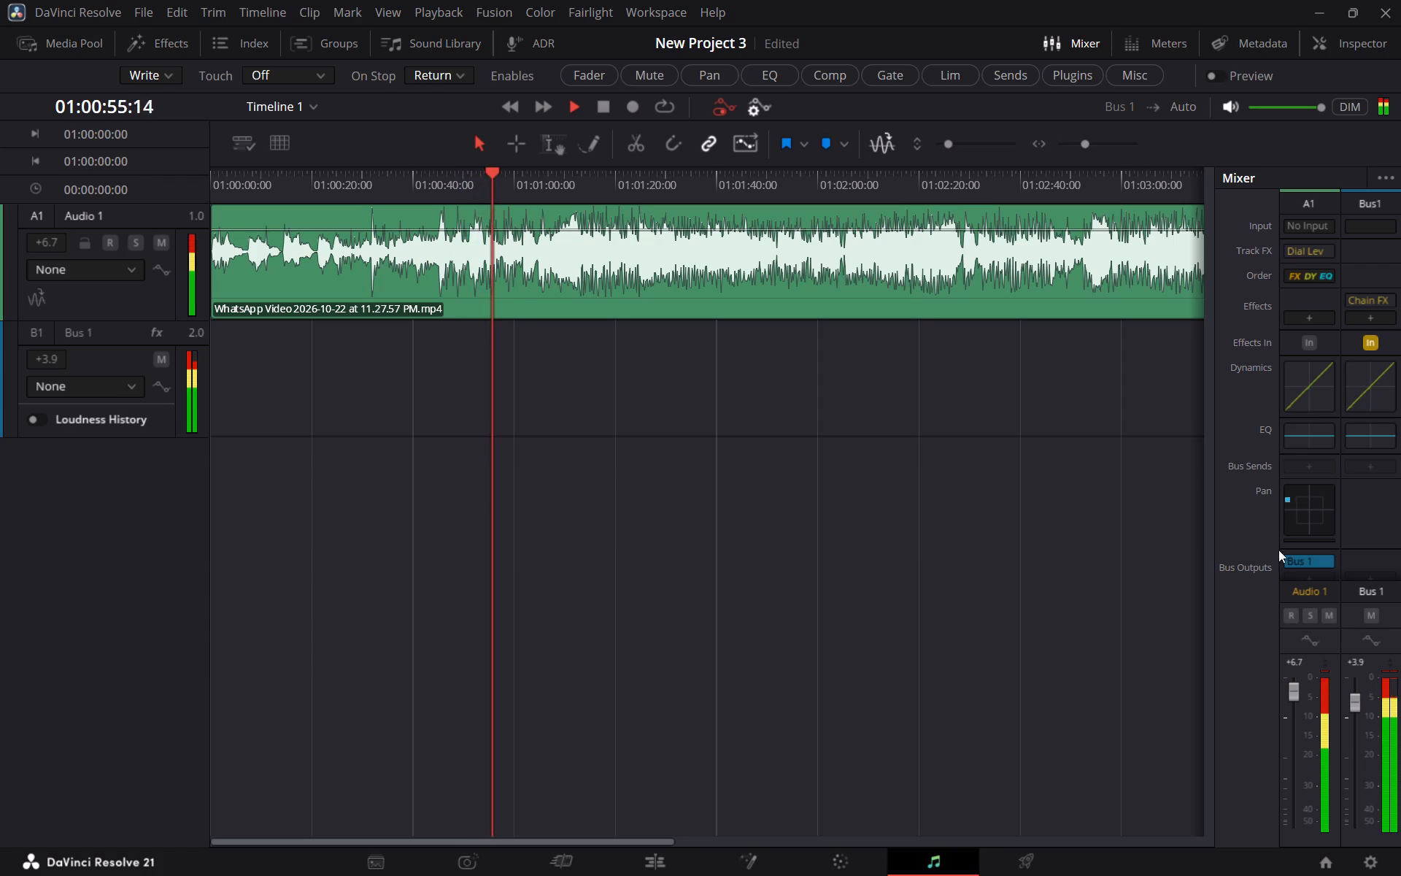
{"action": "left_click_drag", "start_coordinate": [1278, 550], "coordinate": [1273, 578]}
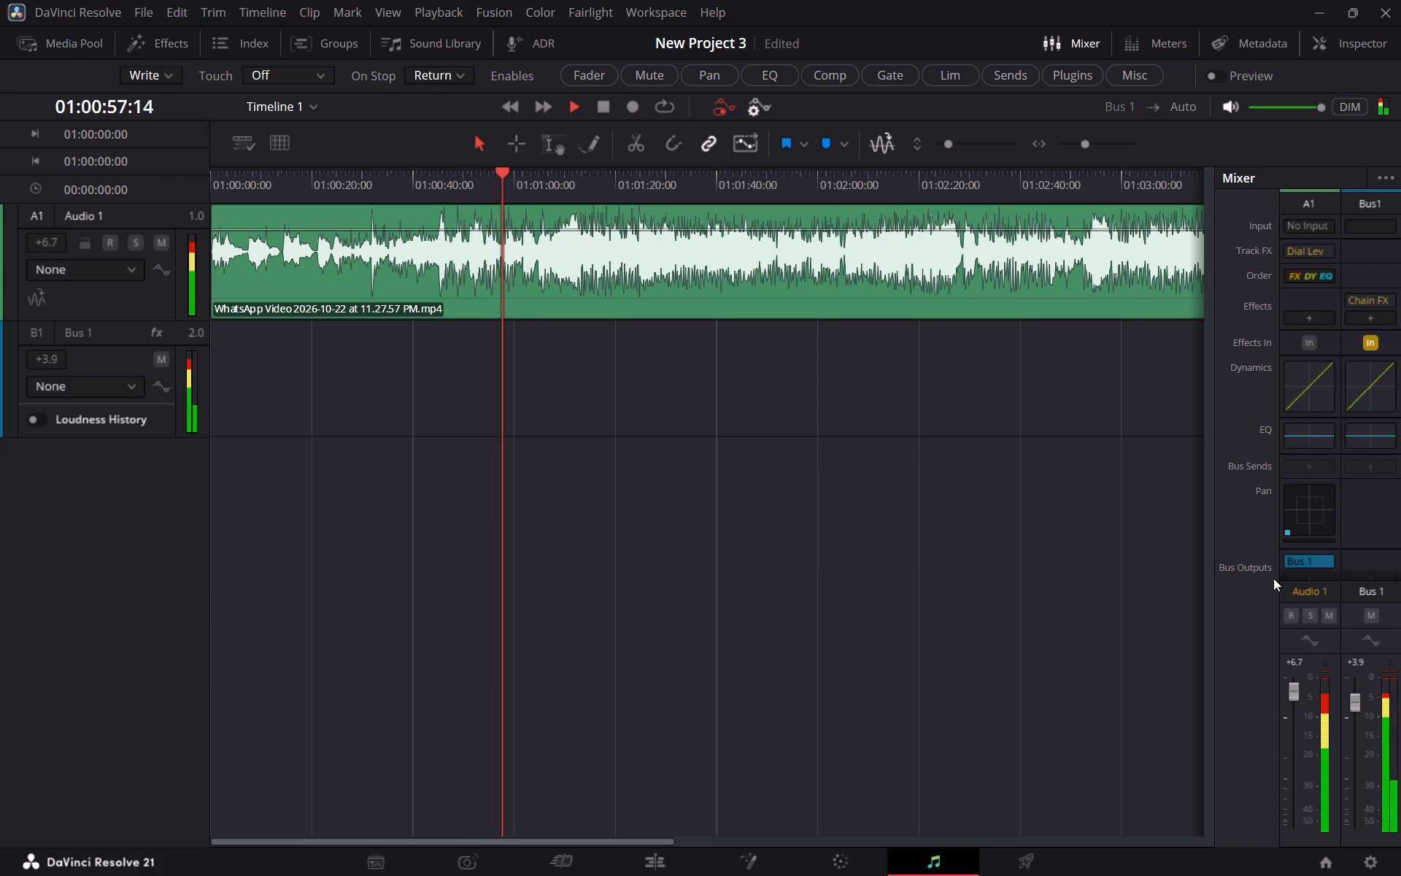
{"action": "left_click_drag", "start_coordinate": [1273, 578], "coordinate": [1251, 517]}
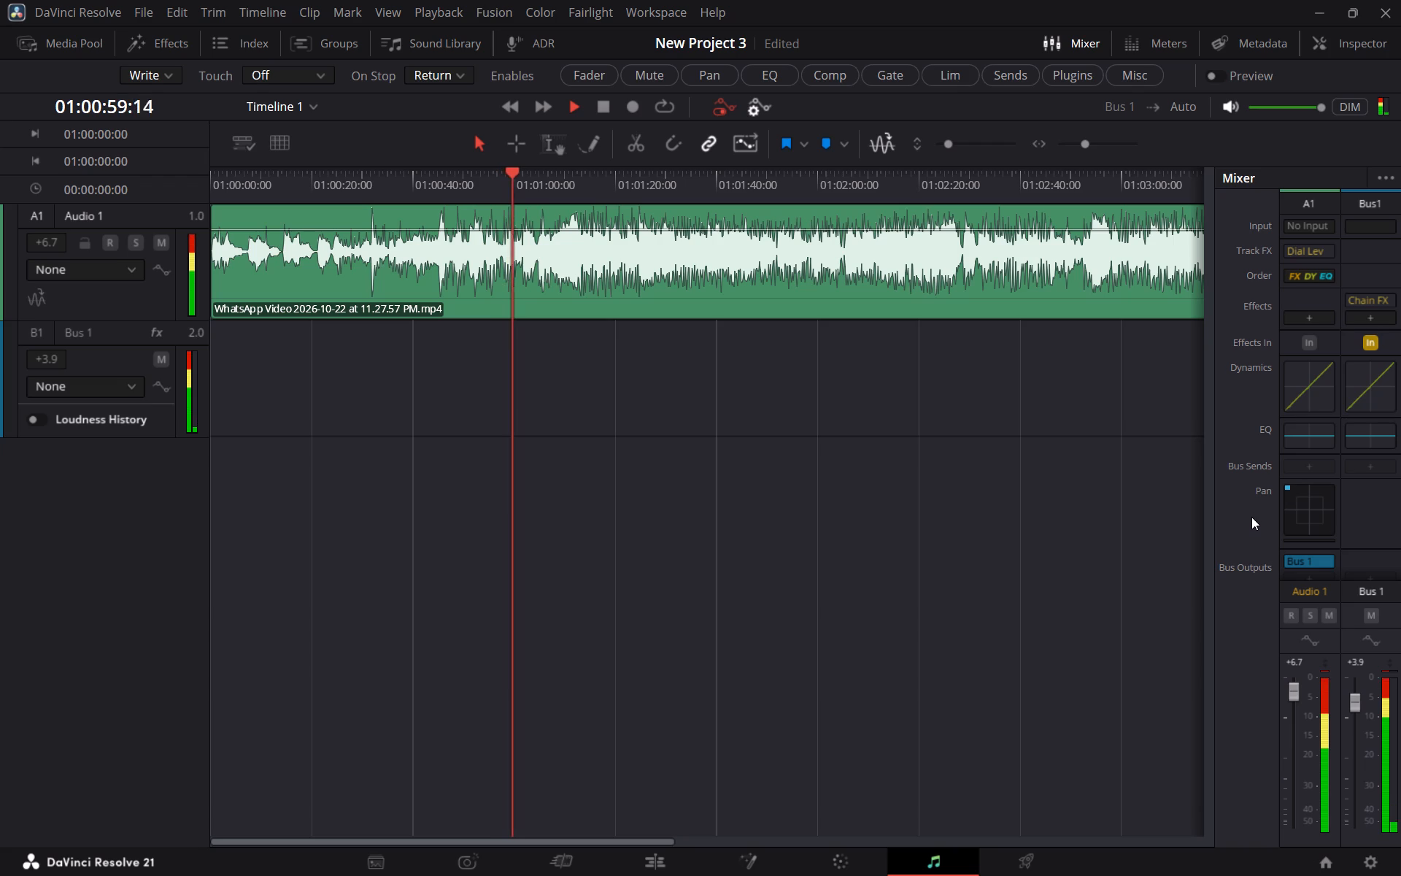
{"action": "left_click_drag", "start_coordinate": [1251, 517], "coordinate": [1248, 539]}
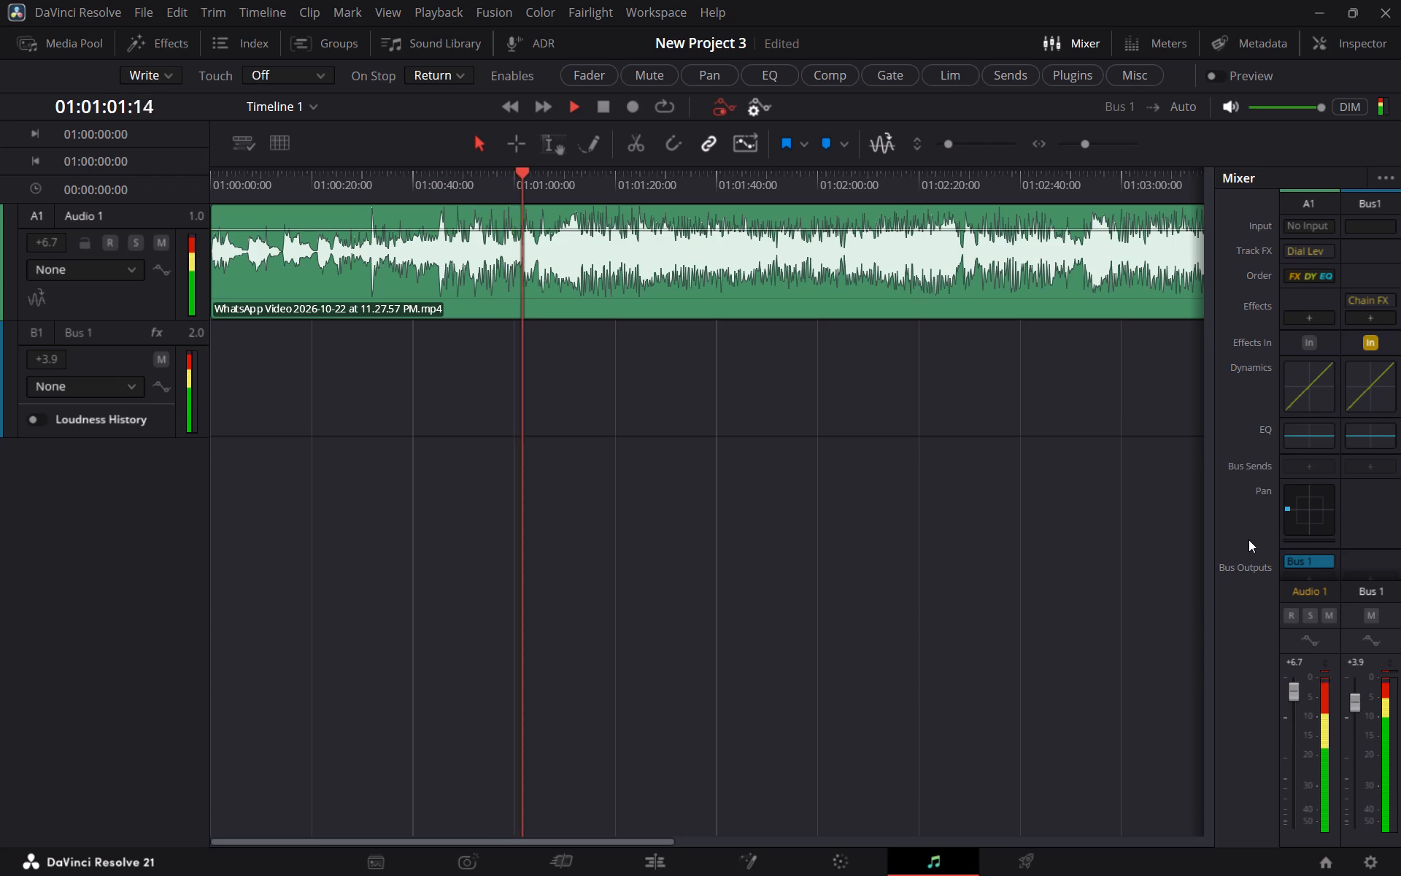
{"action": "left_click_drag", "start_coordinate": [1248, 539], "coordinate": [1270, 543]}
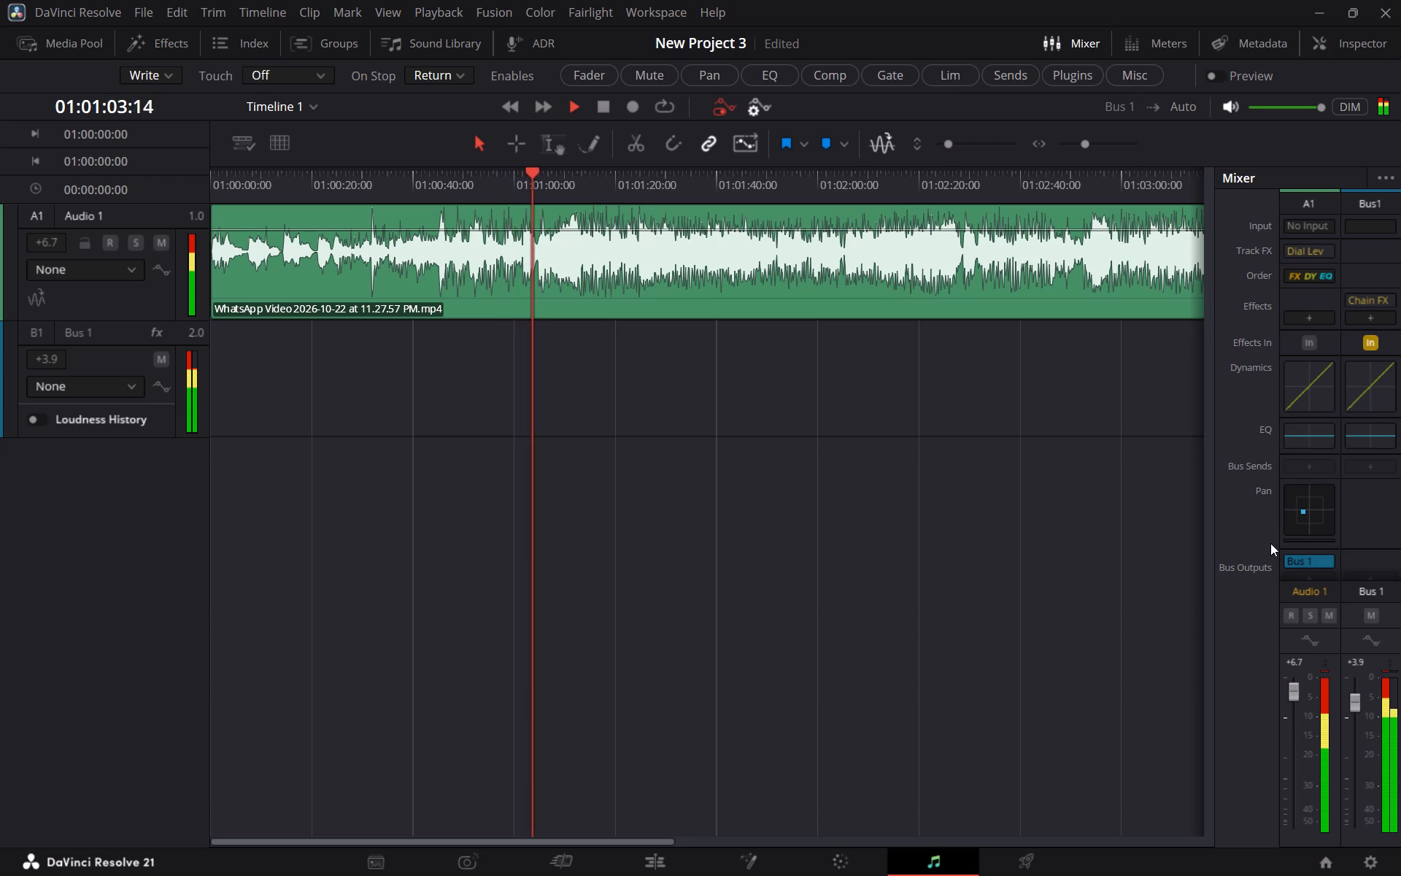
{"action": "left_click_drag", "start_coordinate": [1270, 543], "coordinate": [1278, 548]}
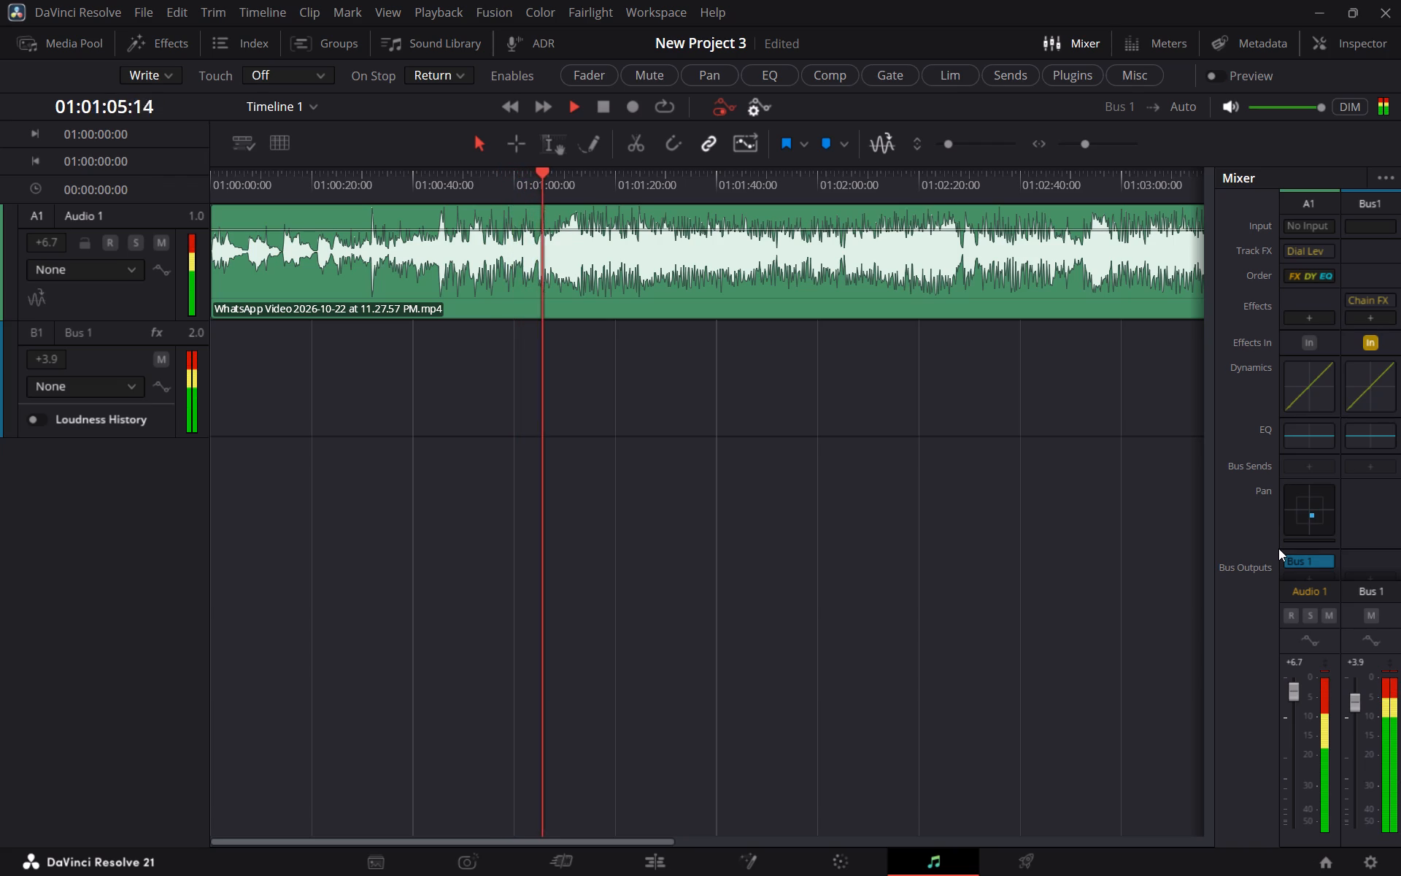
{"action": "left_click_drag", "start_coordinate": [1278, 548], "coordinate": [1281, 539]}
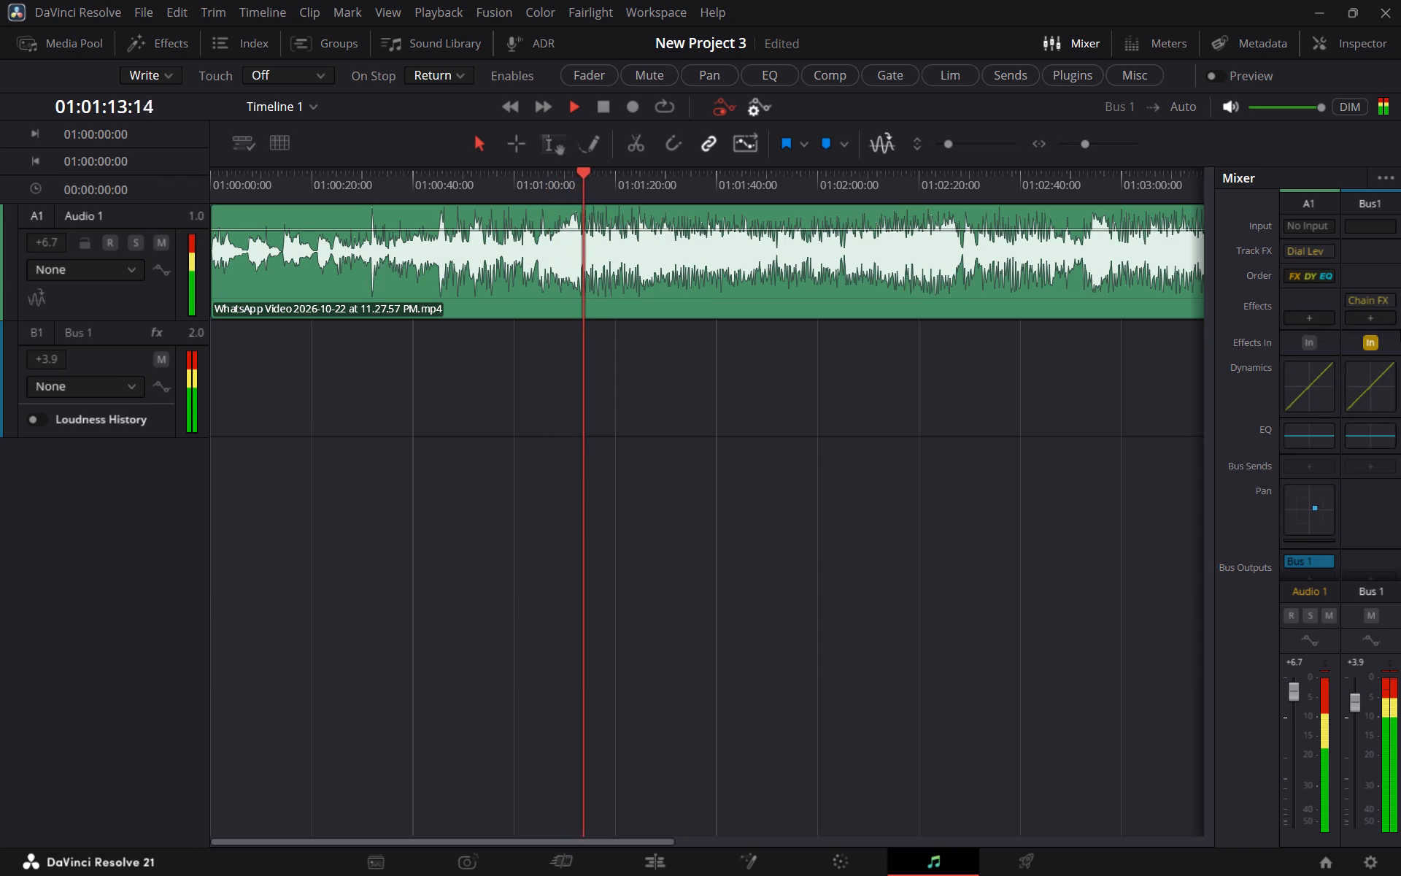
Delete the Chain FX plugin from Bus 1.
{"action": "left_click", "coordinate": [1383, 301]}
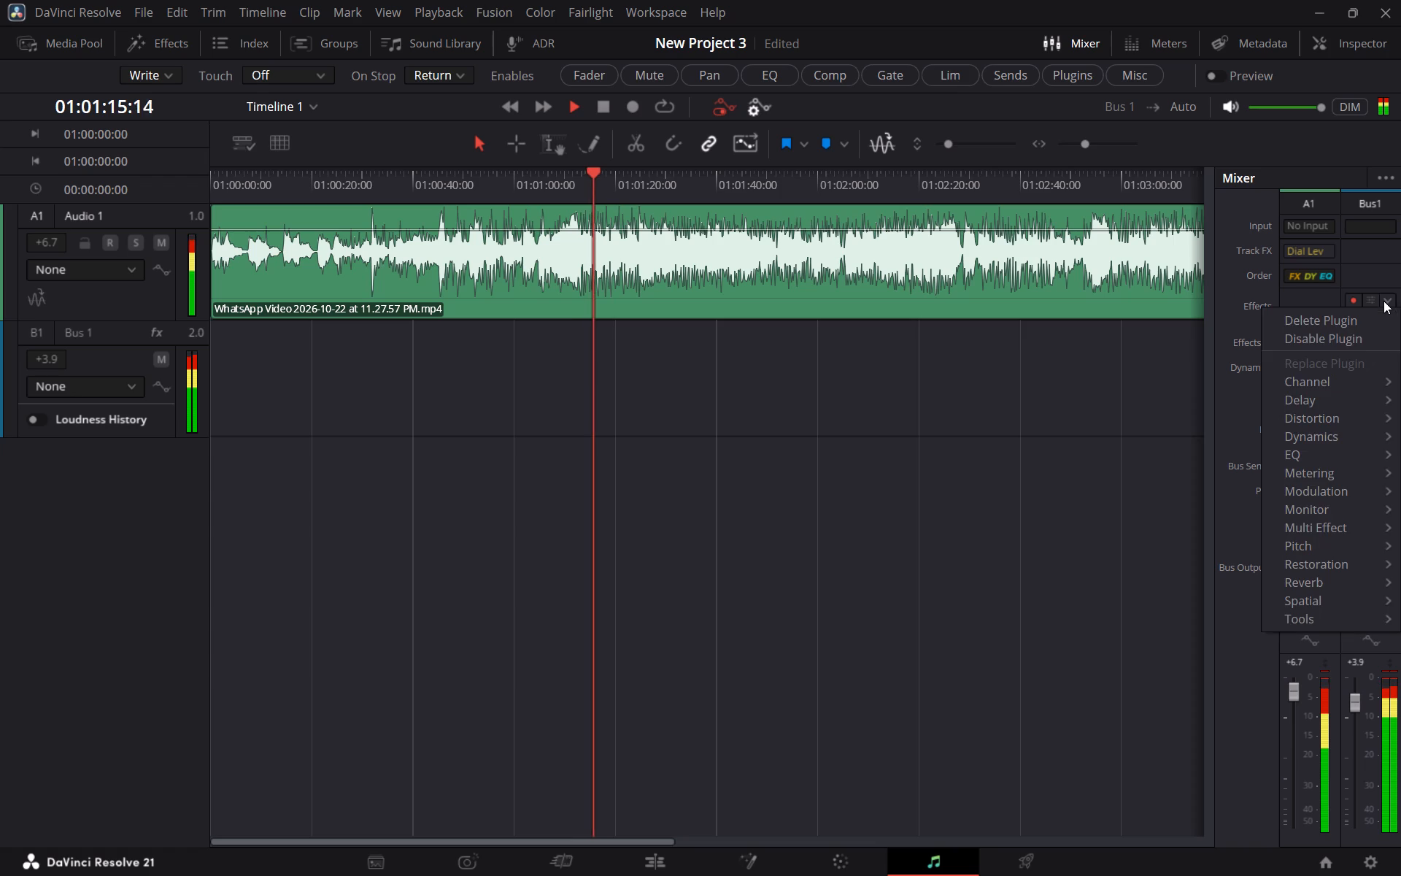
{"action": "left_click", "coordinate": [1319, 320]}
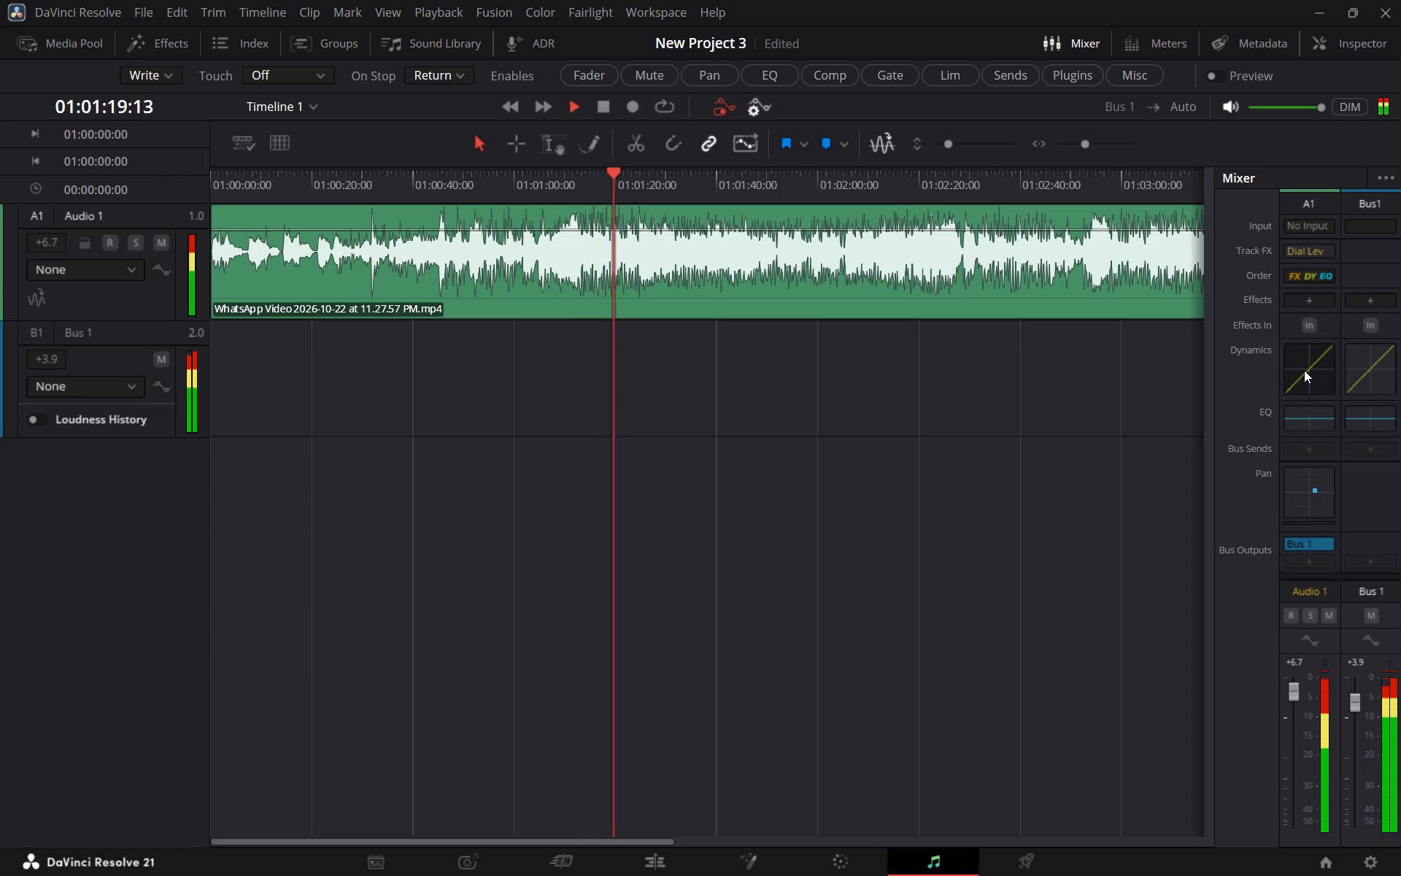
Open Audio 1's equalizer and set the Band 2 frequency to 85 and the Band 1 frequency to 84.
{"action": "left_click_drag", "start_coordinate": [1304, 370], "coordinate": [1311, 376]}
{"action": "left_click", "coordinate": [1292, 418]}
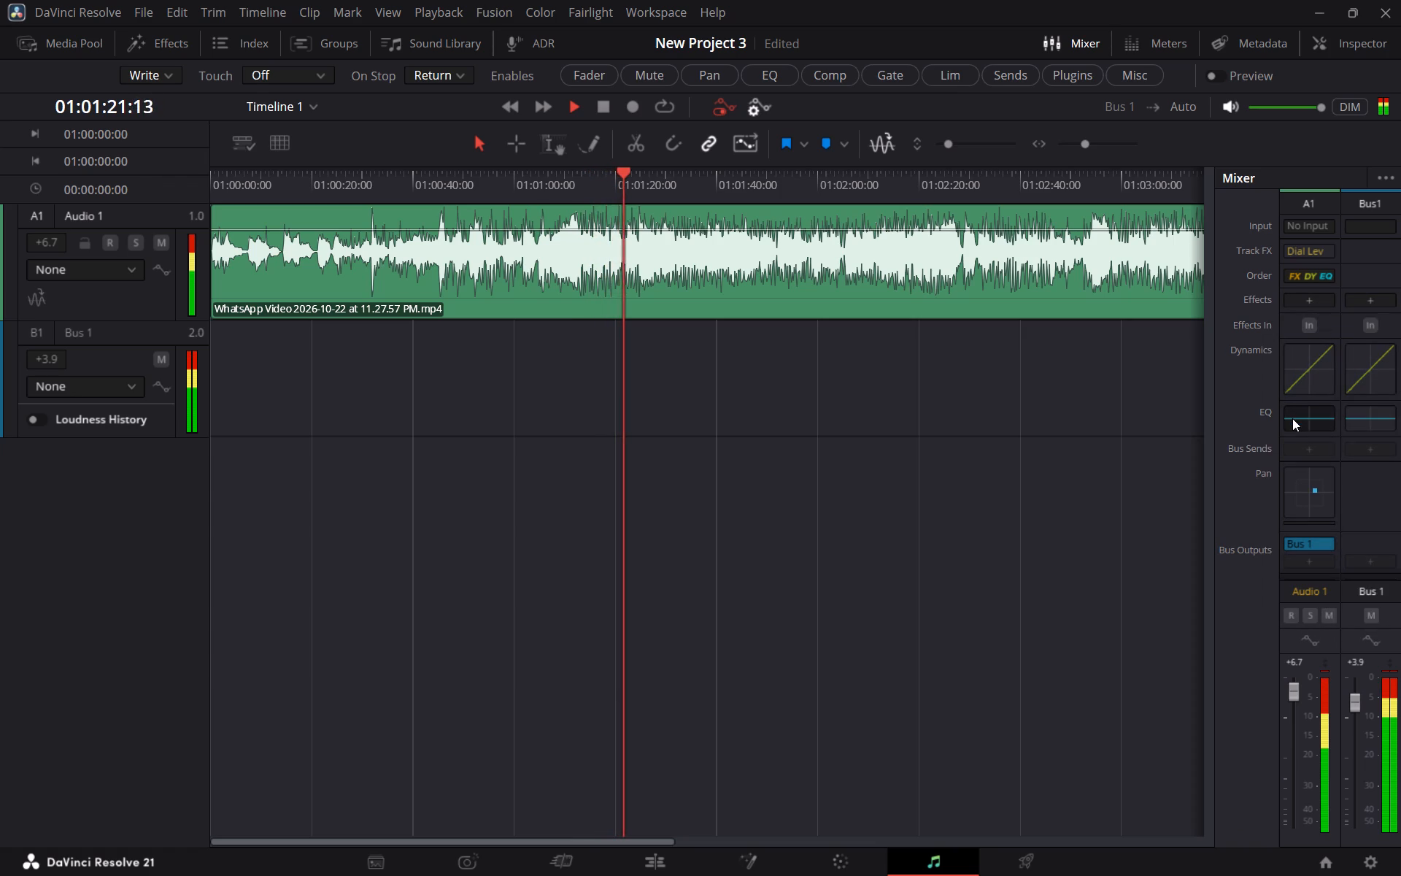
{"action": "left_click", "coordinate": [1292, 418]}
{"action": "left_click_drag", "start_coordinate": [1292, 418], "coordinate": [1292, 405]}
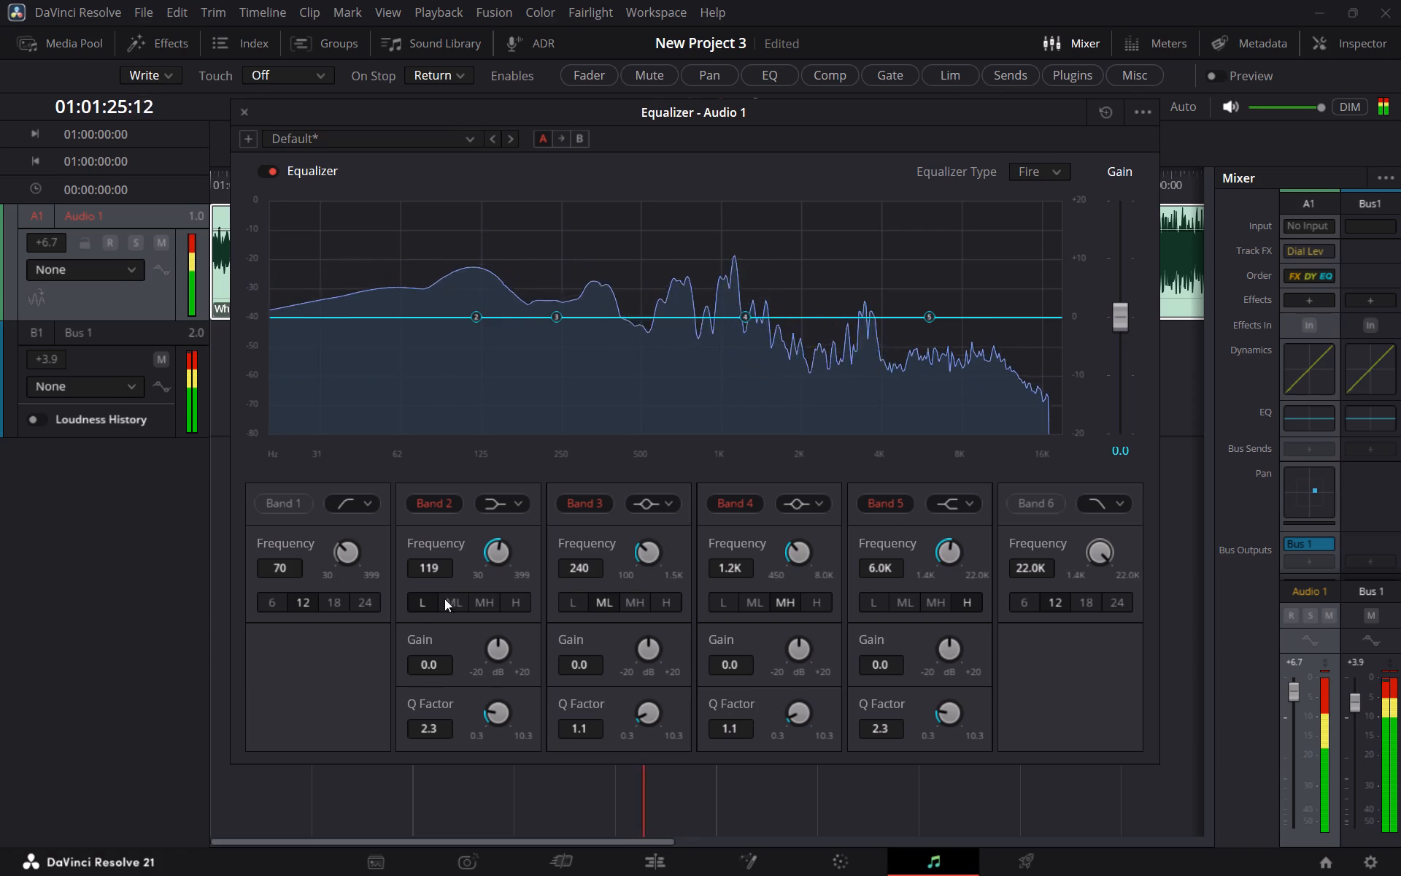
{"action": "left_click_drag", "start_coordinate": [503, 543], "coordinate": [520, 595]}
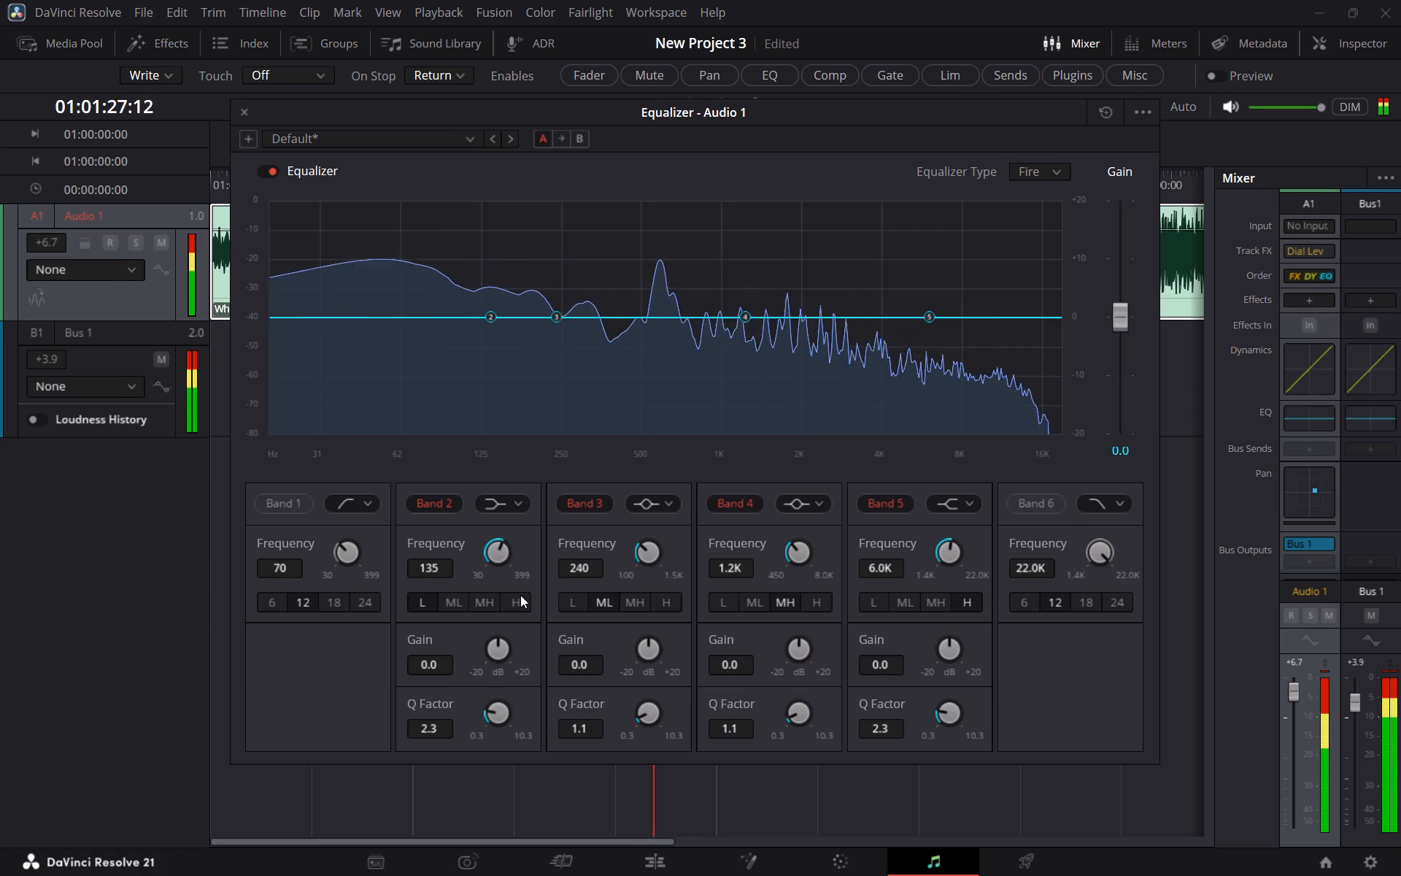
{"action": "left_click_drag", "start_coordinate": [520, 595], "coordinate": [455, 557]}
{"action": "left_click_drag", "start_coordinate": [343, 545], "coordinate": [368, 547]}
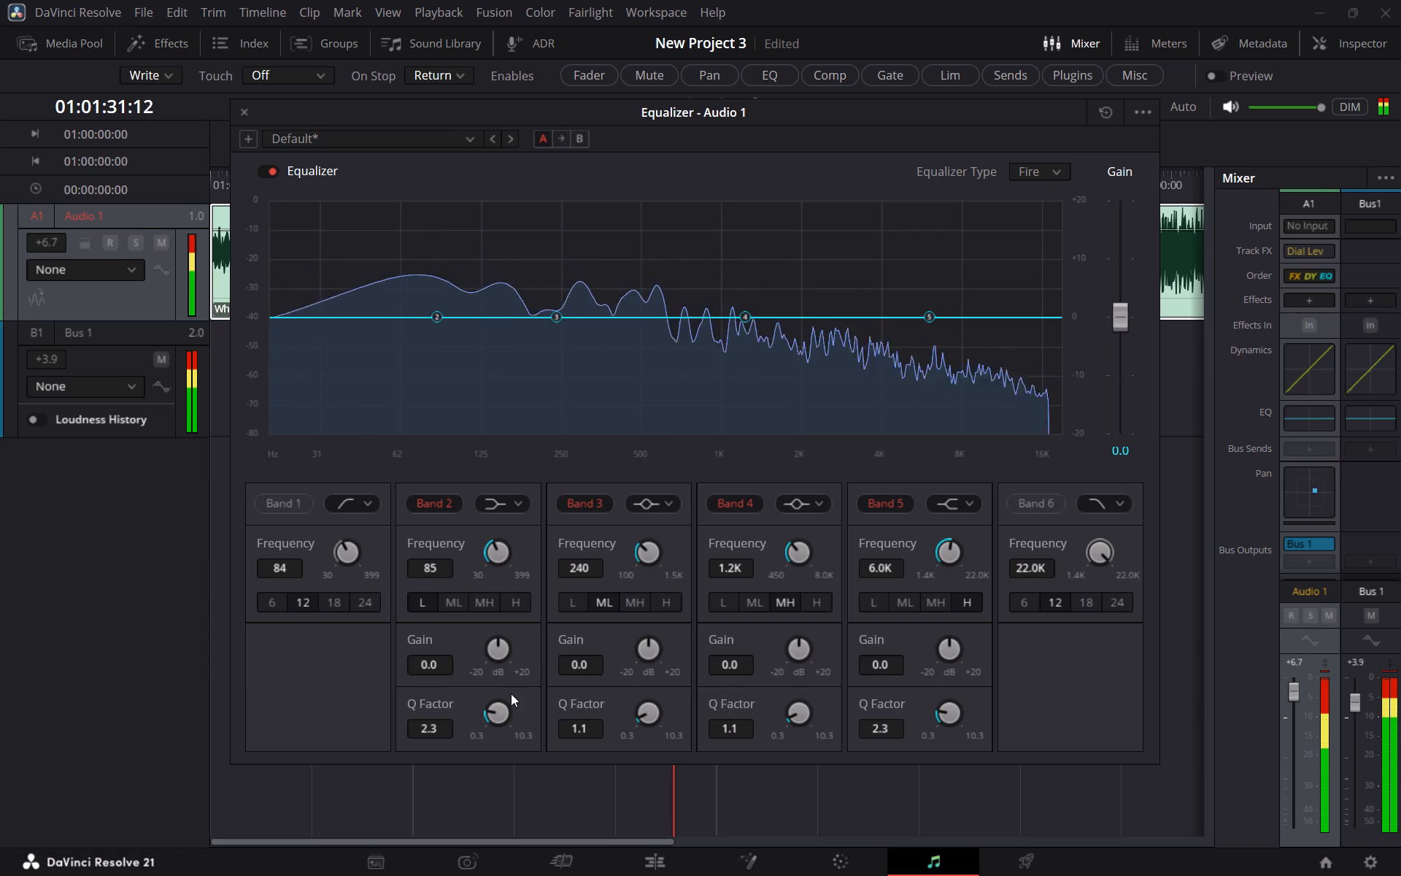
Set the Audio 1 equalizer gains to +2.5 for Band 2, +4.7 for Band 4 and -2.8 for Band 3.
{"action": "left_click_drag", "start_coordinate": [493, 643], "coordinate": [517, 666]}
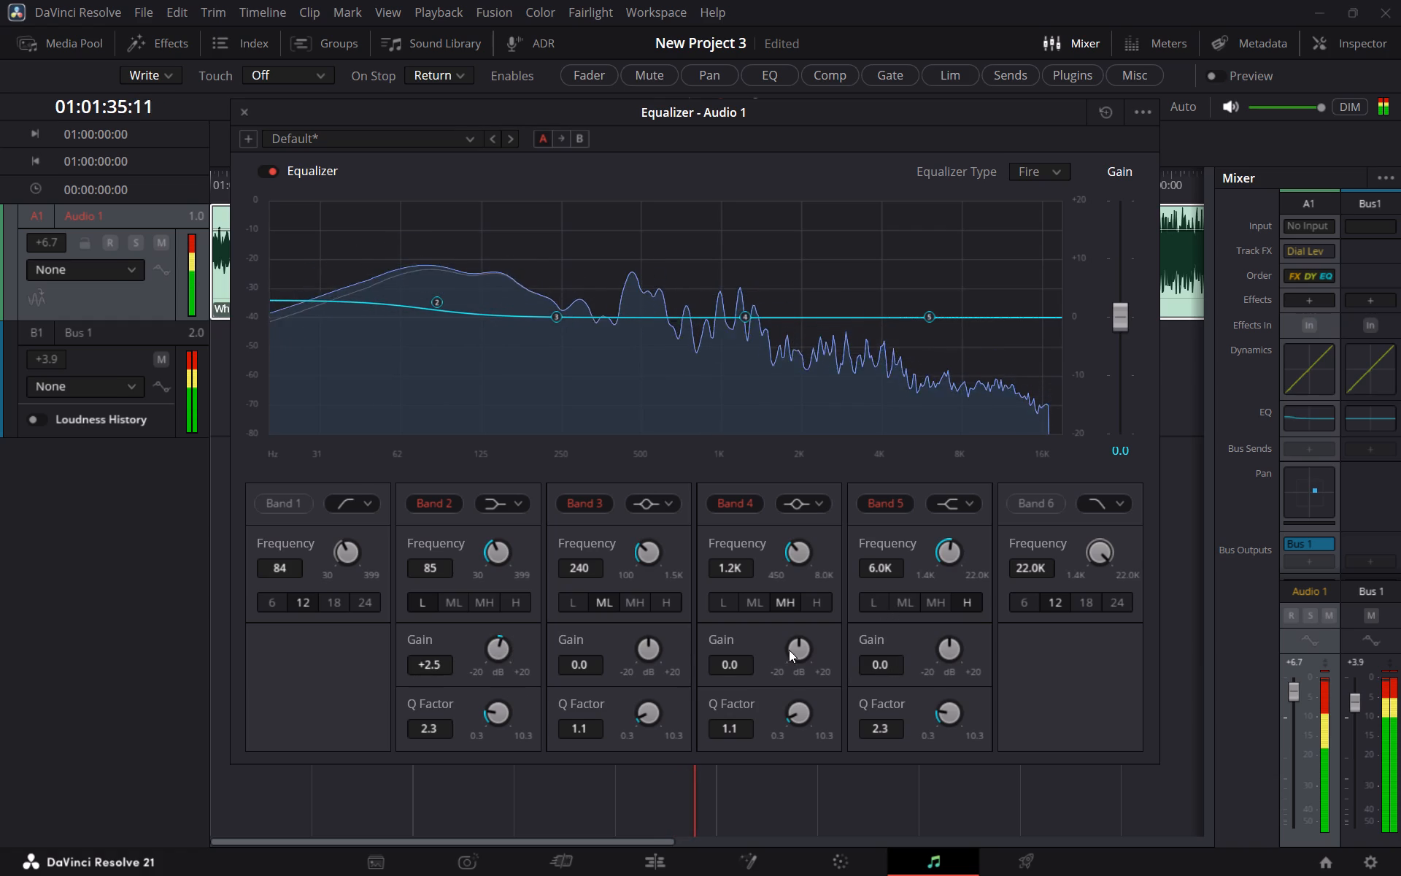
{"action": "left_click_drag", "start_coordinate": [791, 648], "coordinate": [819, 653]}
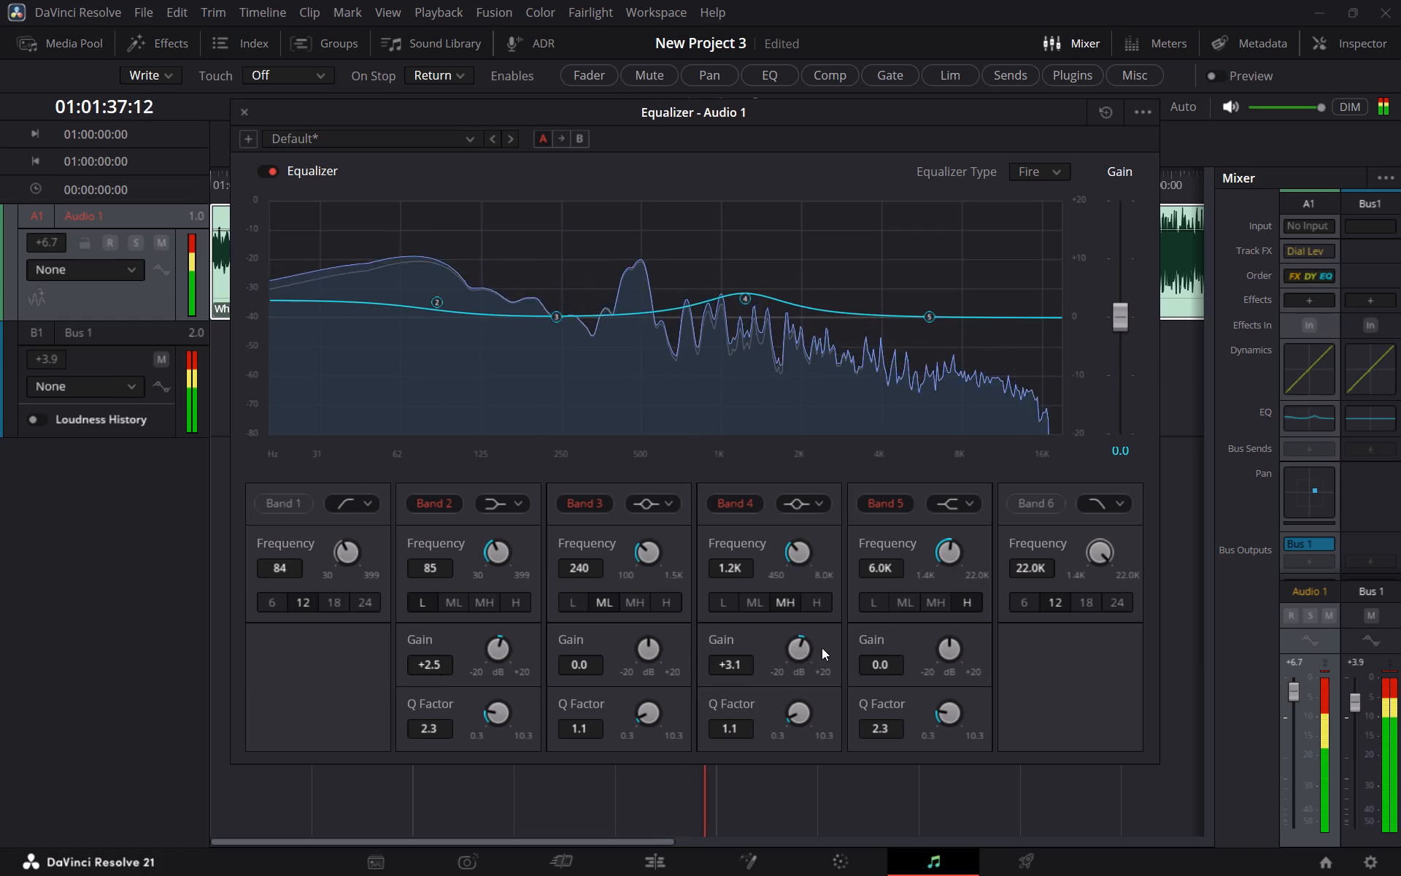
{"action": "left_click_drag", "start_coordinate": [804, 639], "coordinate": [819, 732]}
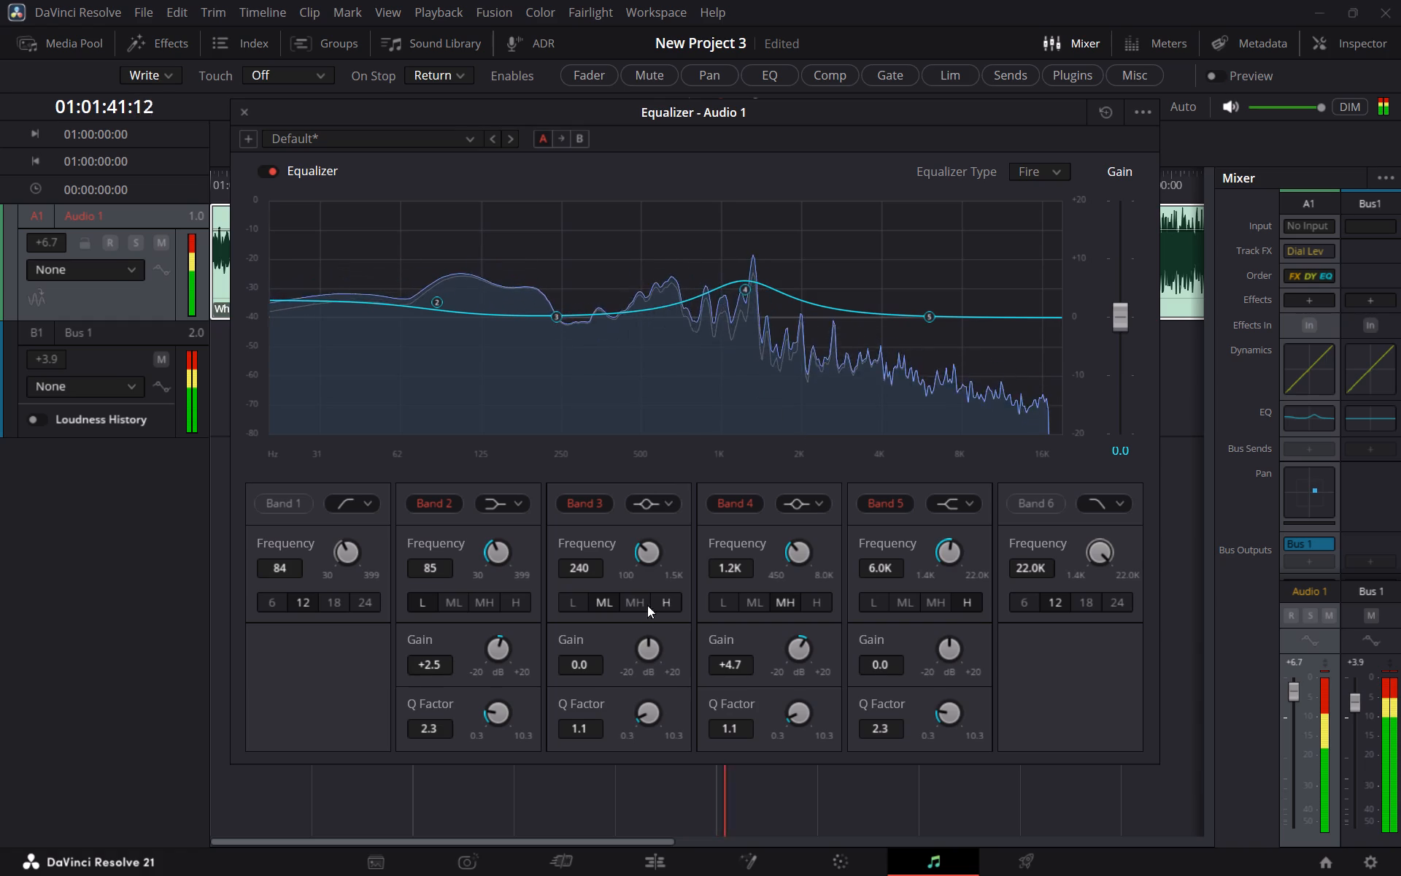
{"action": "left_click_drag", "start_coordinate": [644, 639], "coordinate": [618, 681]}
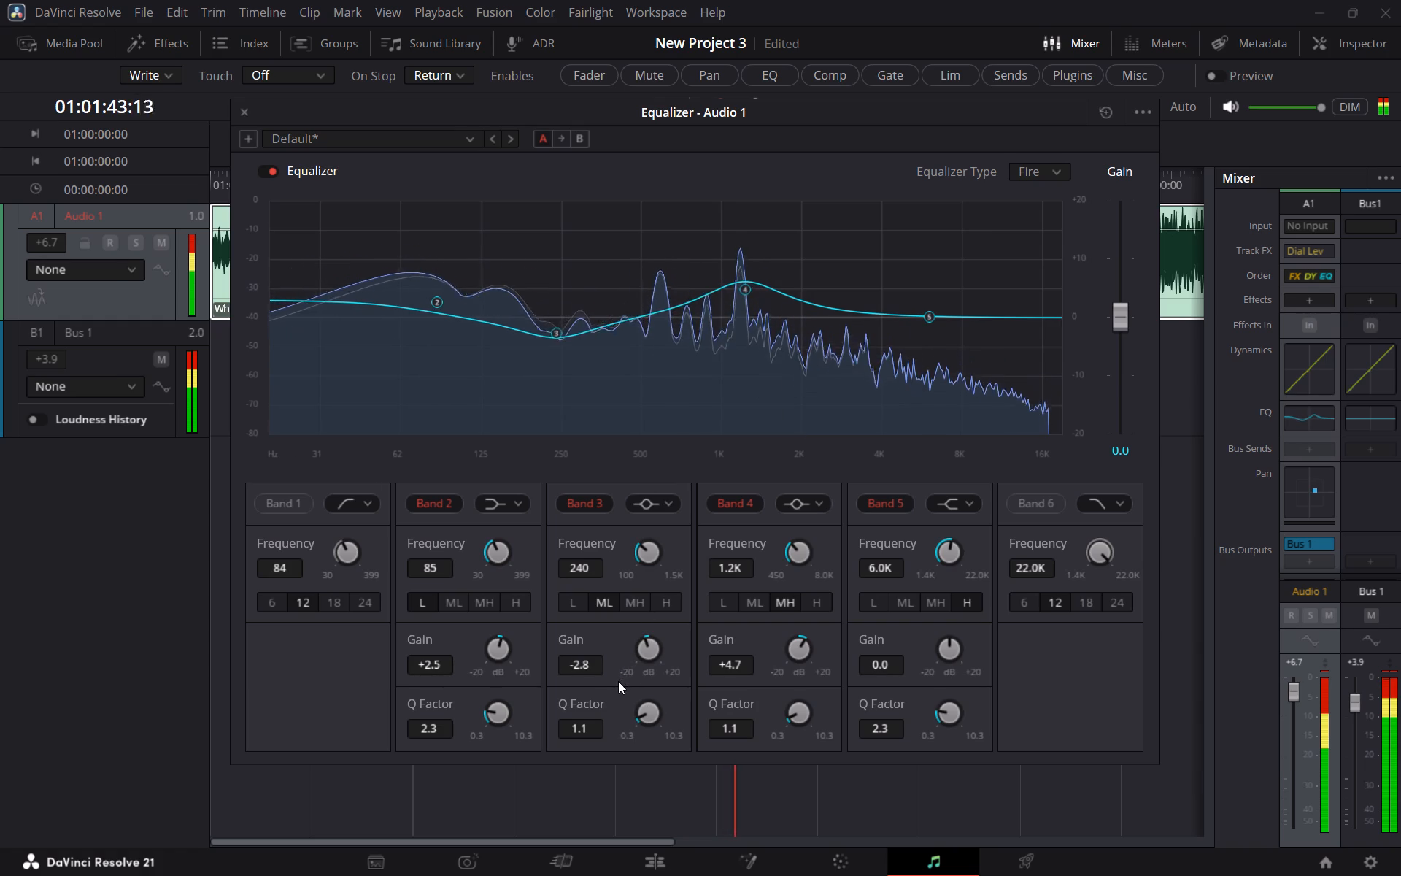
{"action": "left_click_drag", "start_coordinate": [618, 681], "coordinate": [619, 683]}
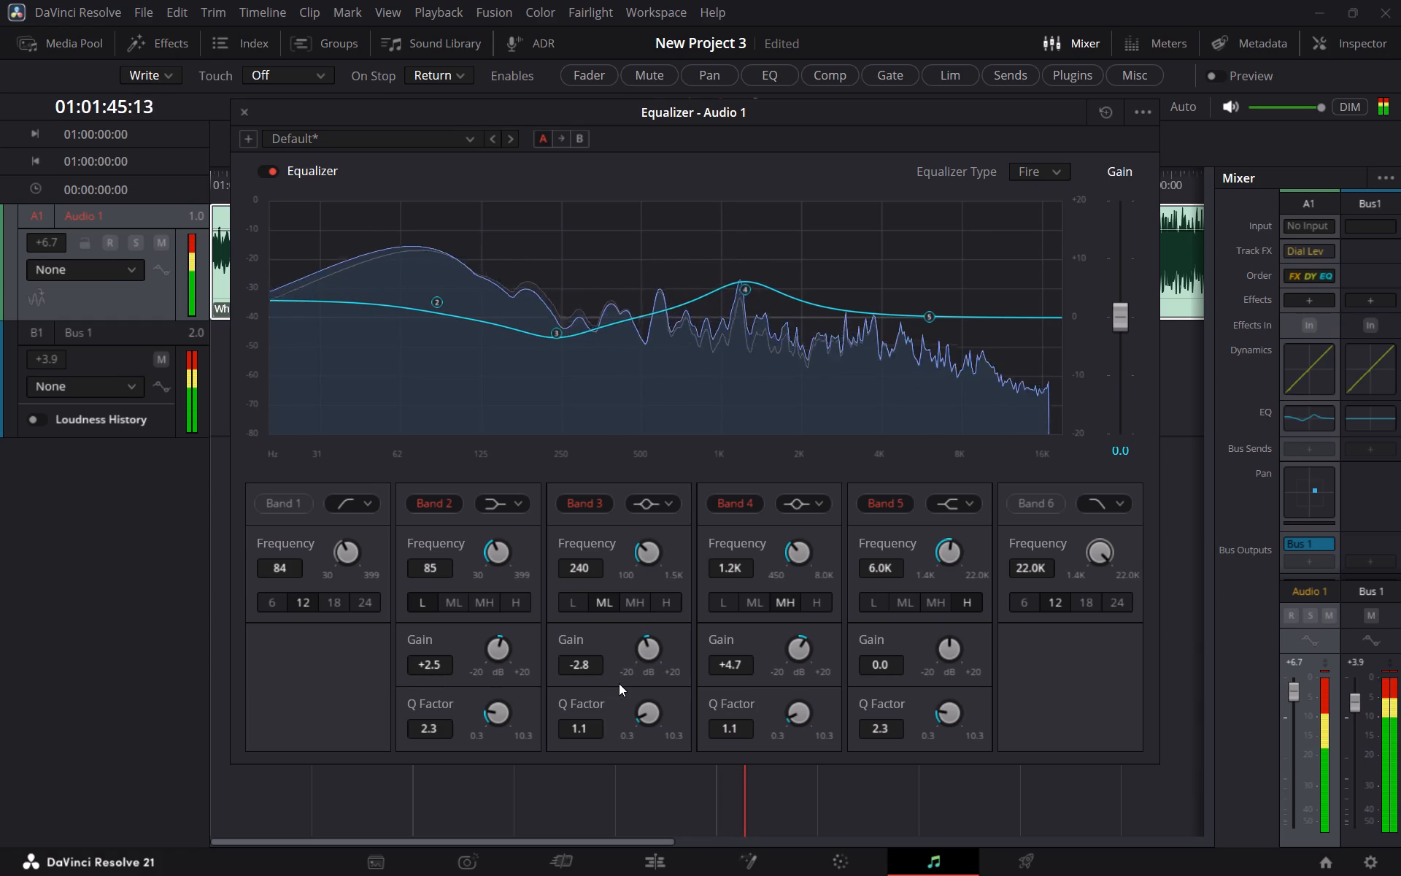
{"action": "left_click_drag", "start_coordinate": [619, 683], "coordinate": [619, 681]}
Set the Audio 1 equalizer Q factors to 3.7 for Band 3 and 4.0 for Band 2.
{"action": "left_click_drag", "start_coordinate": [644, 718], "coordinate": [656, 676]}
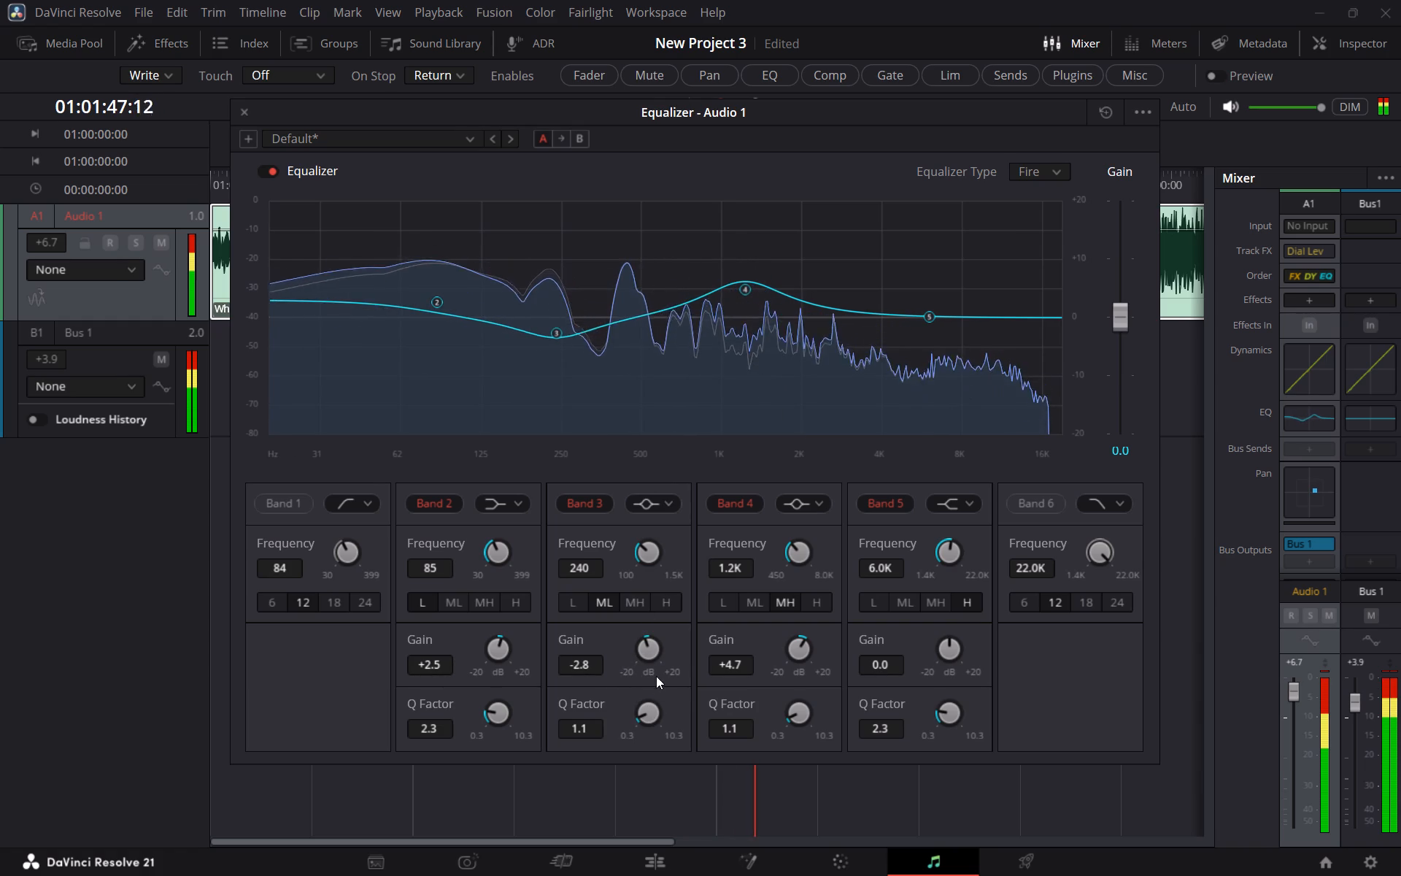
{"action": "left_click_drag", "start_coordinate": [656, 676], "coordinate": [742, 692]}
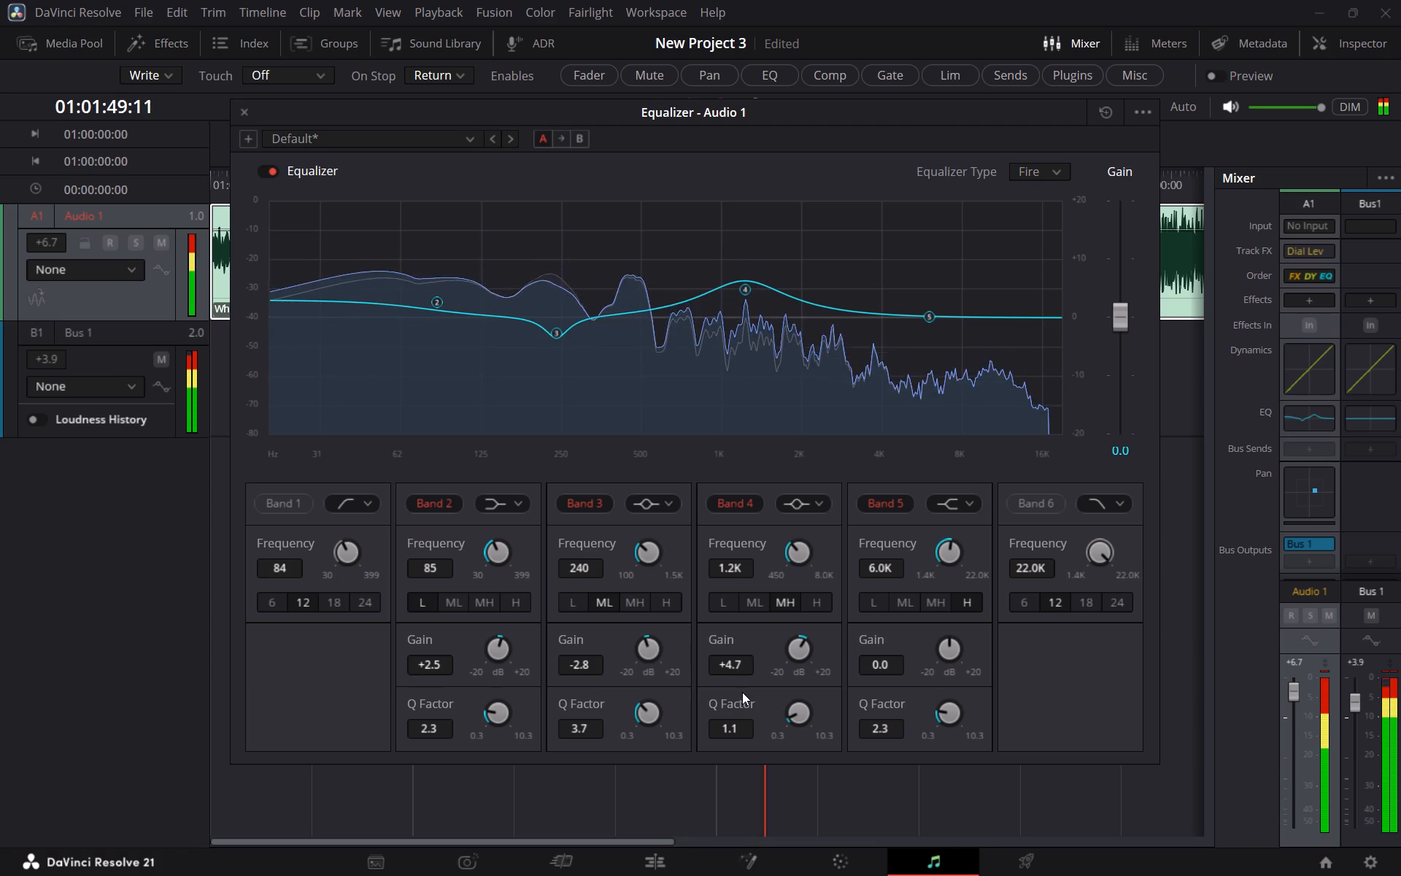
{"action": "left_click_drag", "start_coordinate": [742, 692], "coordinate": [743, 693]}
{"action": "left_click_drag", "start_coordinate": [485, 710], "coordinate": [544, 675]}
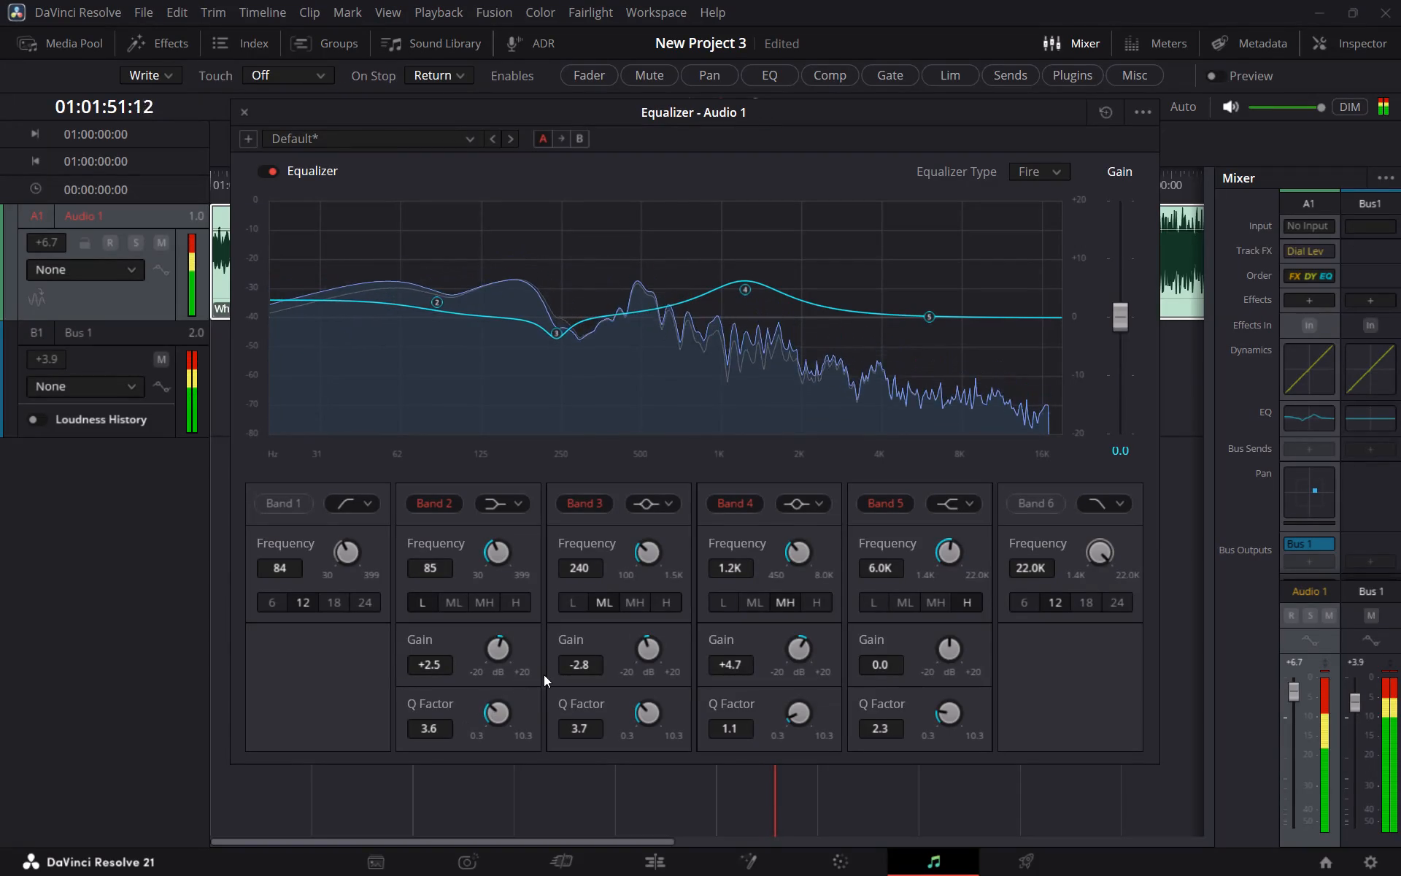
{"action": "left_click_drag", "start_coordinate": [544, 675], "coordinate": [547, 675]}
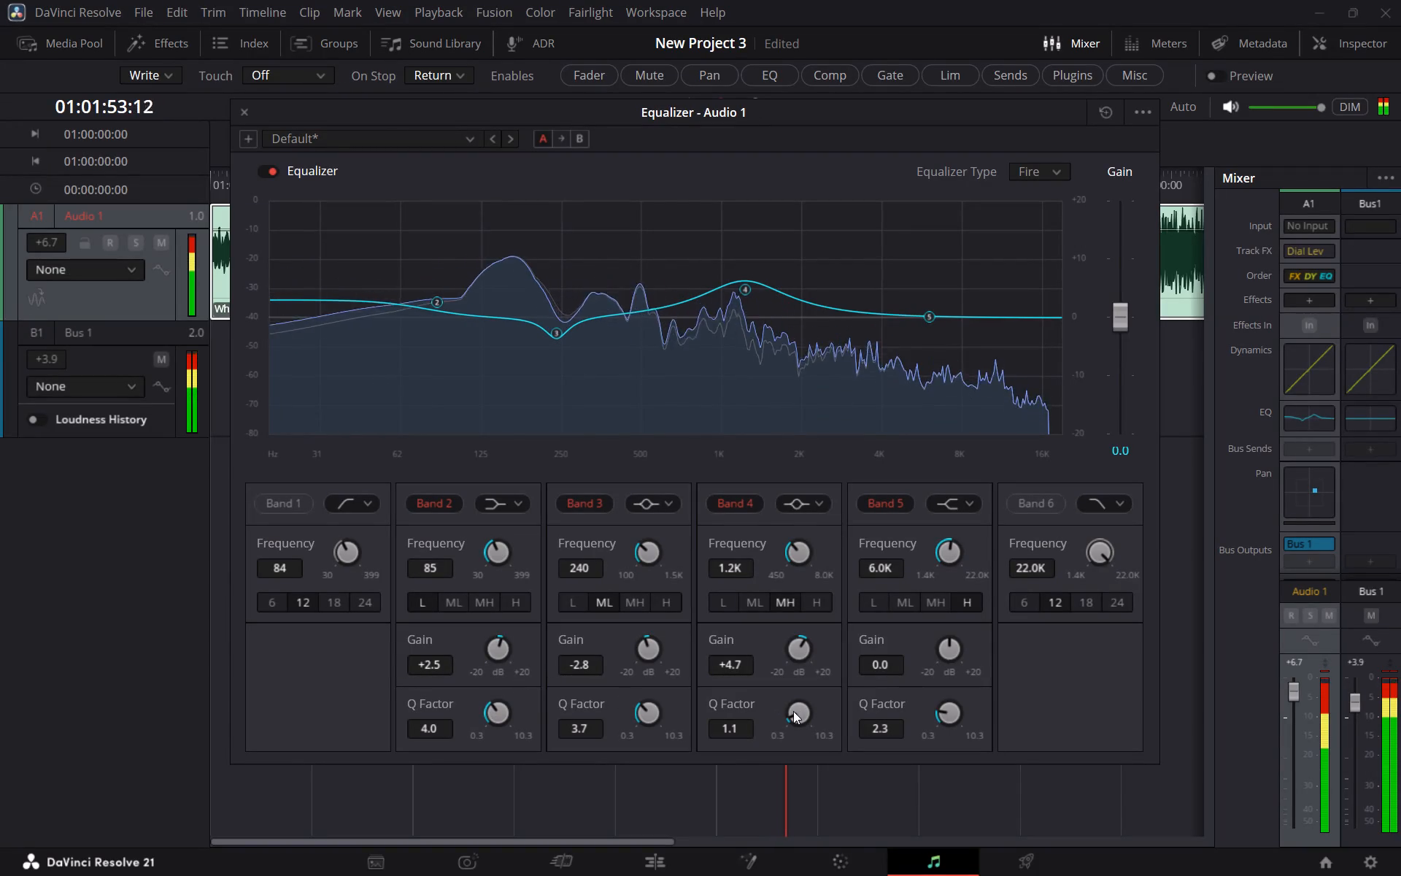
Set the Audio 1 equalizer Q factors to 1.5 for Band 4 and 1.9 for Band 5.
{"action": "left_click_drag", "start_coordinate": [793, 711], "coordinate": [814, 692]}
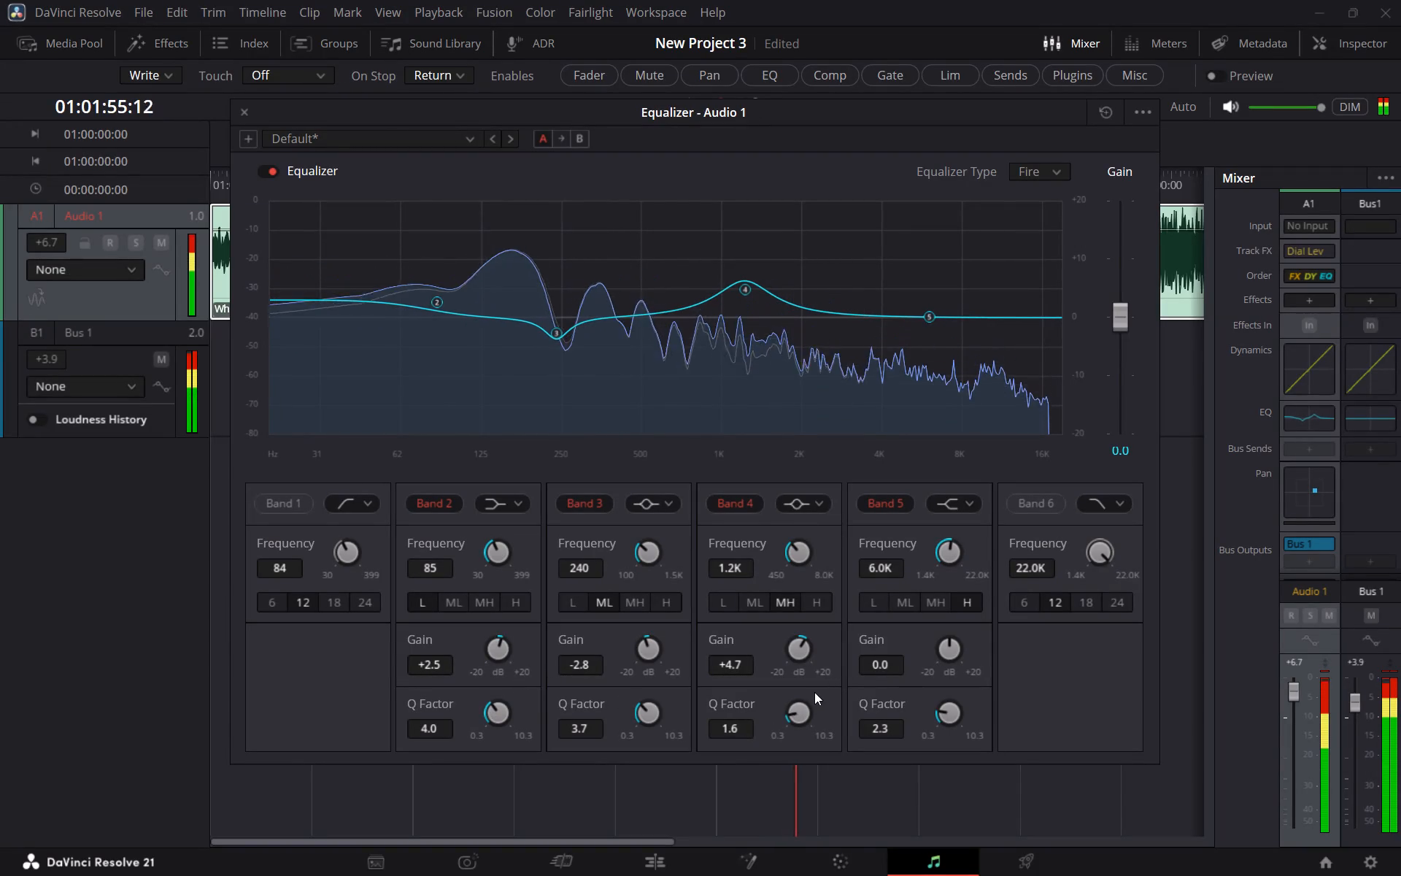
{"action": "left_click_drag", "start_coordinate": [814, 692], "coordinate": [814, 684]}
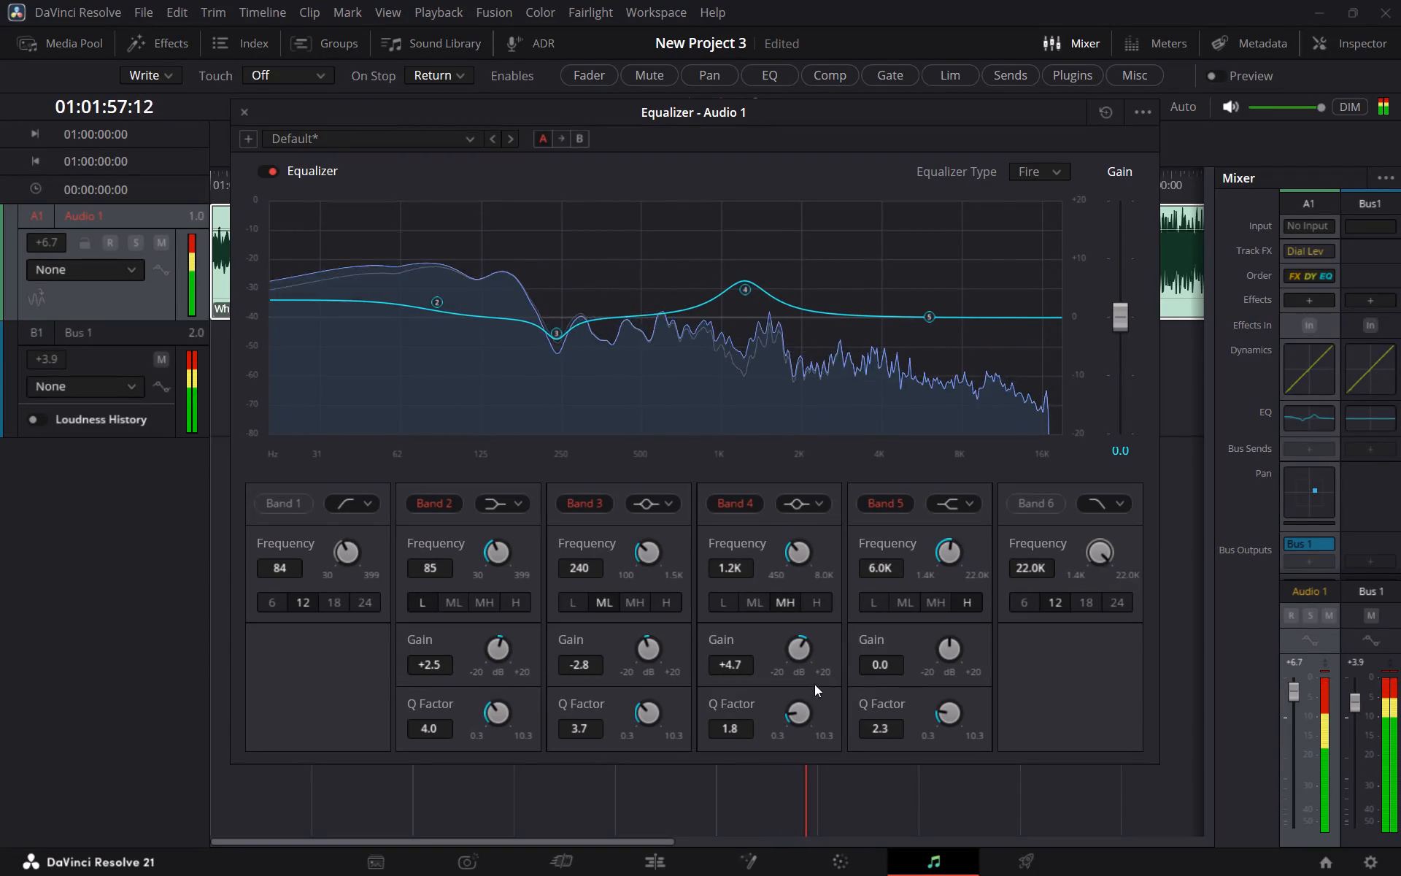
{"action": "left_click_drag", "start_coordinate": [814, 684], "coordinate": [811, 688]}
{"action": "left_click_drag", "start_coordinate": [930, 712], "coordinate": [965, 696]}
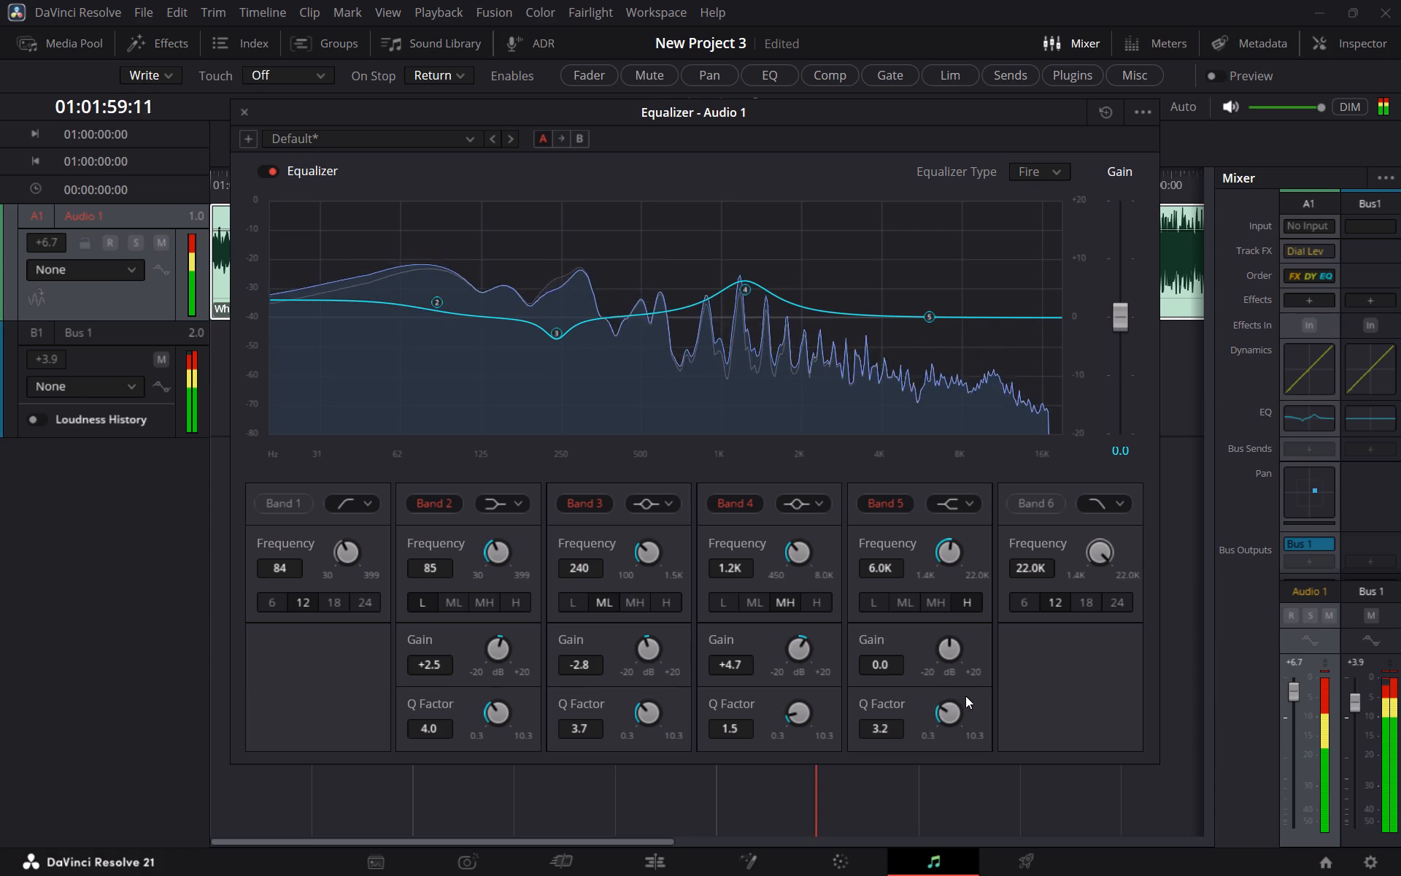
{"action": "left_click_drag", "start_coordinate": [965, 696], "coordinate": [919, 750]}
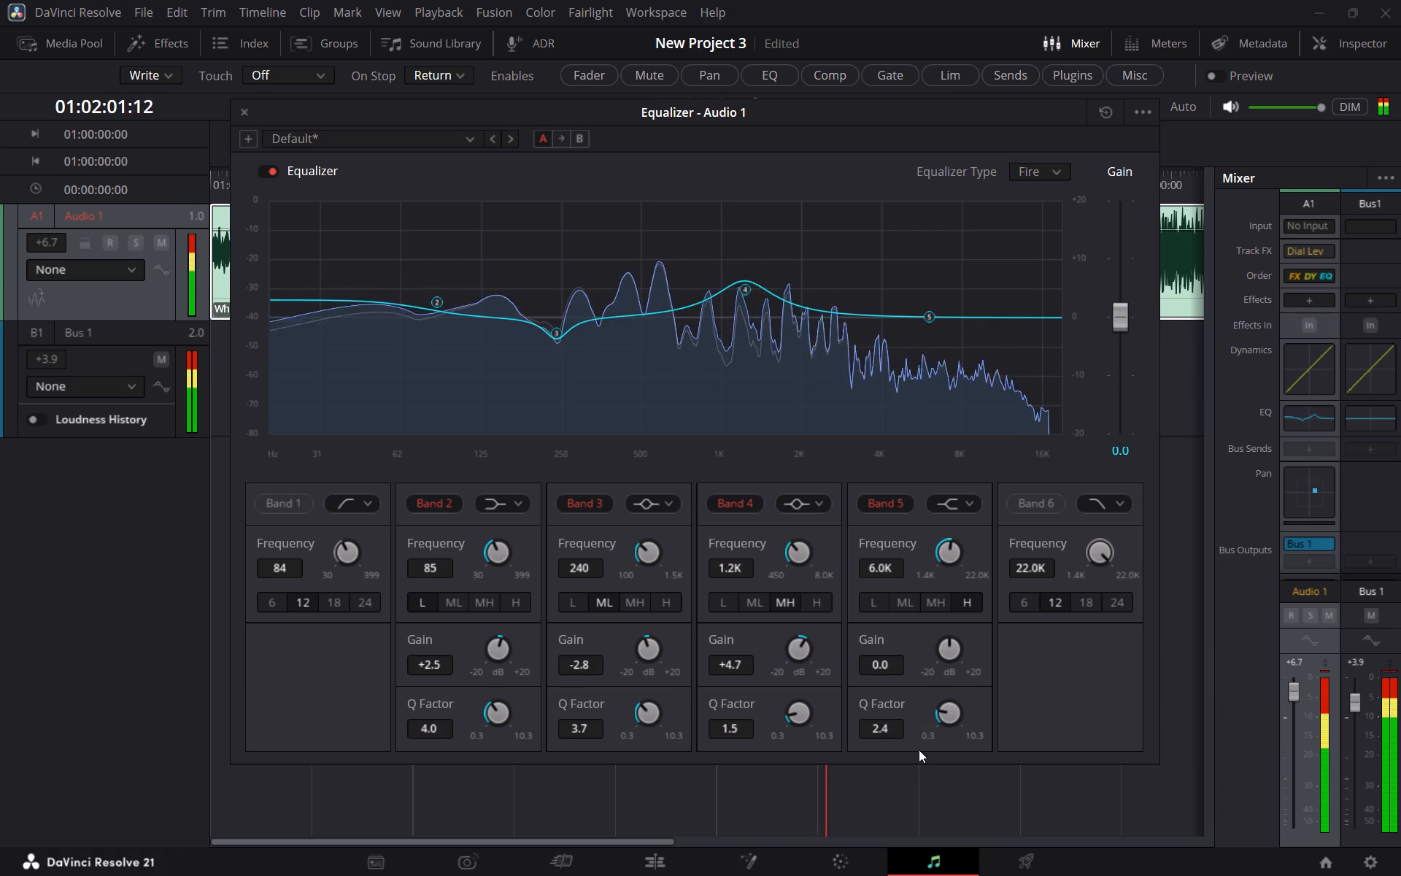
{"action": "left_click_drag", "start_coordinate": [919, 750], "coordinate": [914, 767]}
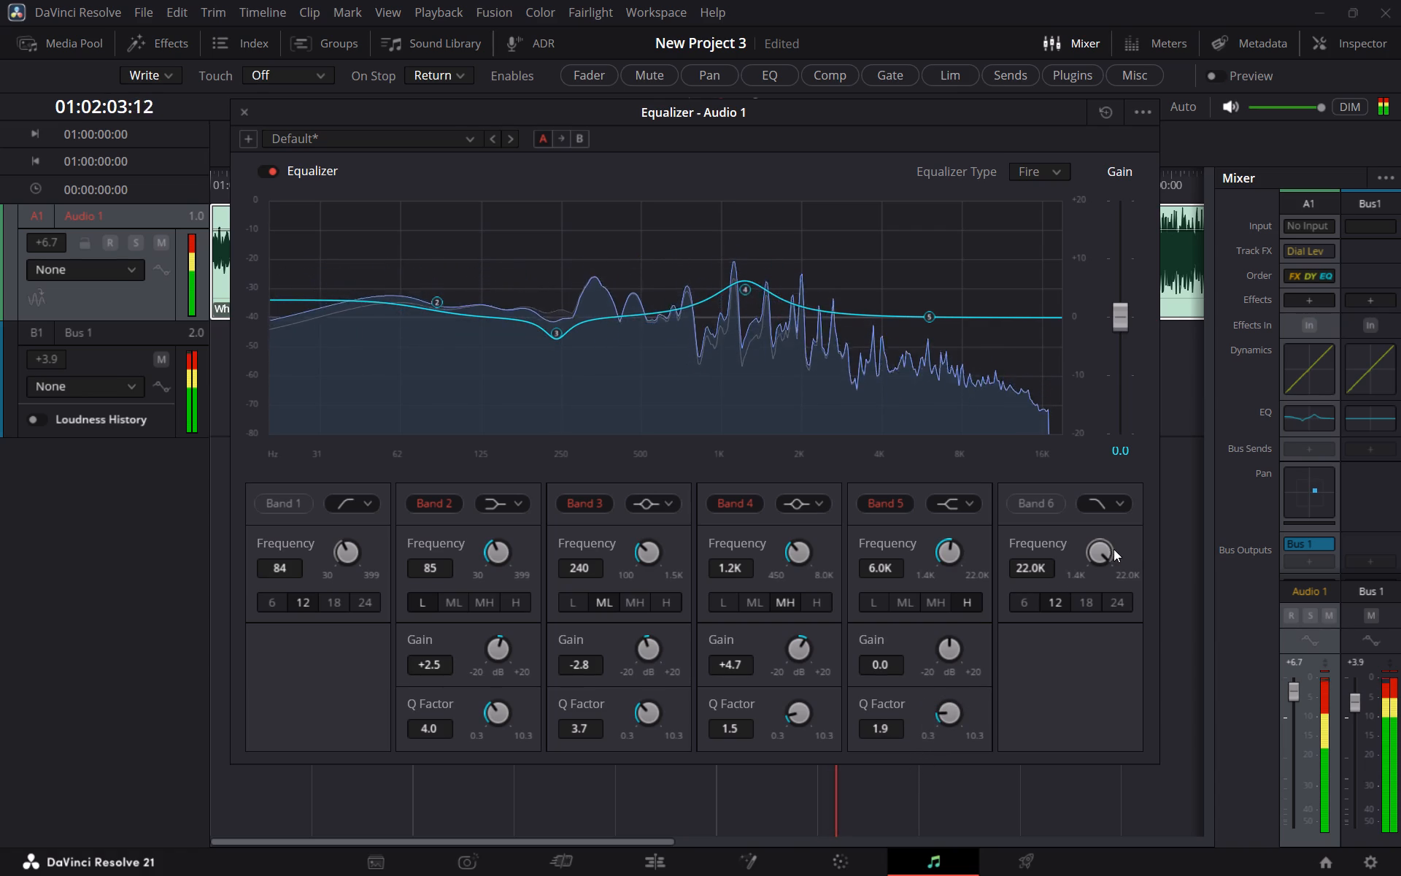
Set the Audio 1 equalizer frequencies to 19.1K for Band 6 and 6.9K for Band 5.
{"action": "left_click_drag", "start_coordinate": [1110, 557], "coordinate": [1103, 526]}
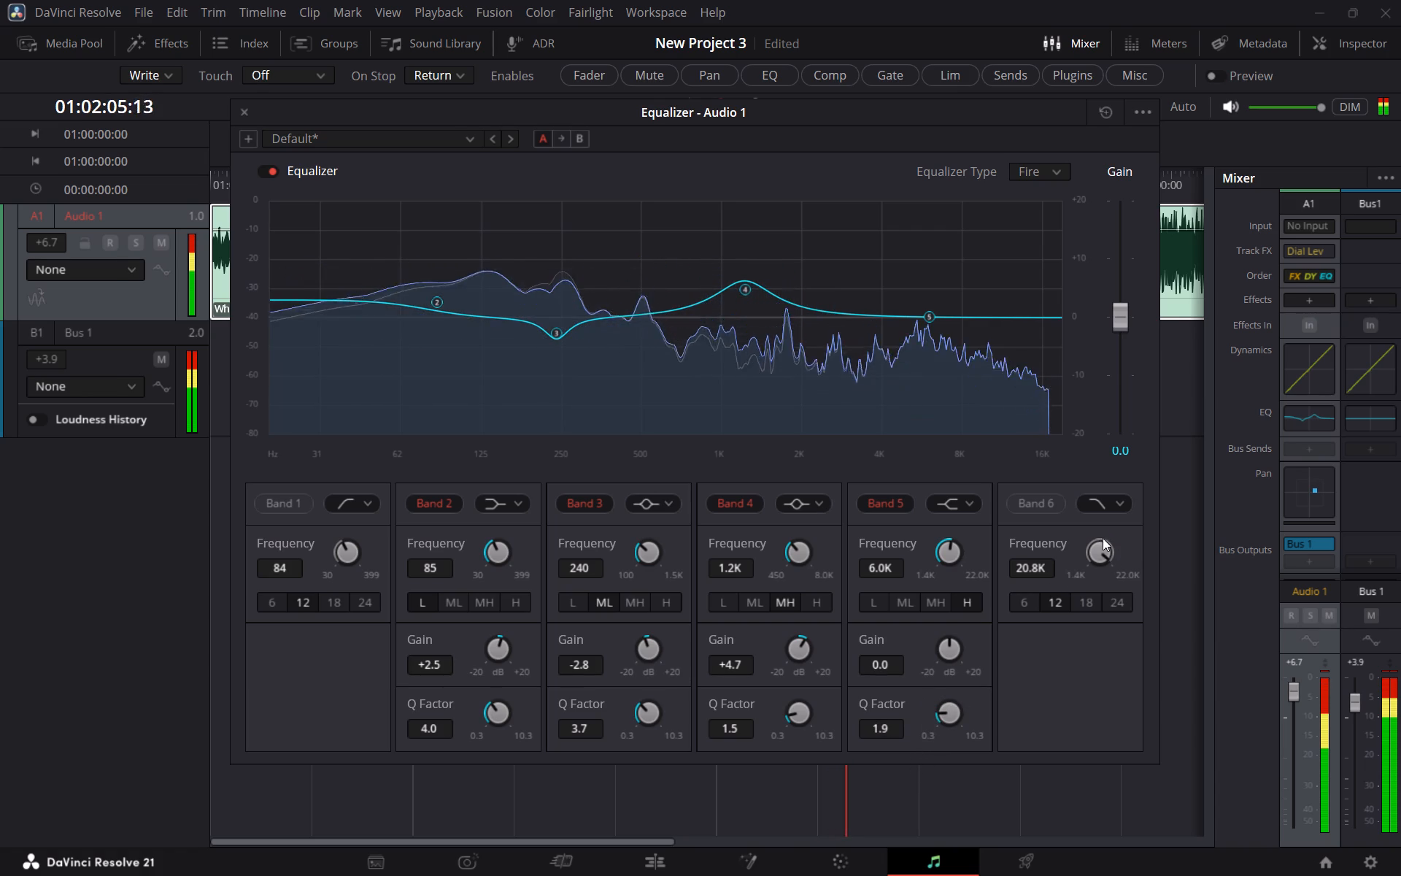
{"action": "left_click_drag", "start_coordinate": [1100, 558], "coordinate": [1088, 537]}
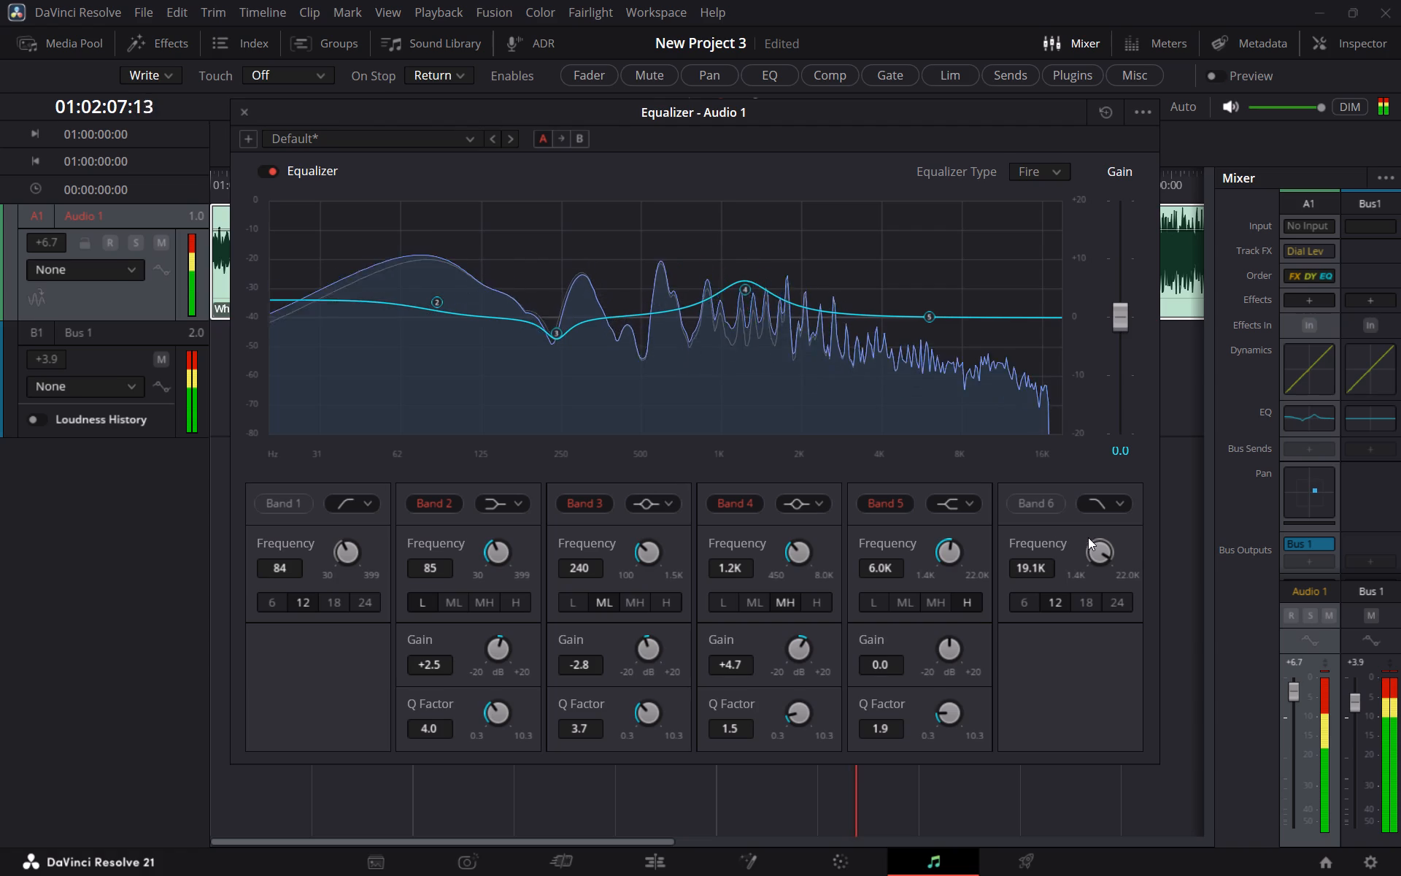
{"action": "left_click_drag", "start_coordinate": [953, 540], "coordinate": [960, 546]}
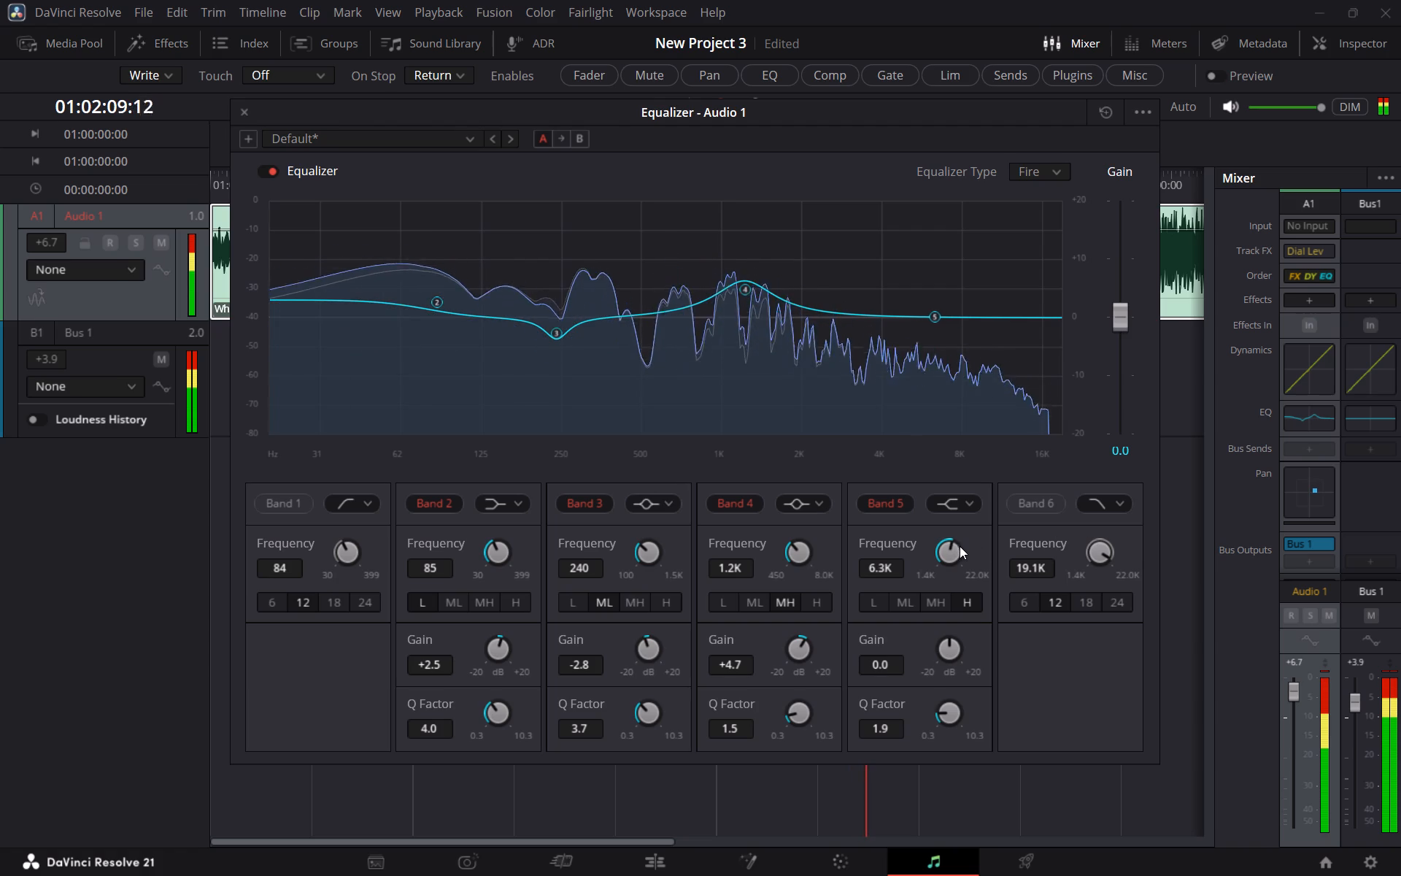
{"action": "left_click_drag", "start_coordinate": [960, 546], "coordinate": [930, 548]}
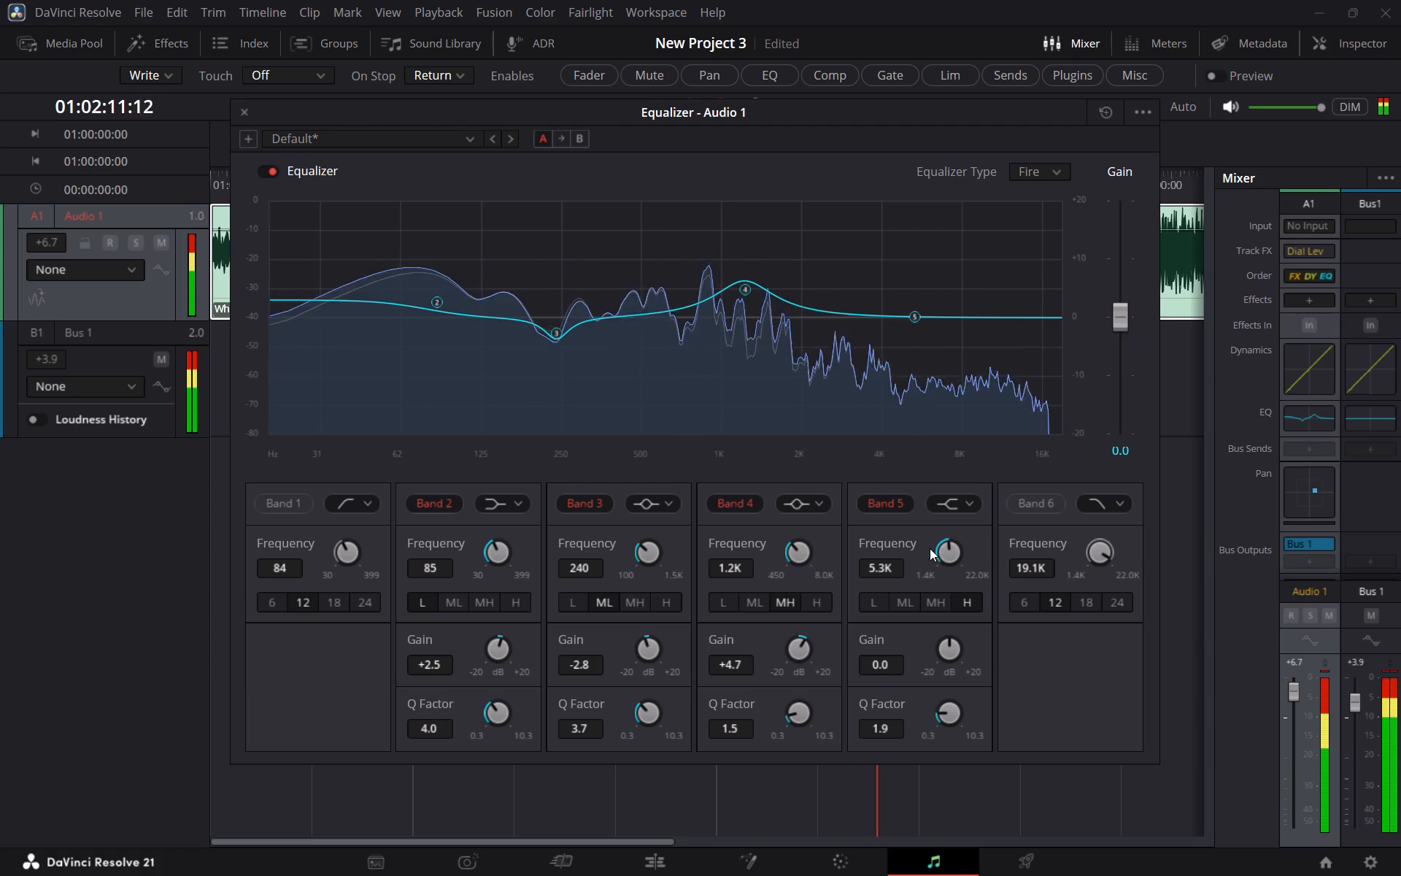
{"action": "left_click_drag", "start_coordinate": [930, 548], "coordinate": [975, 553]}
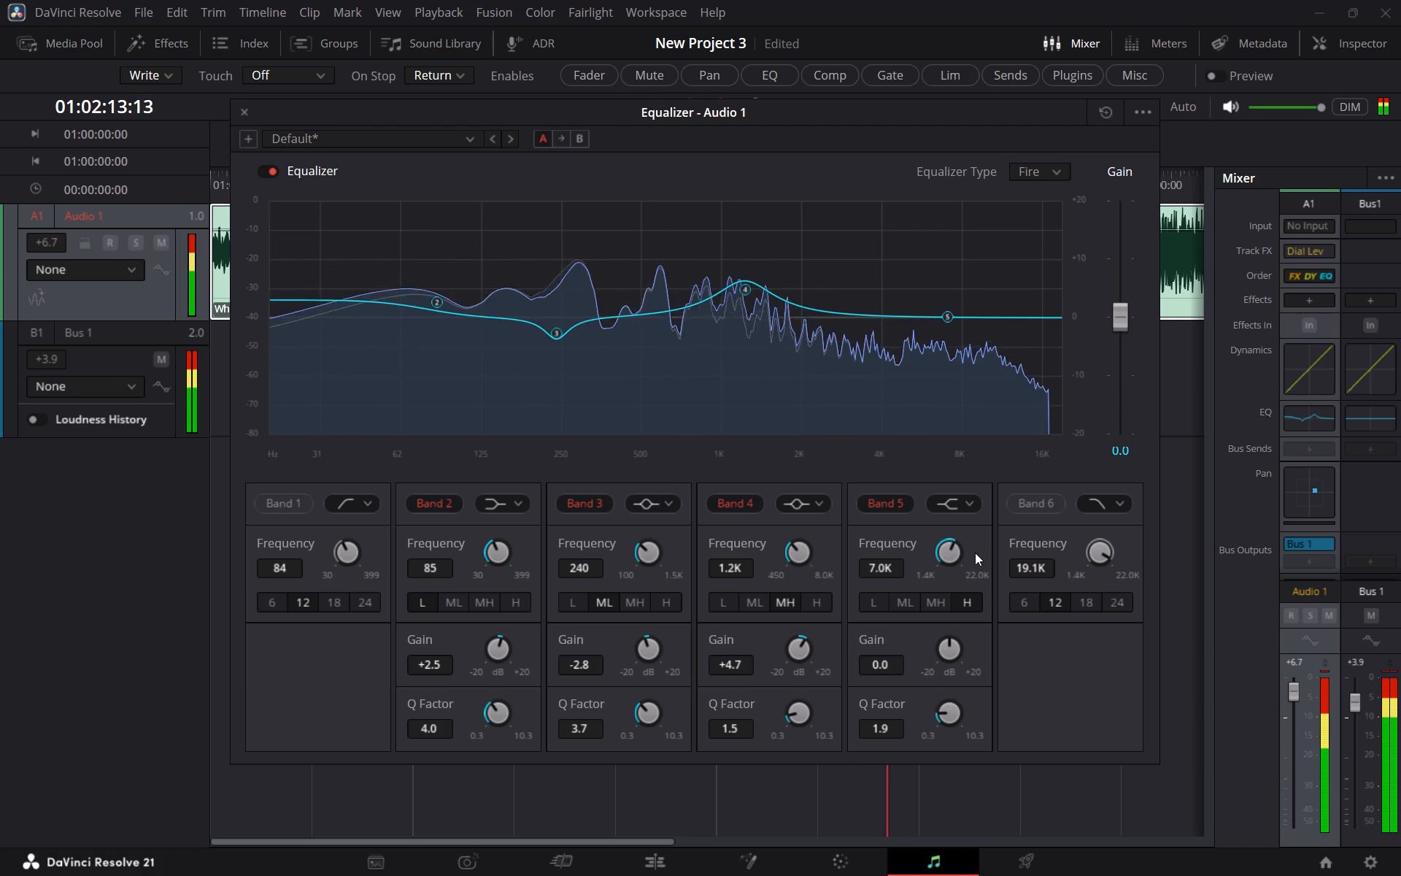
{"action": "left_click_drag", "start_coordinate": [975, 553], "coordinate": [971, 559]}
Set the Audio 1 equalizer frequencies to 1.5K for Band 4, 288 for Band 3 and 76 for Band 2.
{"action": "left_click_drag", "start_coordinate": [793, 554], "coordinate": [811, 550]}
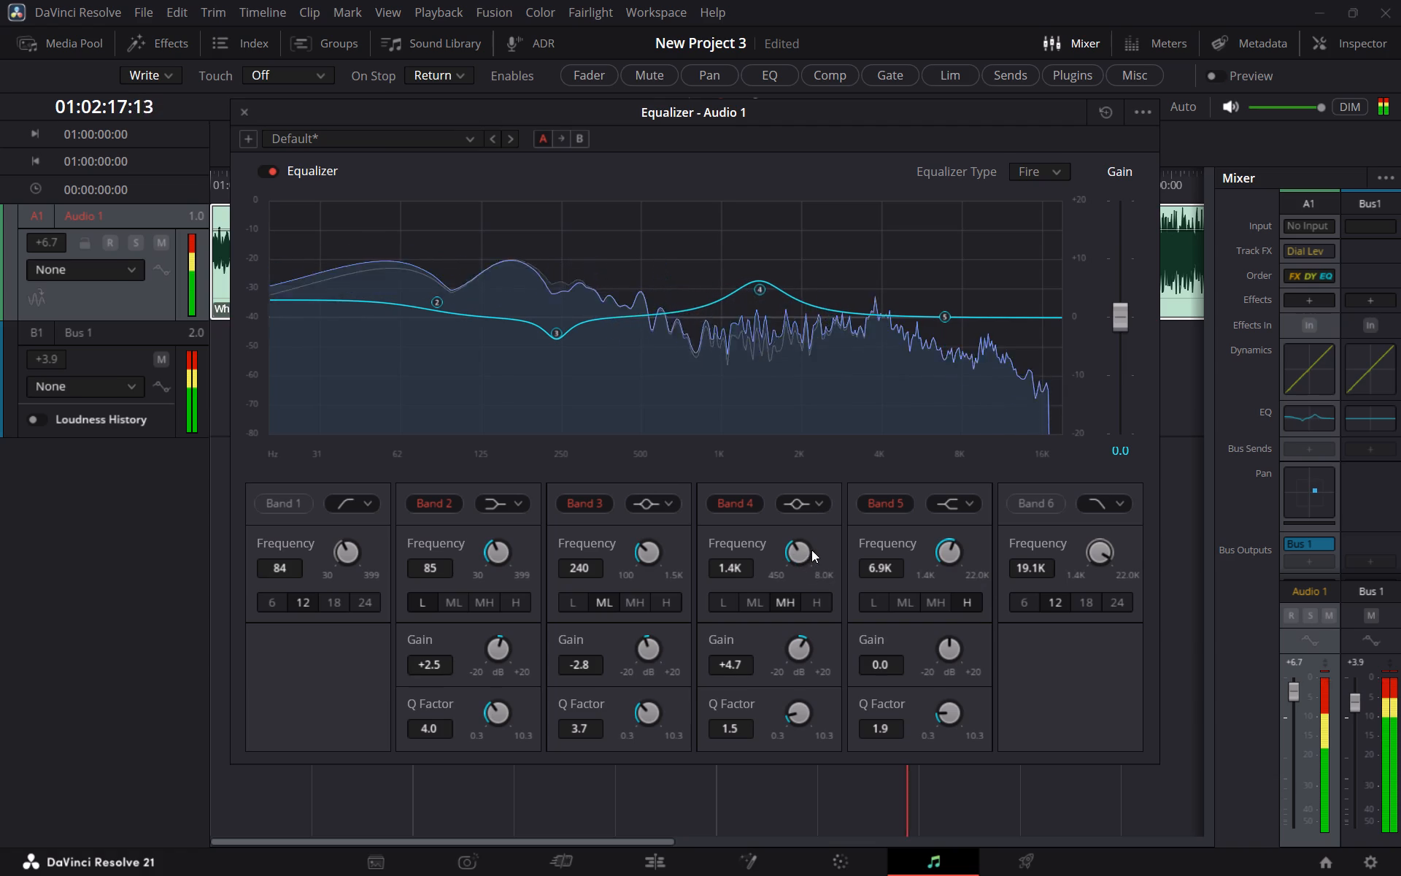
{"action": "left_click_drag", "start_coordinate": [811, 550], "coordinate": [817, 550]}
{"action": "left_click_drag", "start_coordinate": [641, 544], "coordinate": [658, 542]}
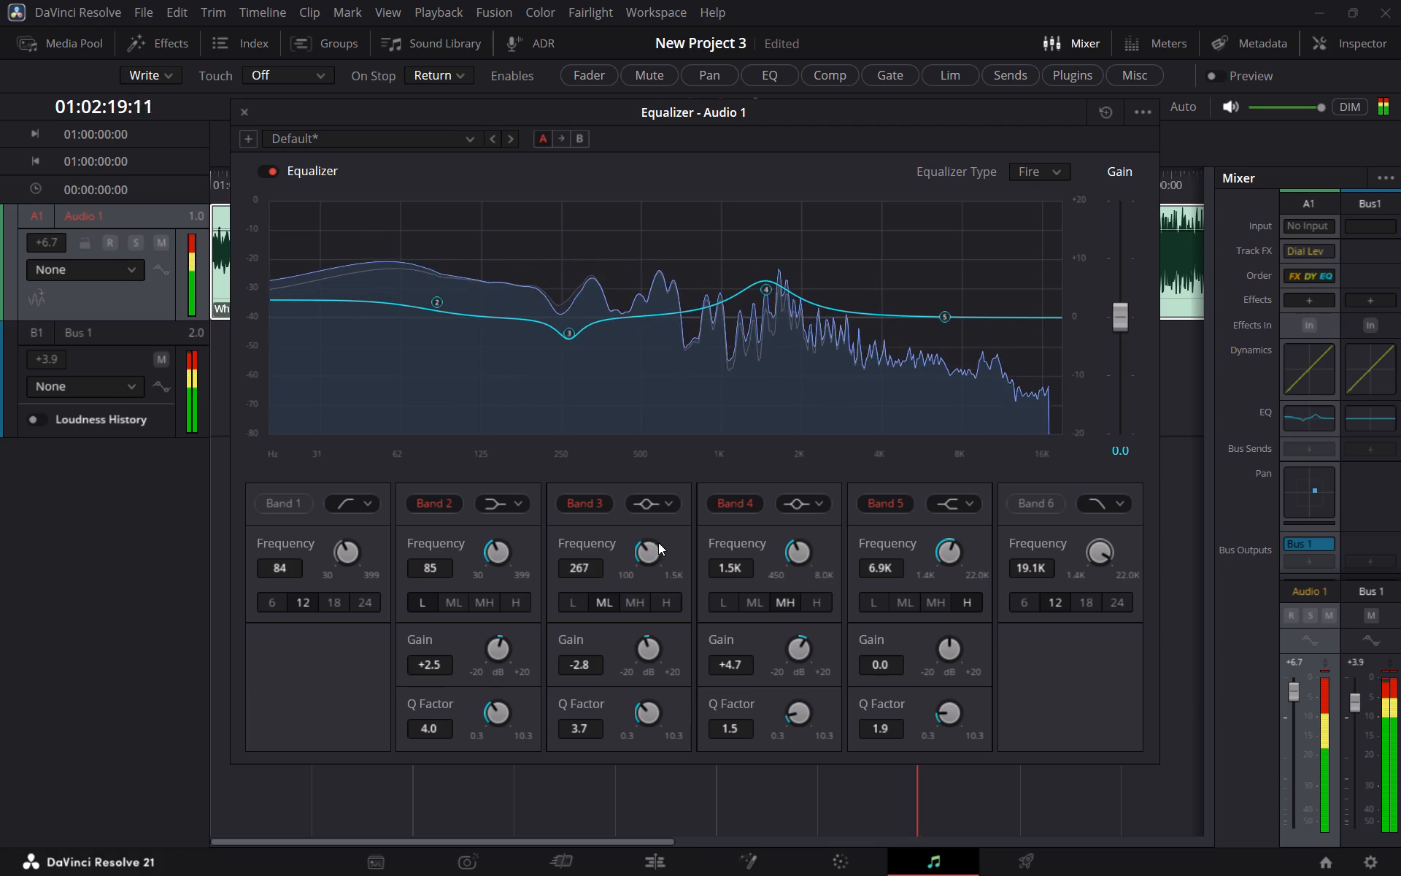
{"action": "left_click_drag", "start_coordinate": [658, 542], "coordinate": [665, 544]}
{"action": "left_click_drag", "start_coordinate": [493, 544], "coordinate": [526, 550]}
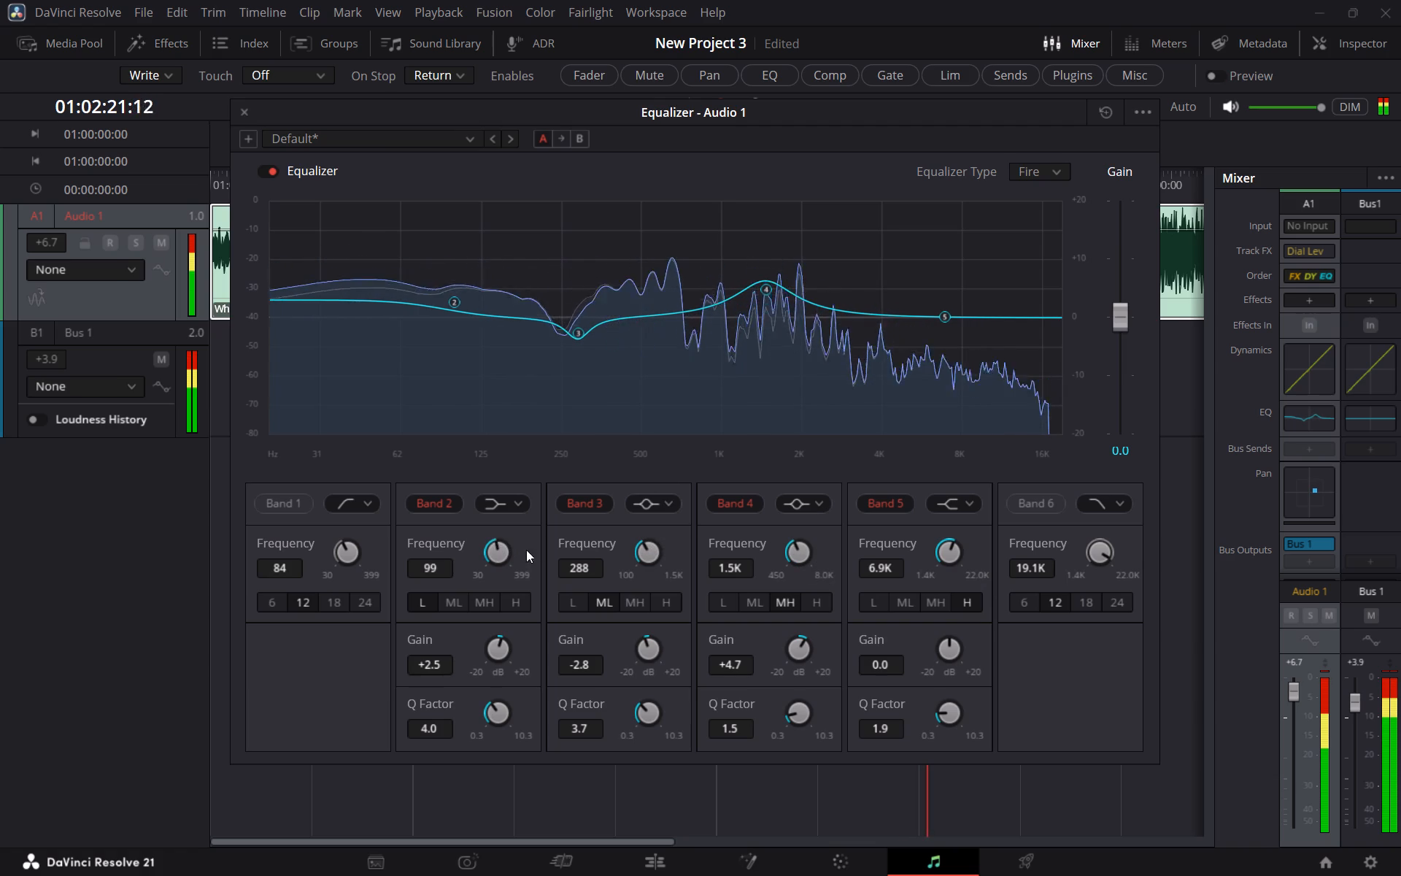
{"action": "left_click_drag", "start_coordinate": [526, 550], "coordinate": [479, 547]}
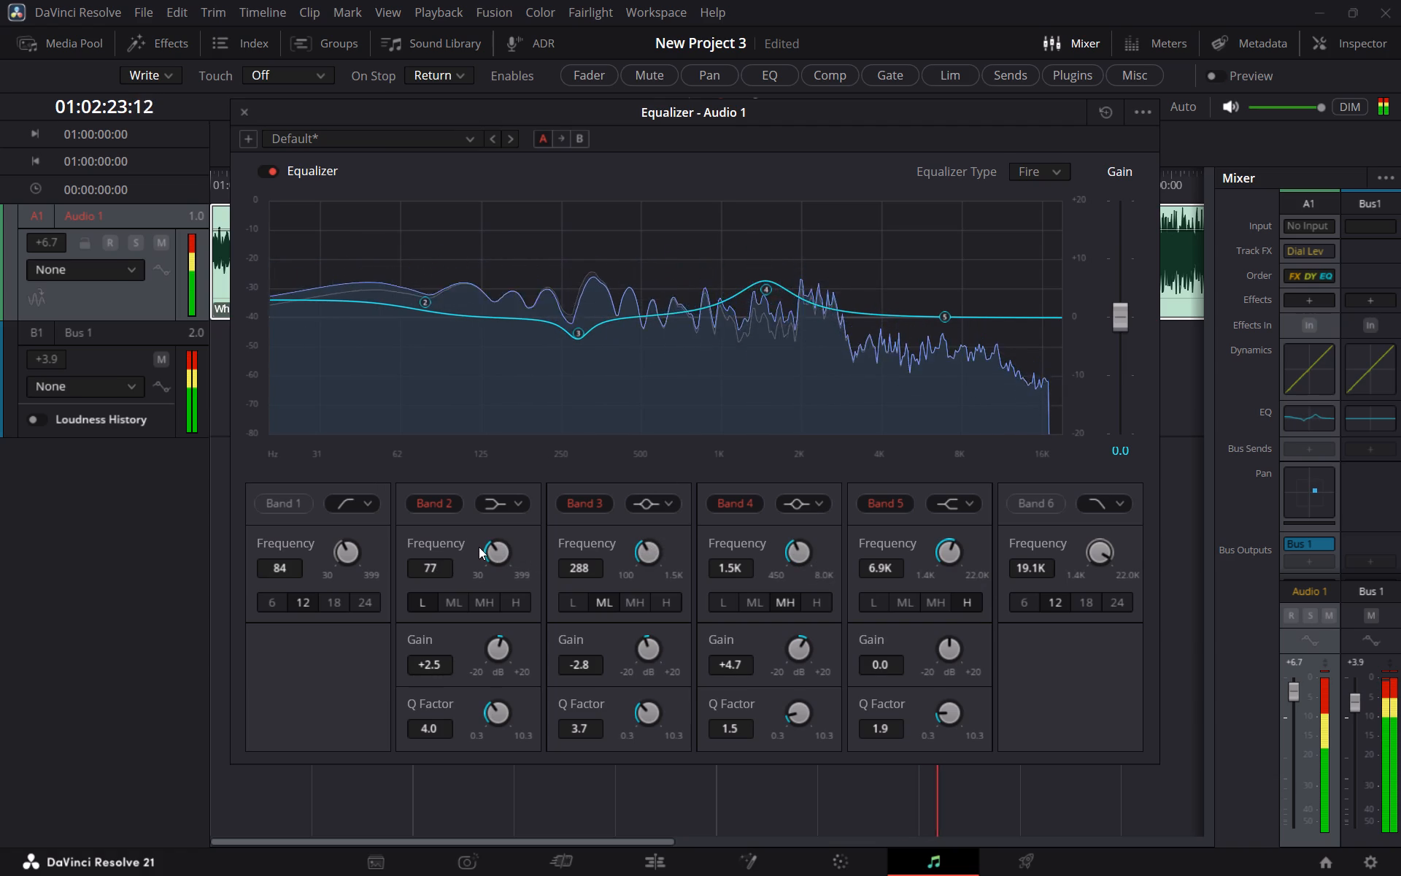
{"action": "left_click_drag", "start_coordinate": [479, 547], "coordinate": [477, 547]}
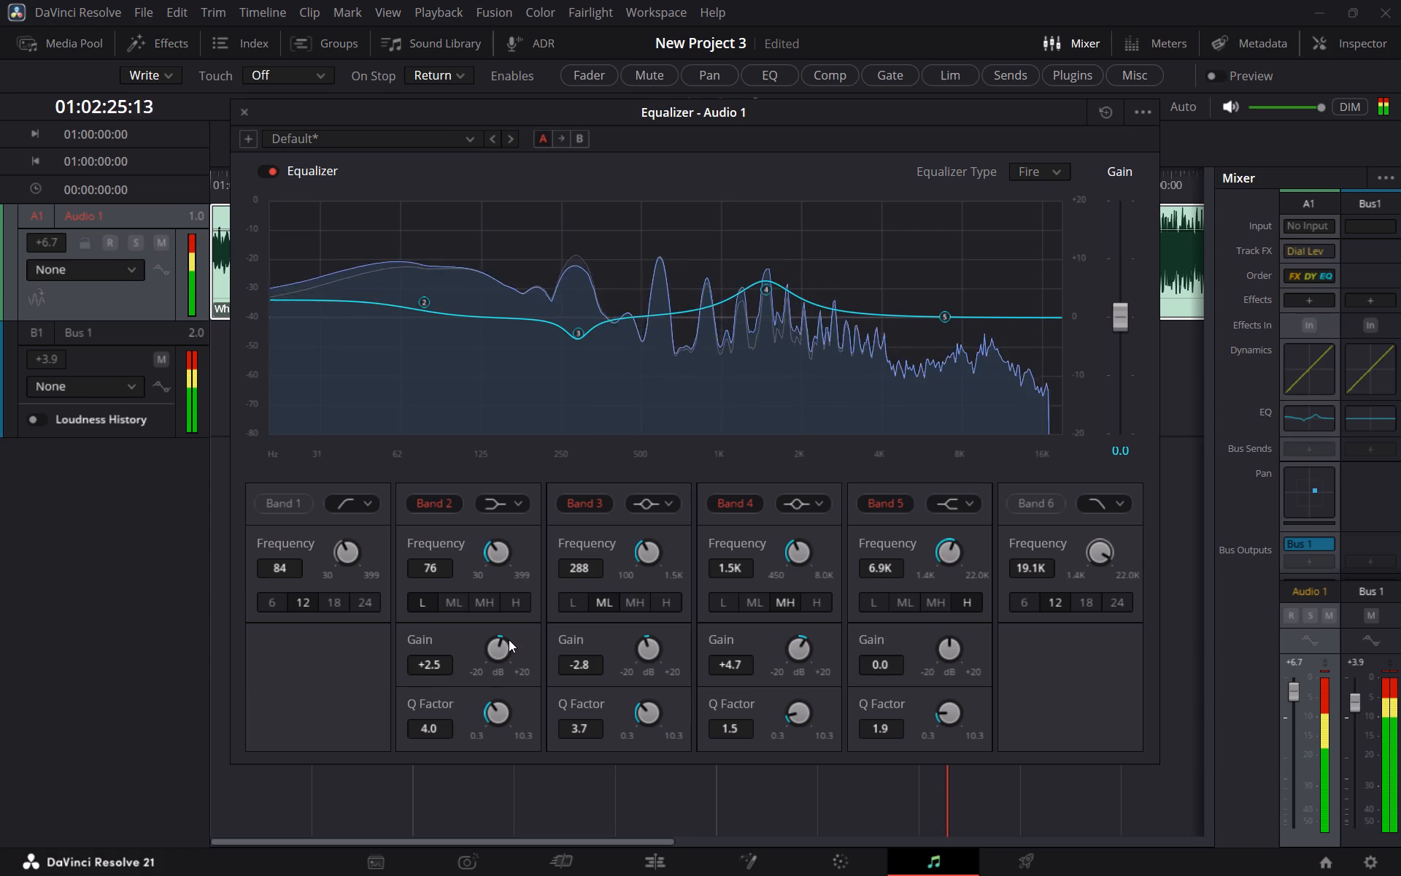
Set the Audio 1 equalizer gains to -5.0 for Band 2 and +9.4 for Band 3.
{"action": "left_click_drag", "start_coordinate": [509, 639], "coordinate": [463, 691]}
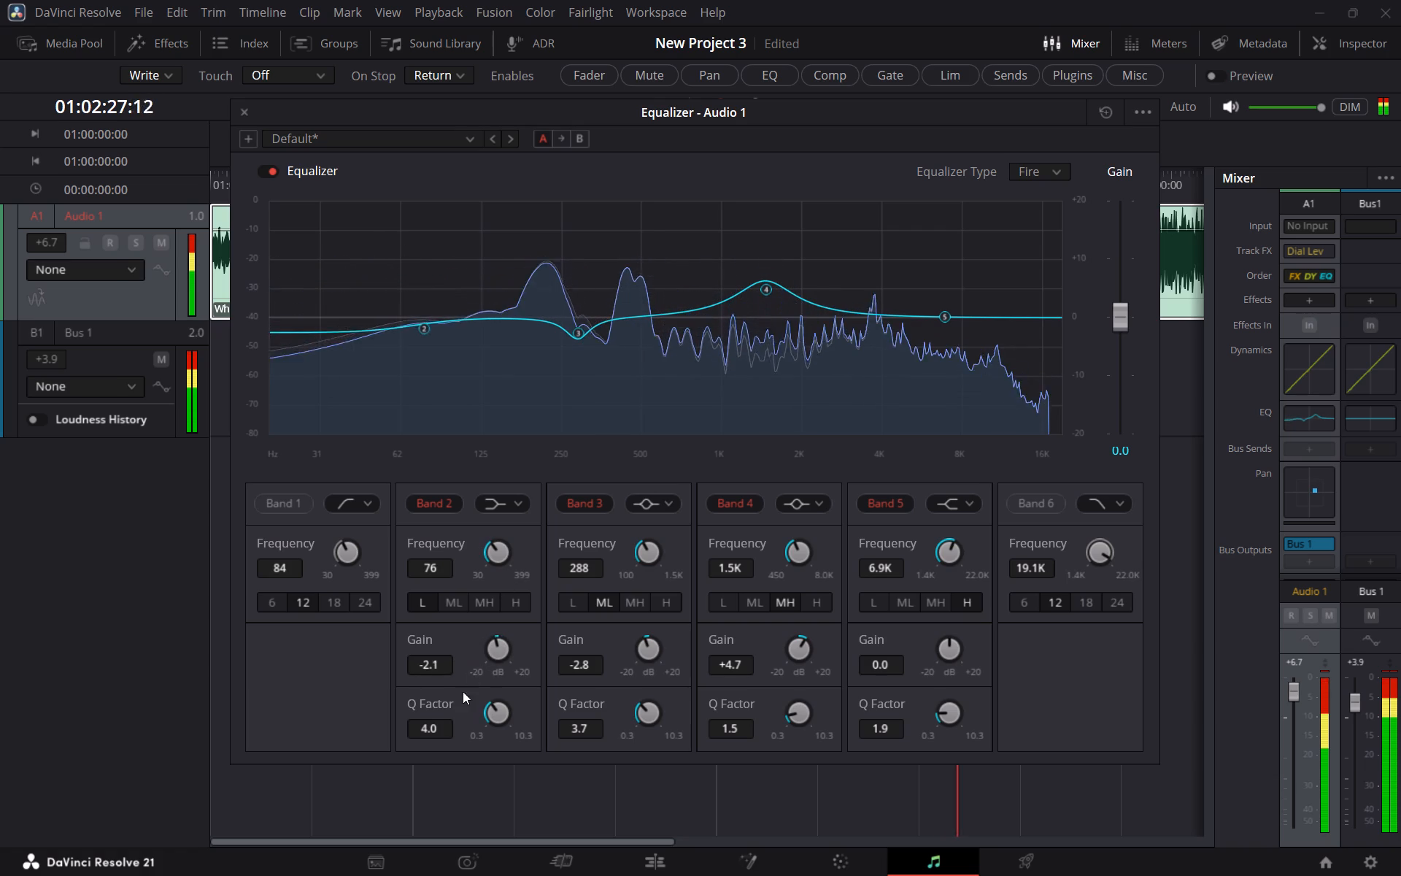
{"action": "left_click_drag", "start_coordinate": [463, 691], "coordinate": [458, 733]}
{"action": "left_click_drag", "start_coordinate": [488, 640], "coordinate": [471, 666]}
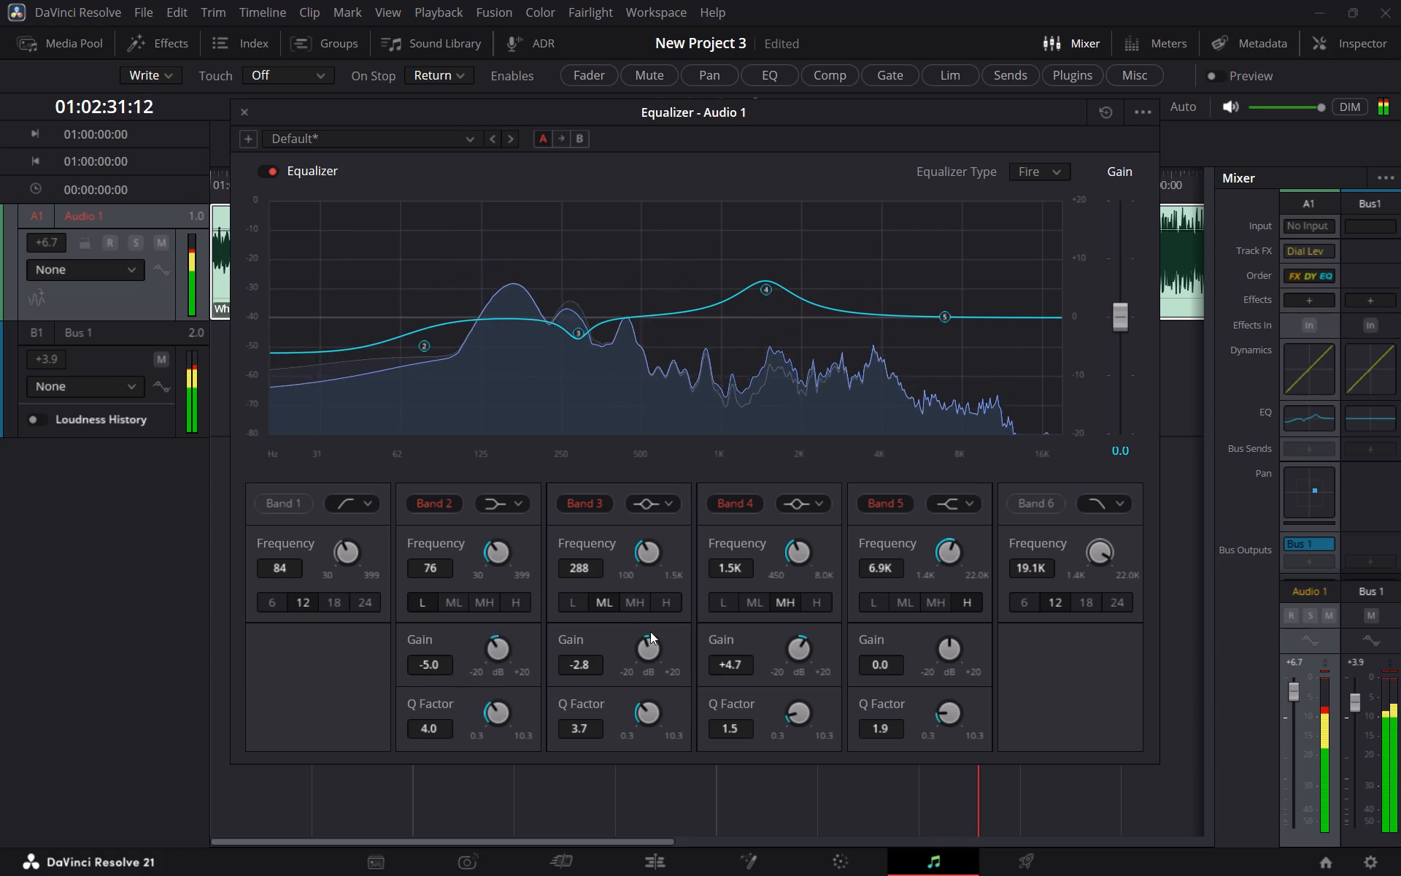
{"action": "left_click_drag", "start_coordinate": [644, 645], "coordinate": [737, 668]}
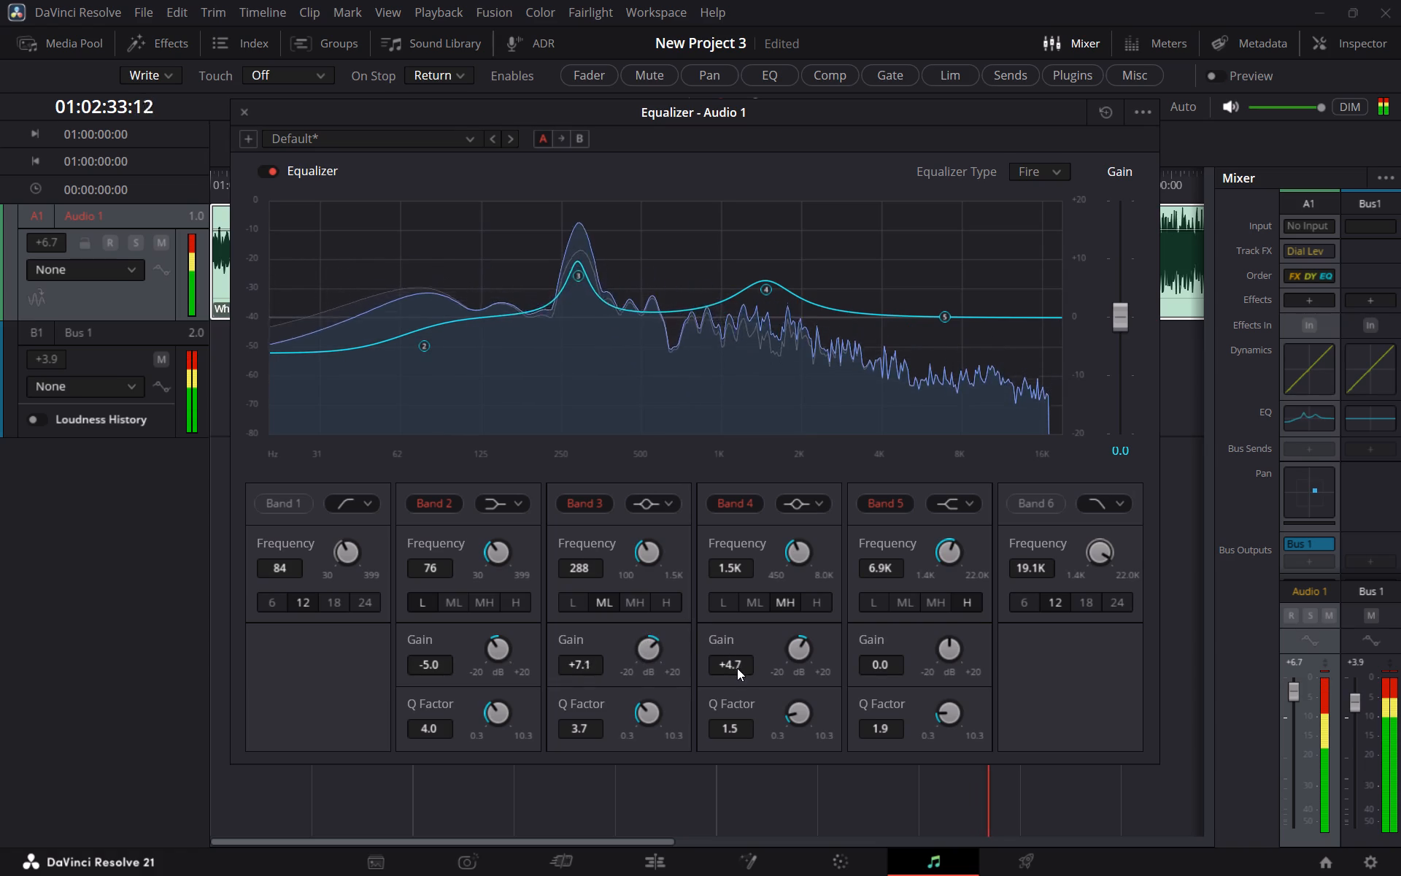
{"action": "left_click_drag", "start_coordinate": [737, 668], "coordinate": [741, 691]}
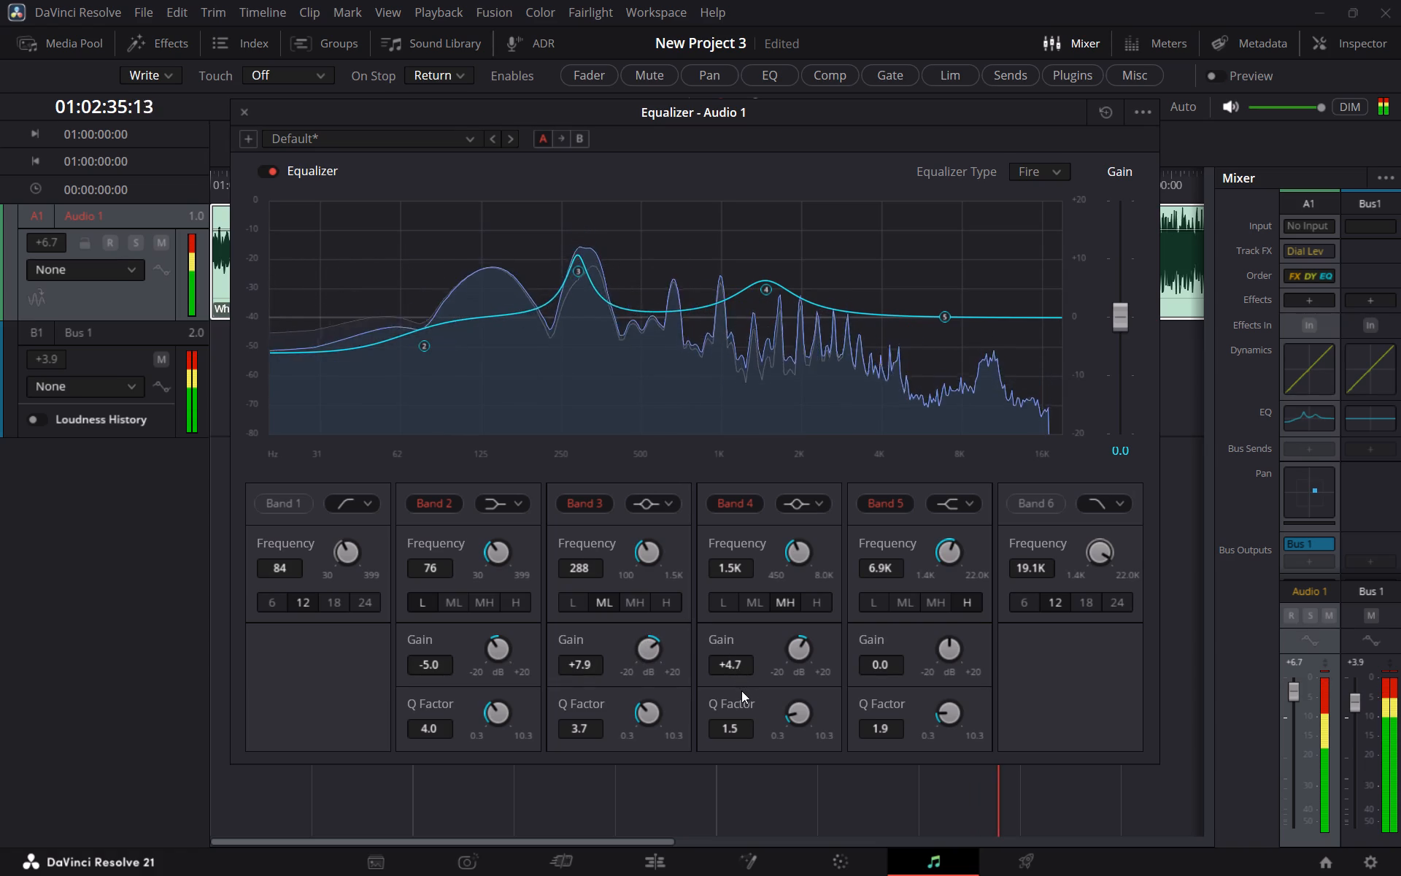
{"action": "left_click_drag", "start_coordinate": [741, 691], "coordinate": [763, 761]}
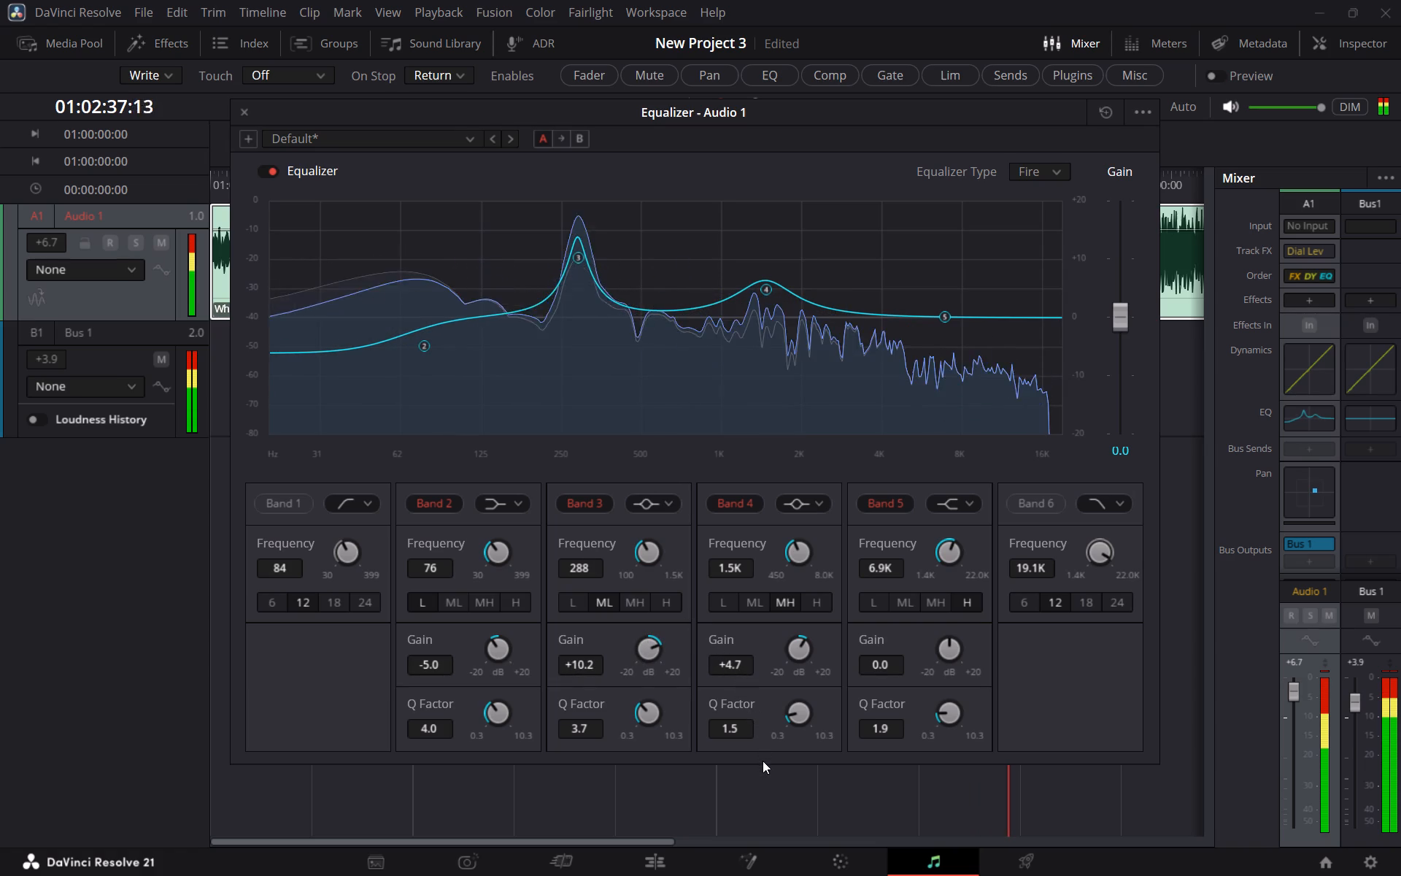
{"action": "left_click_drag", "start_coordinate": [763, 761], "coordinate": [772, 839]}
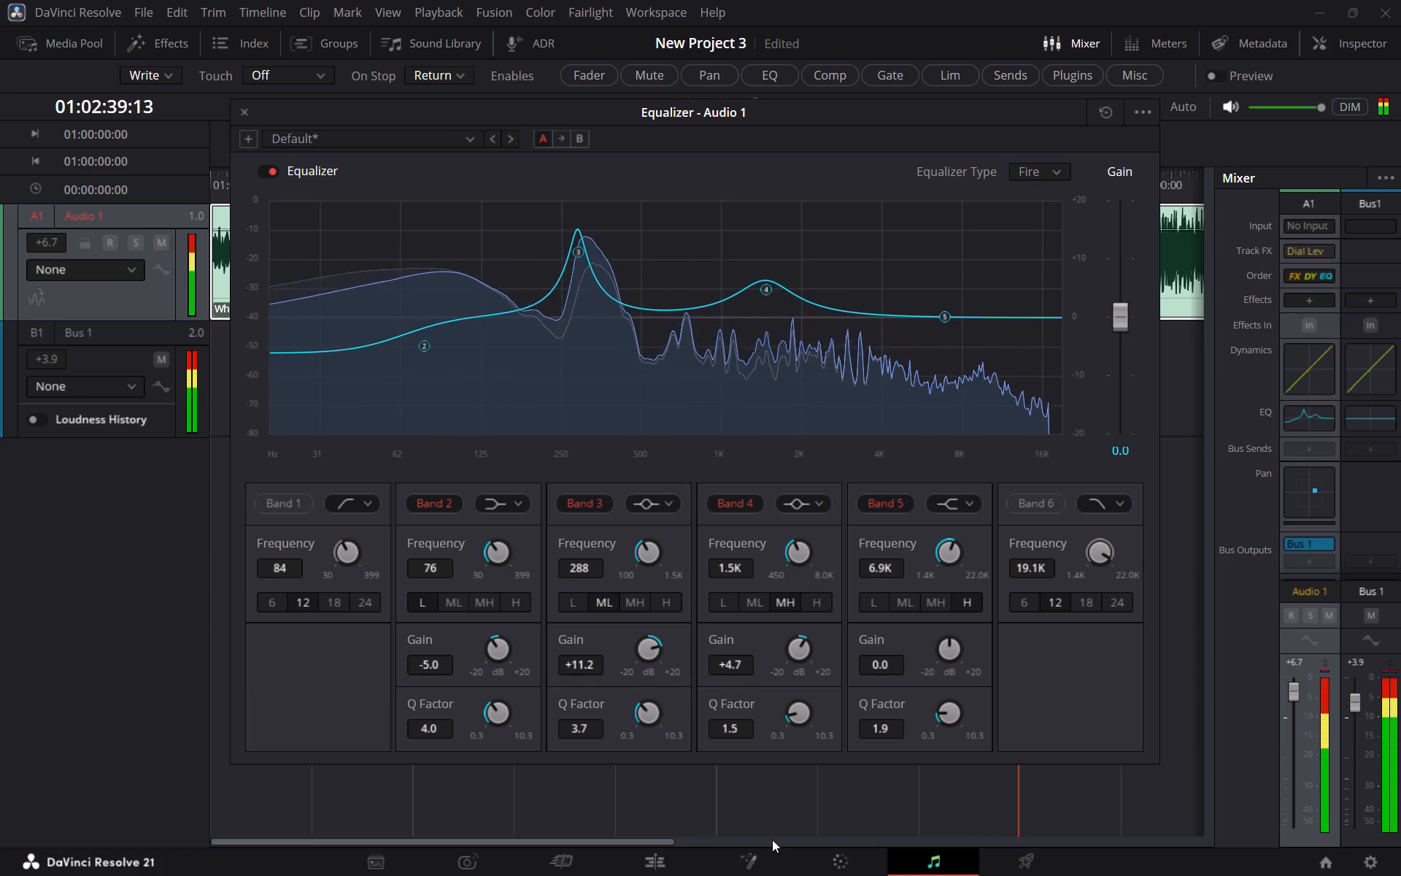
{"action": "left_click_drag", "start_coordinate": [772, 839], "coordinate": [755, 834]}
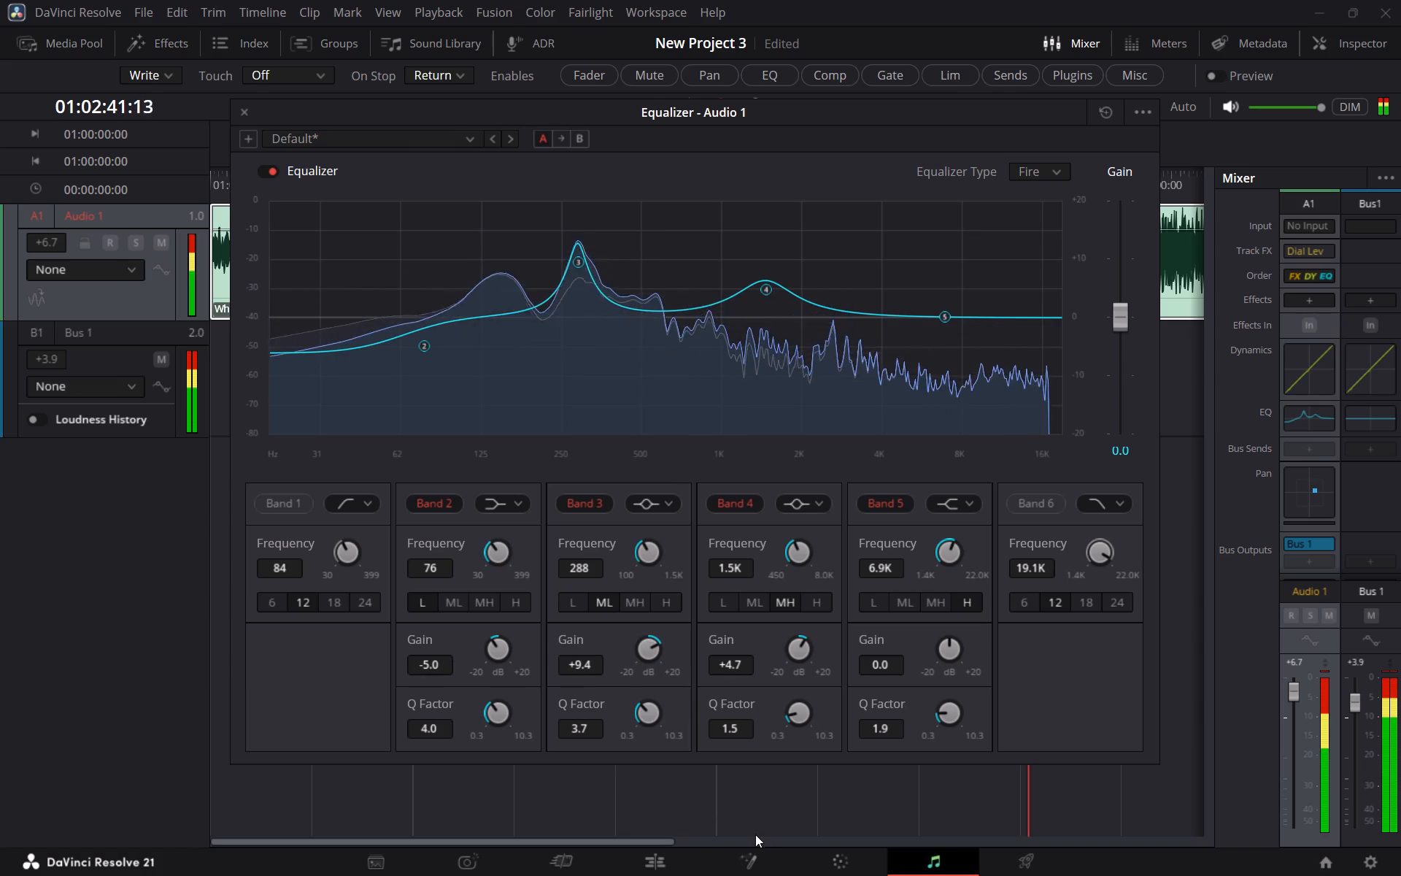
Set the Audio 1 equalizer gains to +6.4 for Band 4 and +4.7 for Band 5.
{"action": "left_click_drag", "start_coordinate": [800, 642], "coordinate": [779, 642]}
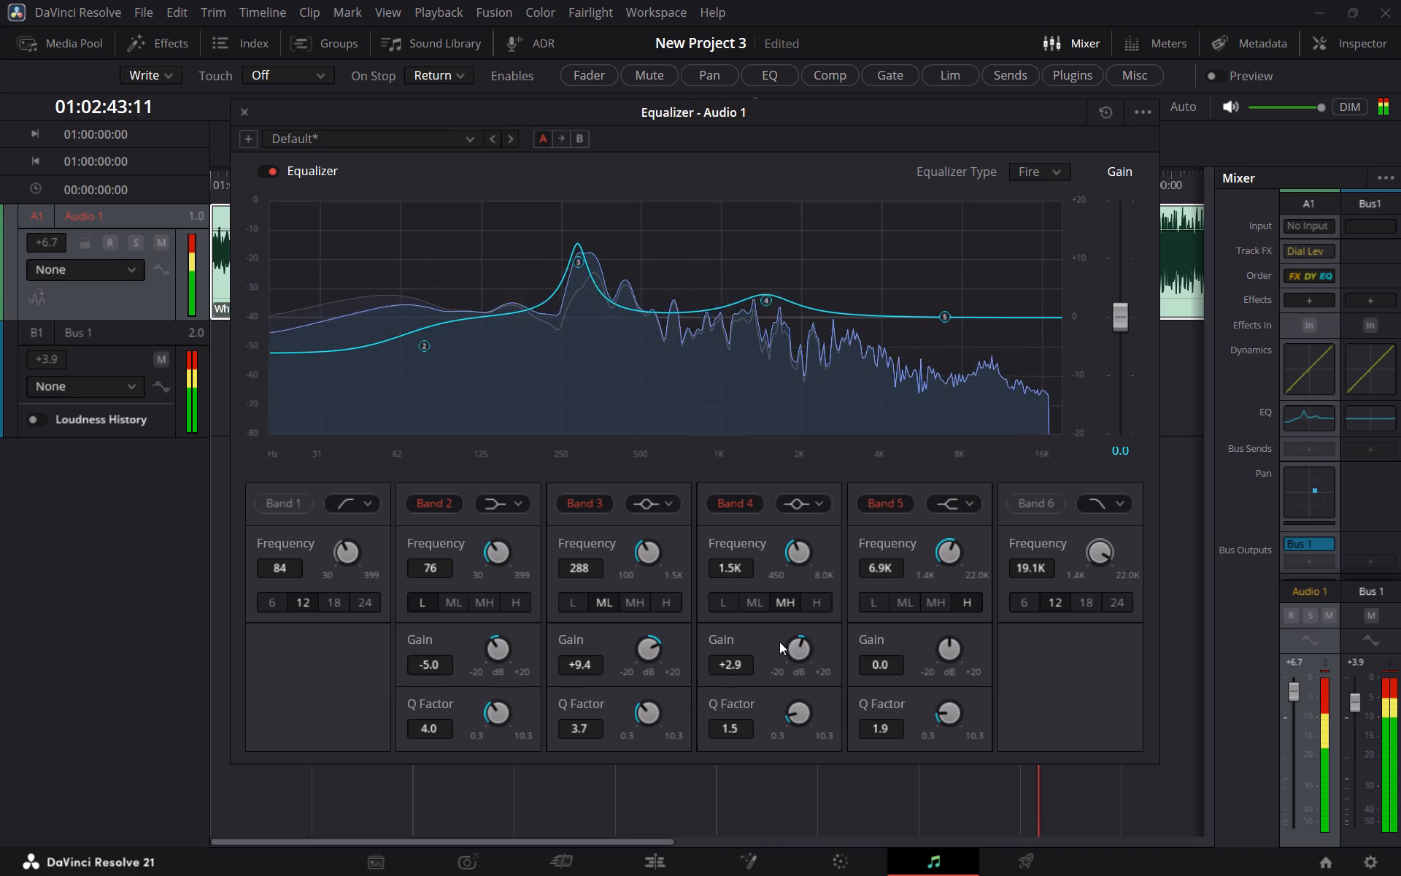
{"action": "left_click_drag", "start_coordinate": [779, 642], "coordinate": [829, 642]}
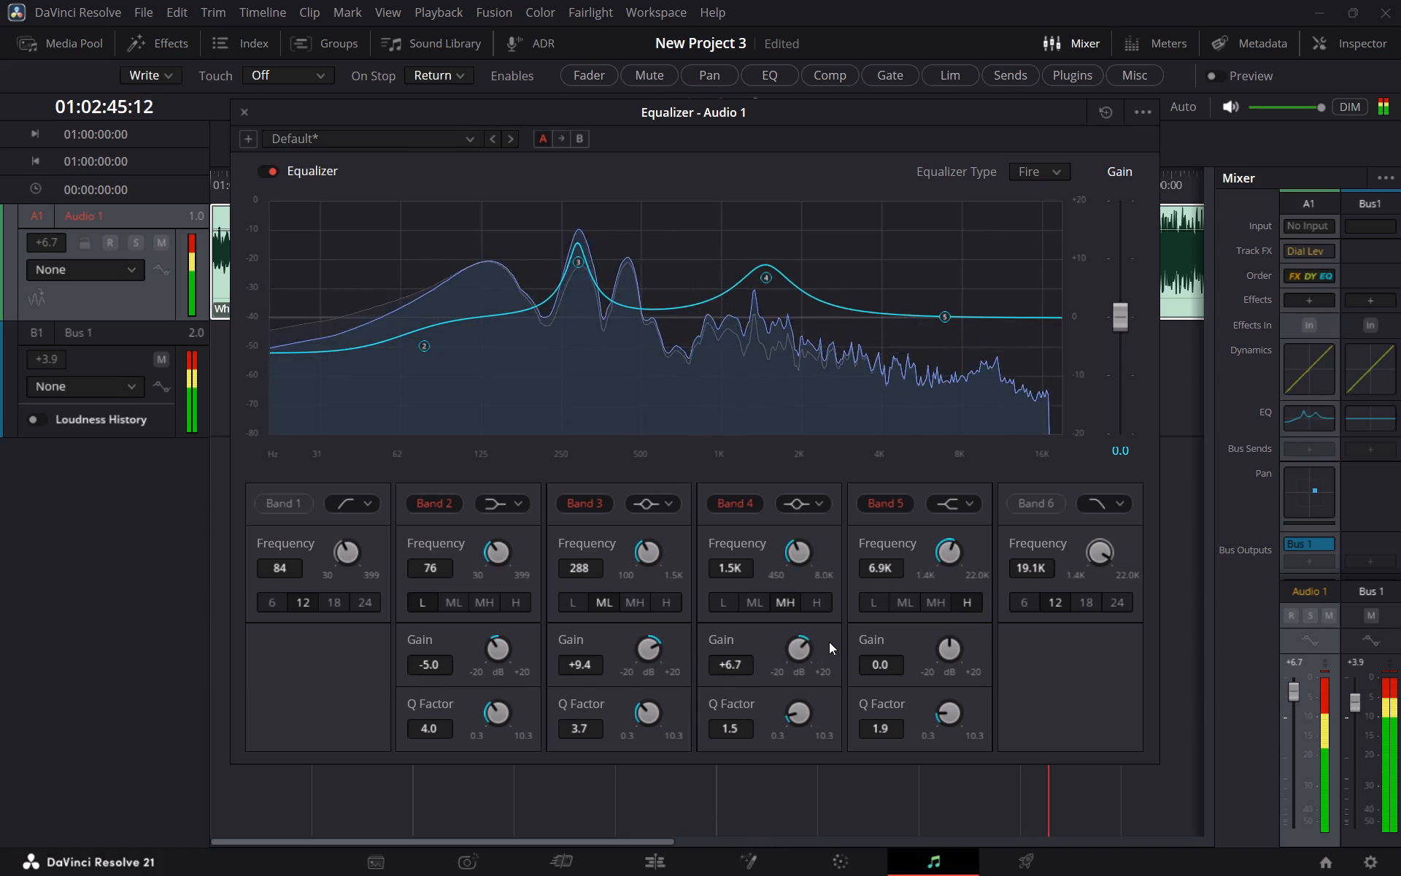
{"action": "left_click_drag", "start_coordinate": [829, 642], "coordinate": [817, 633]}
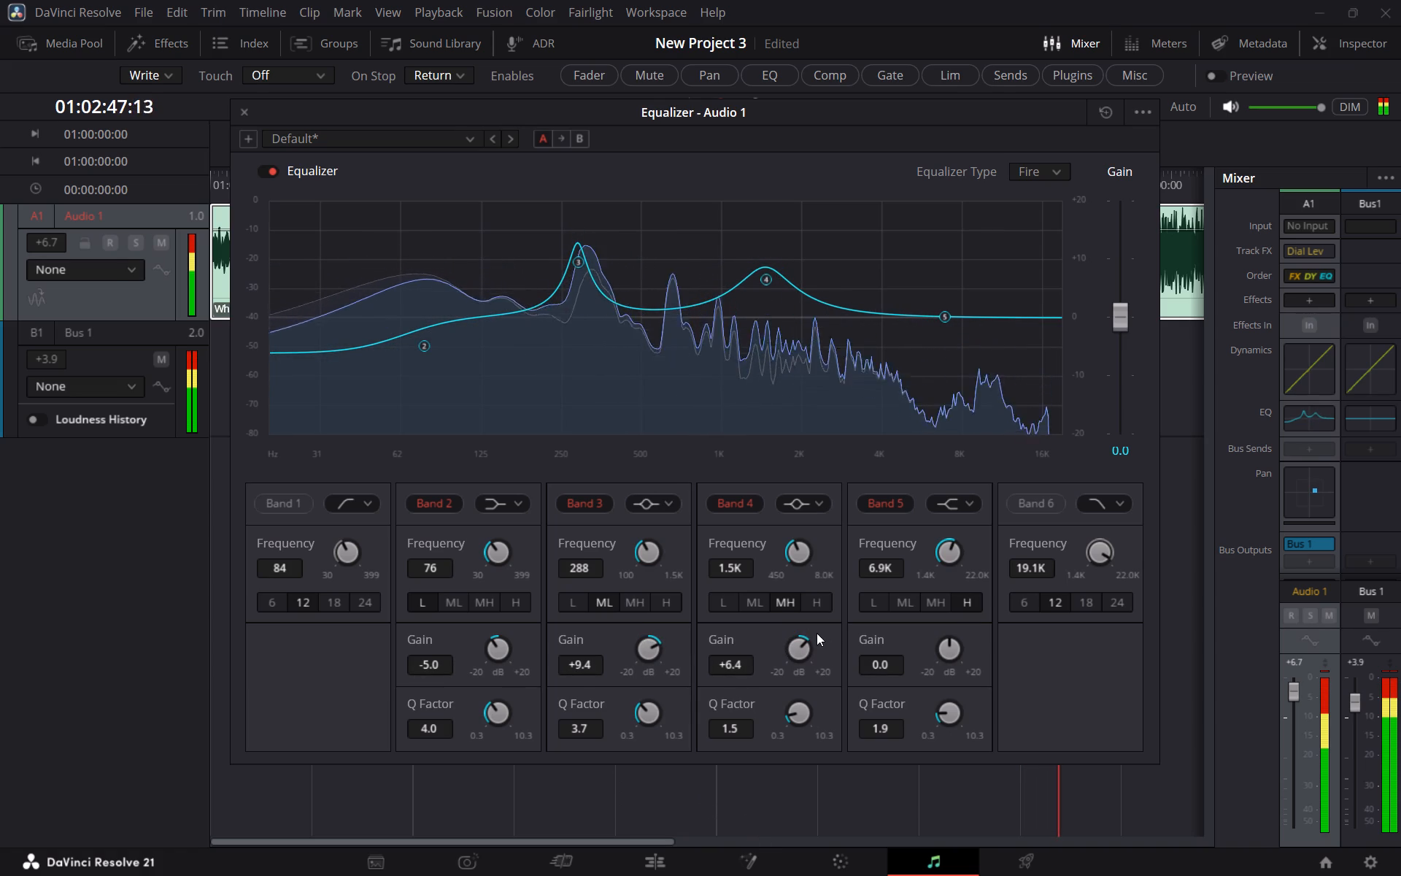
{"action": "left_click_drag", "start_coordinate": [949, 641], "coordinate": [978, 669]}
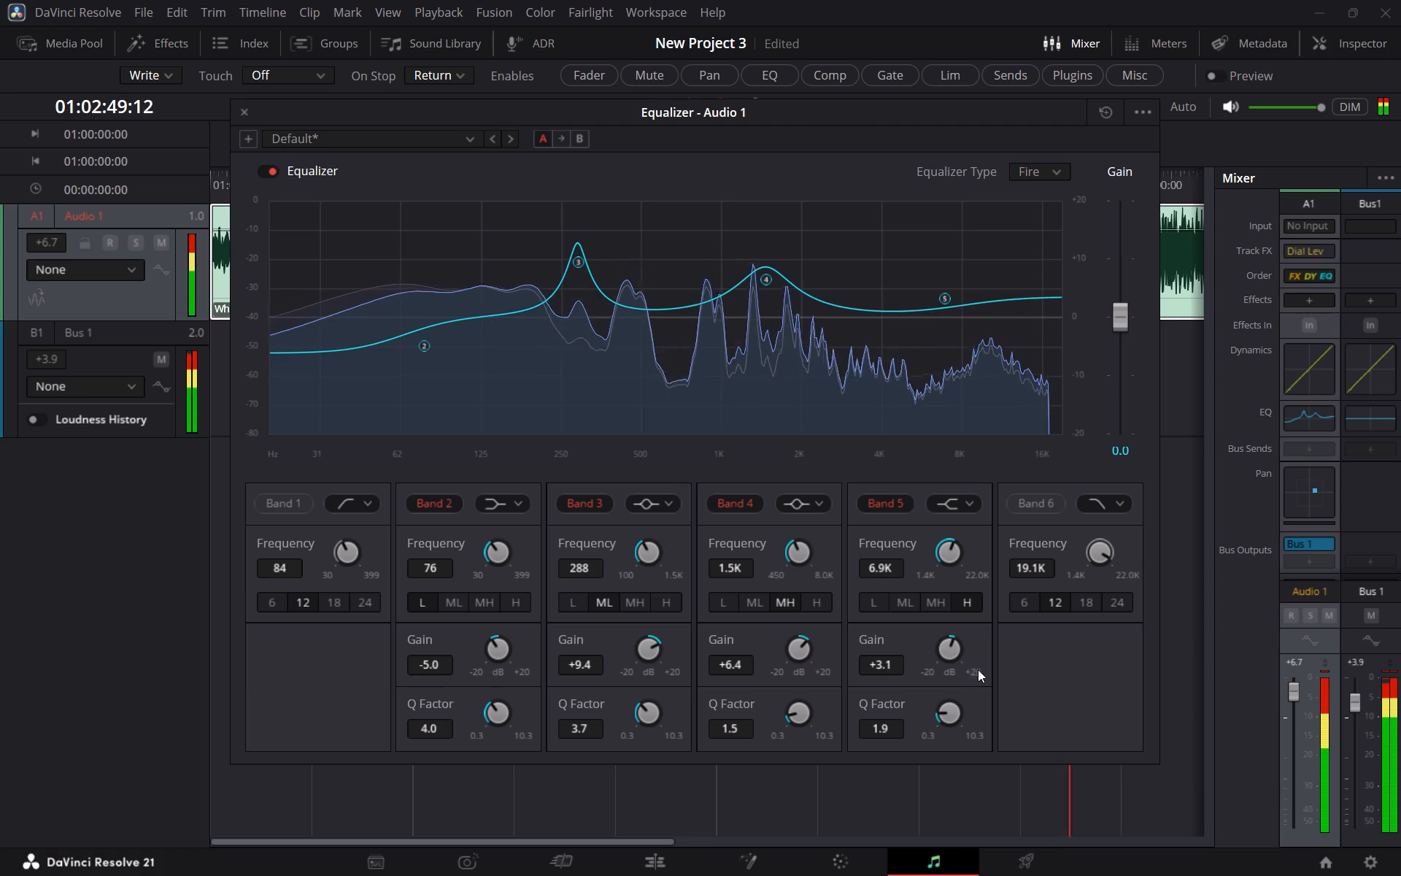
{"action": "left_click_drag", "start_coordinate": [978, 669], "coordinate": [992, 696]}
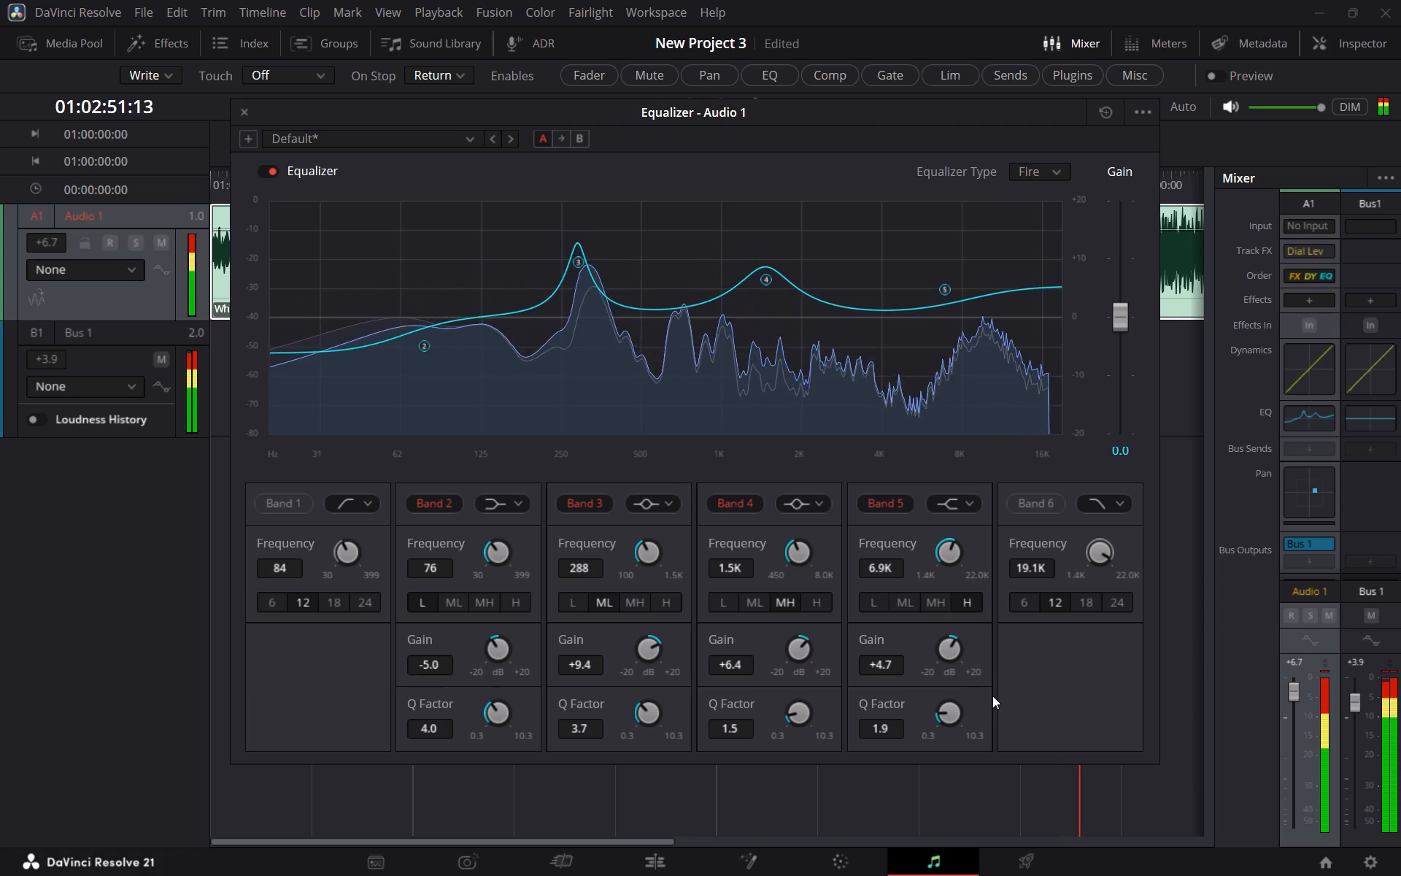
Adjust the Audio 1 equalizer gains to -6.8 for Band 2 and +4.7 for Band 3.
{"action": "left_click_drag", "start_coordinate": [493, 642], "coordinate": [553, 645]}
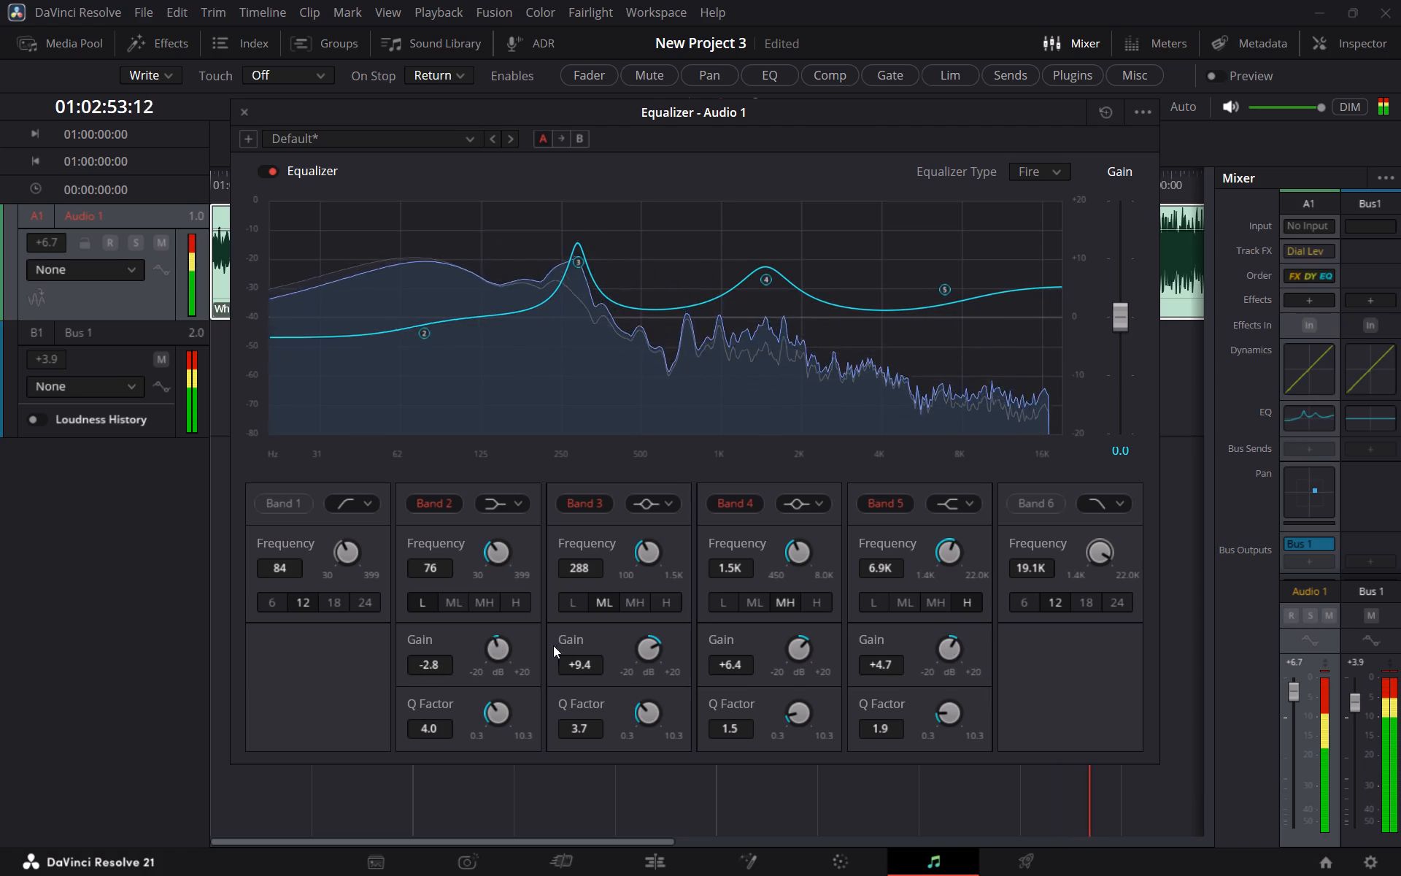
{"action": "left_click_drag", "start_coordinate": [553, 645], "coordinate": [537, 648]}
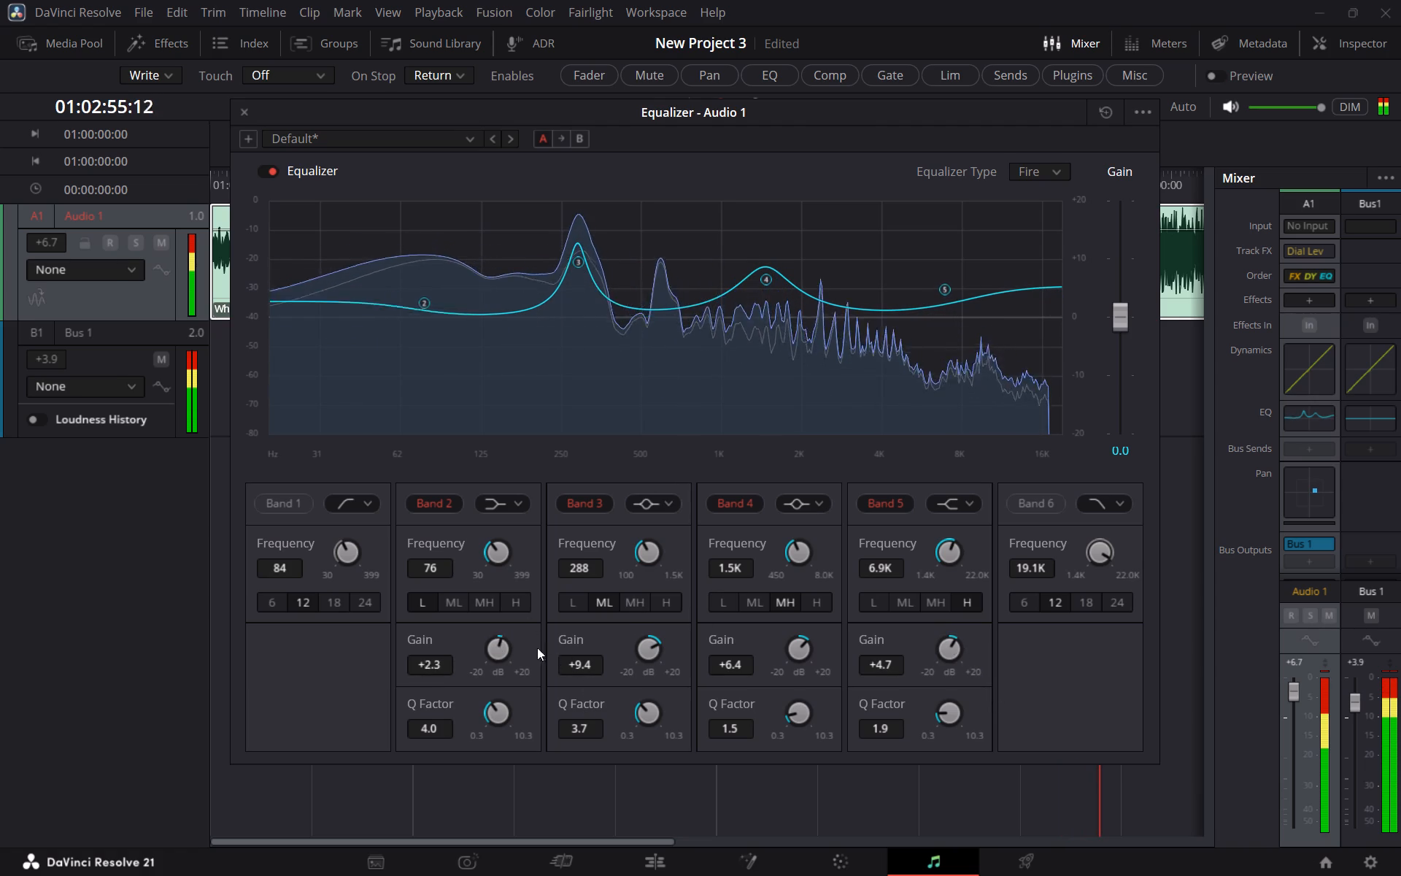
{"action": "left_click_drag", "start_coordinate": [537, 648], "coordinate": [477, 639]}
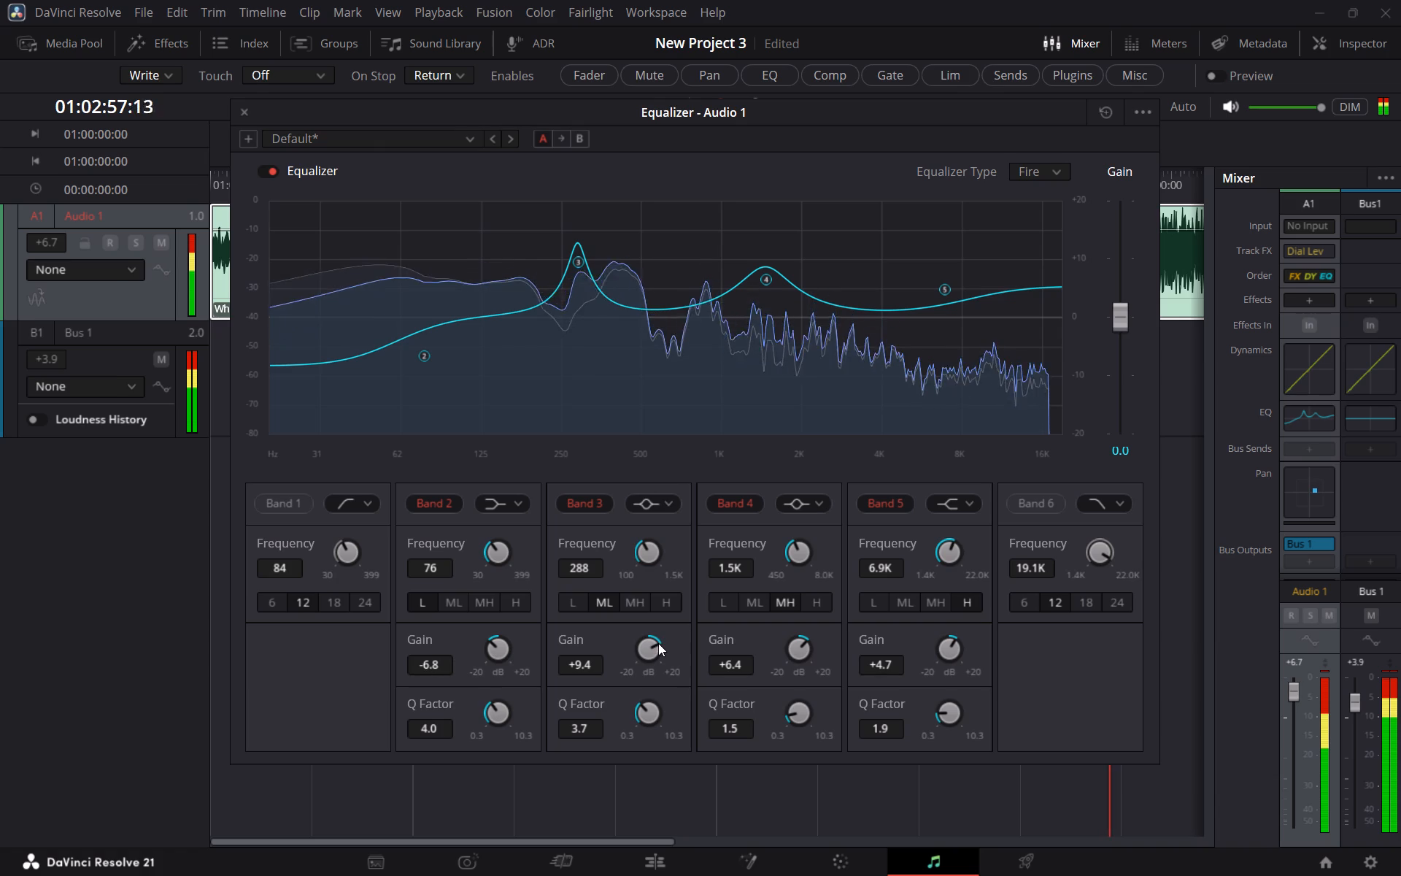
{"action": "left_click_drag", "start_coordinate": [658, 643], "coordinate": [605, 629]}
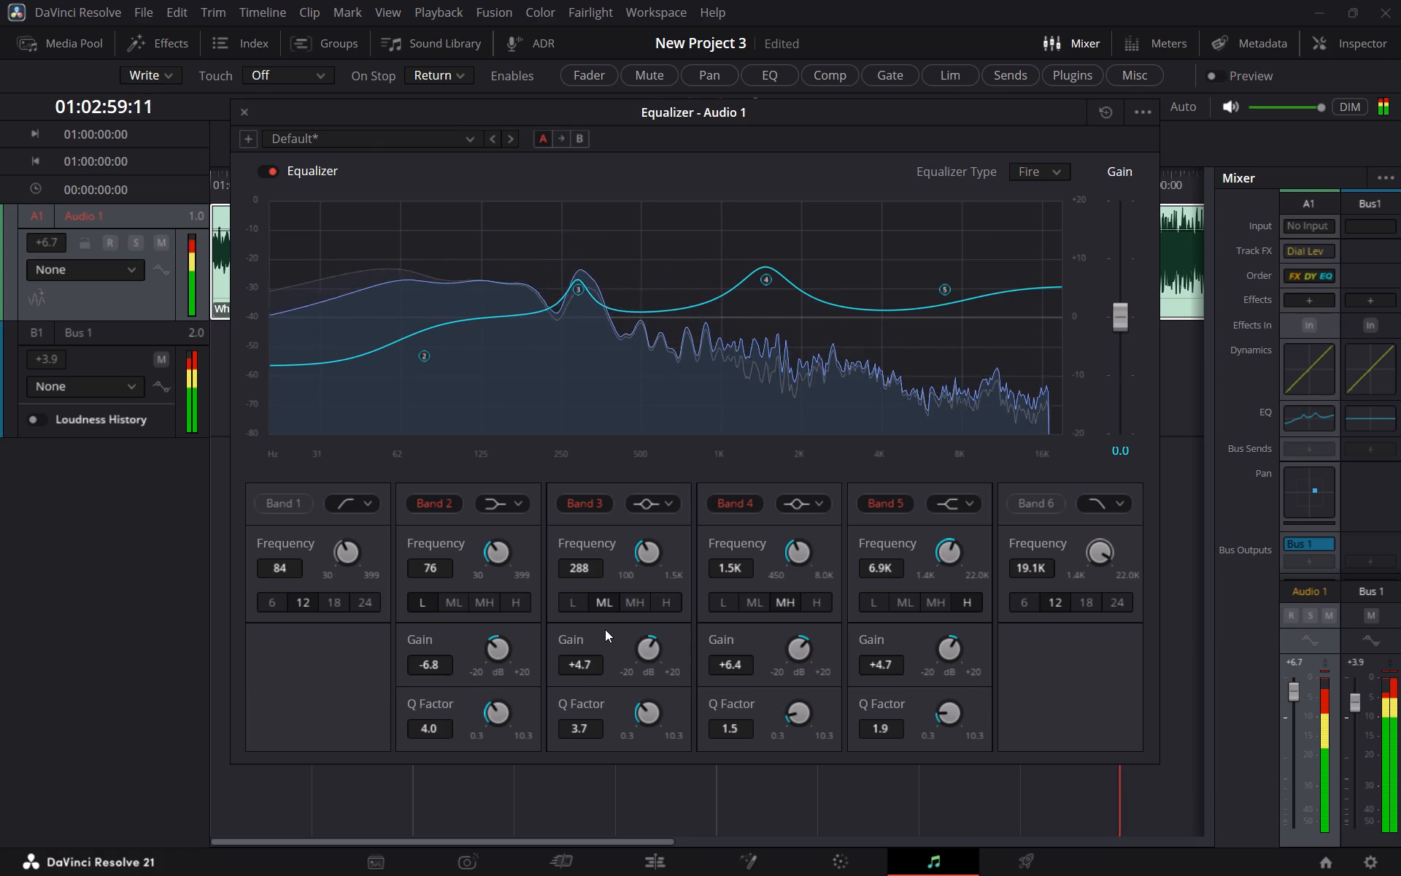
Adjust the Audio 1 equalizer gains to +2.4 for Band 3 and -4.6 for Band 2.
{"action": "left_click_drag", "start_coordinate": [605, 629], "coordinate": [595, 630]}
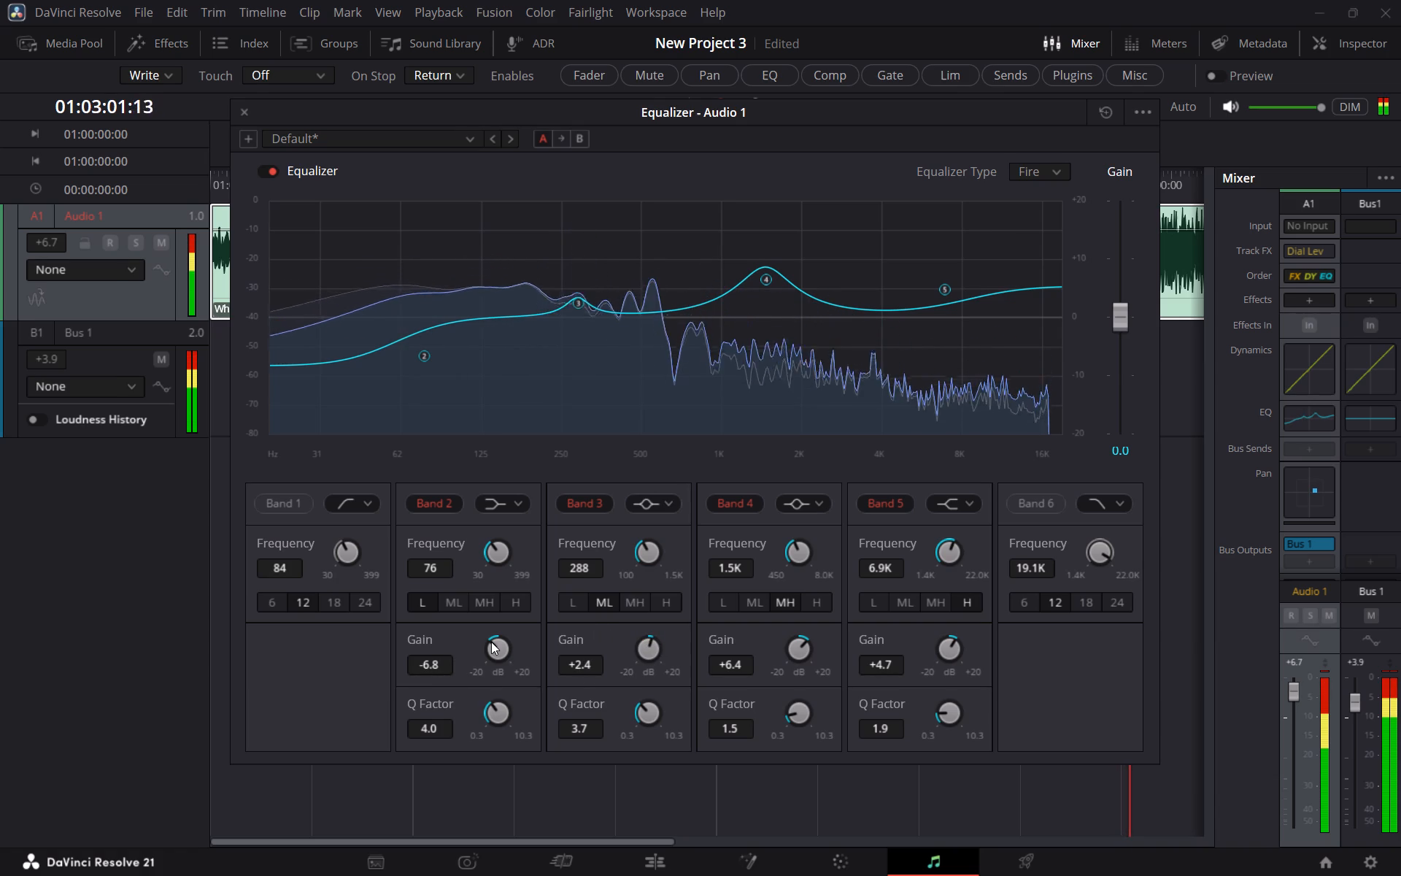
{"action": "left_click_drag", "start_coordinate": [491, 642], "coordinate": [510, 637]}
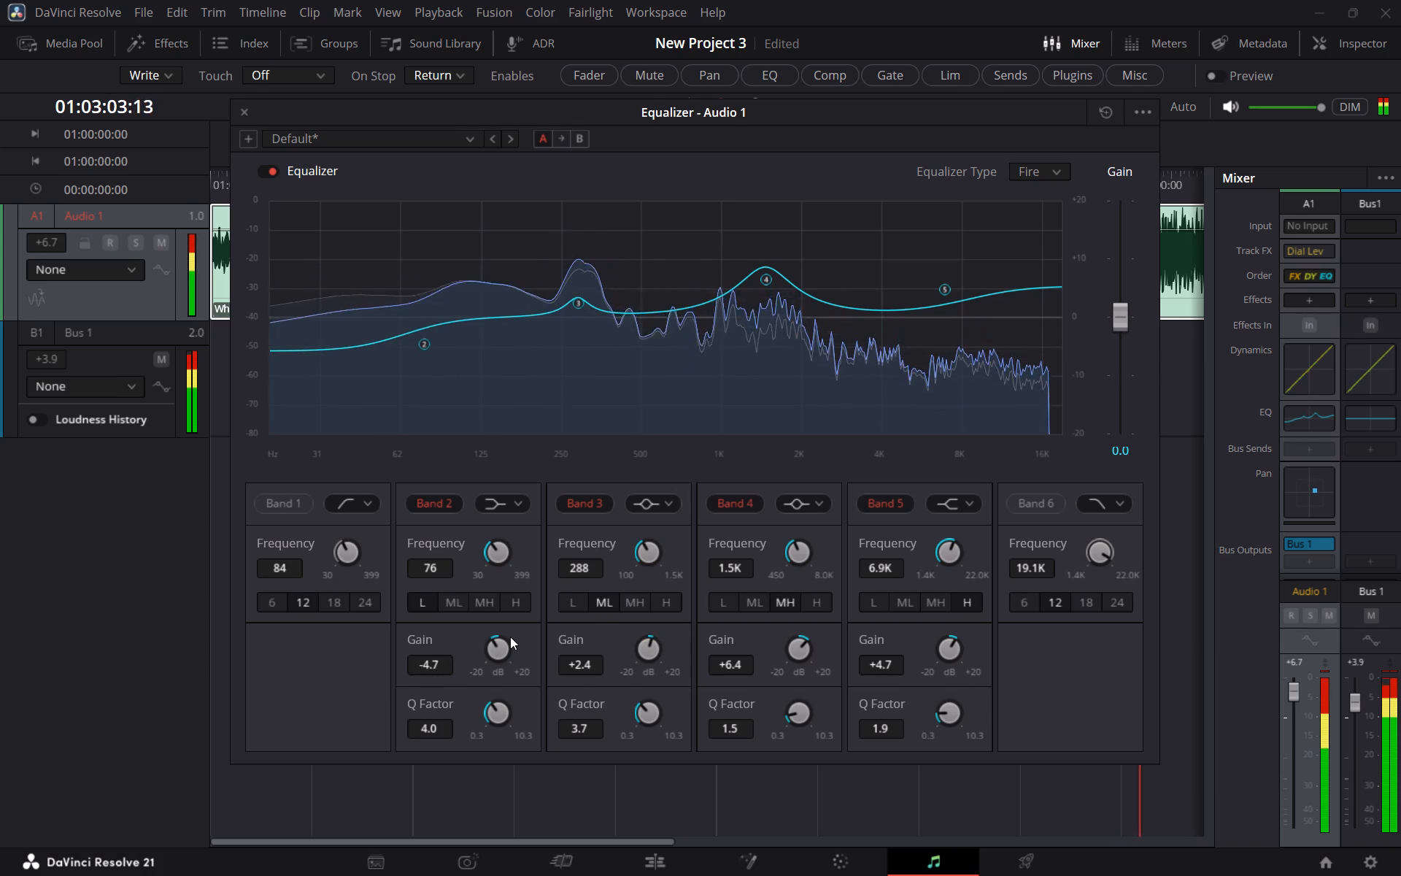
{"action": "left_click_drag", "start_coordinate": [510, 637], "coordinate": [511, 637]}
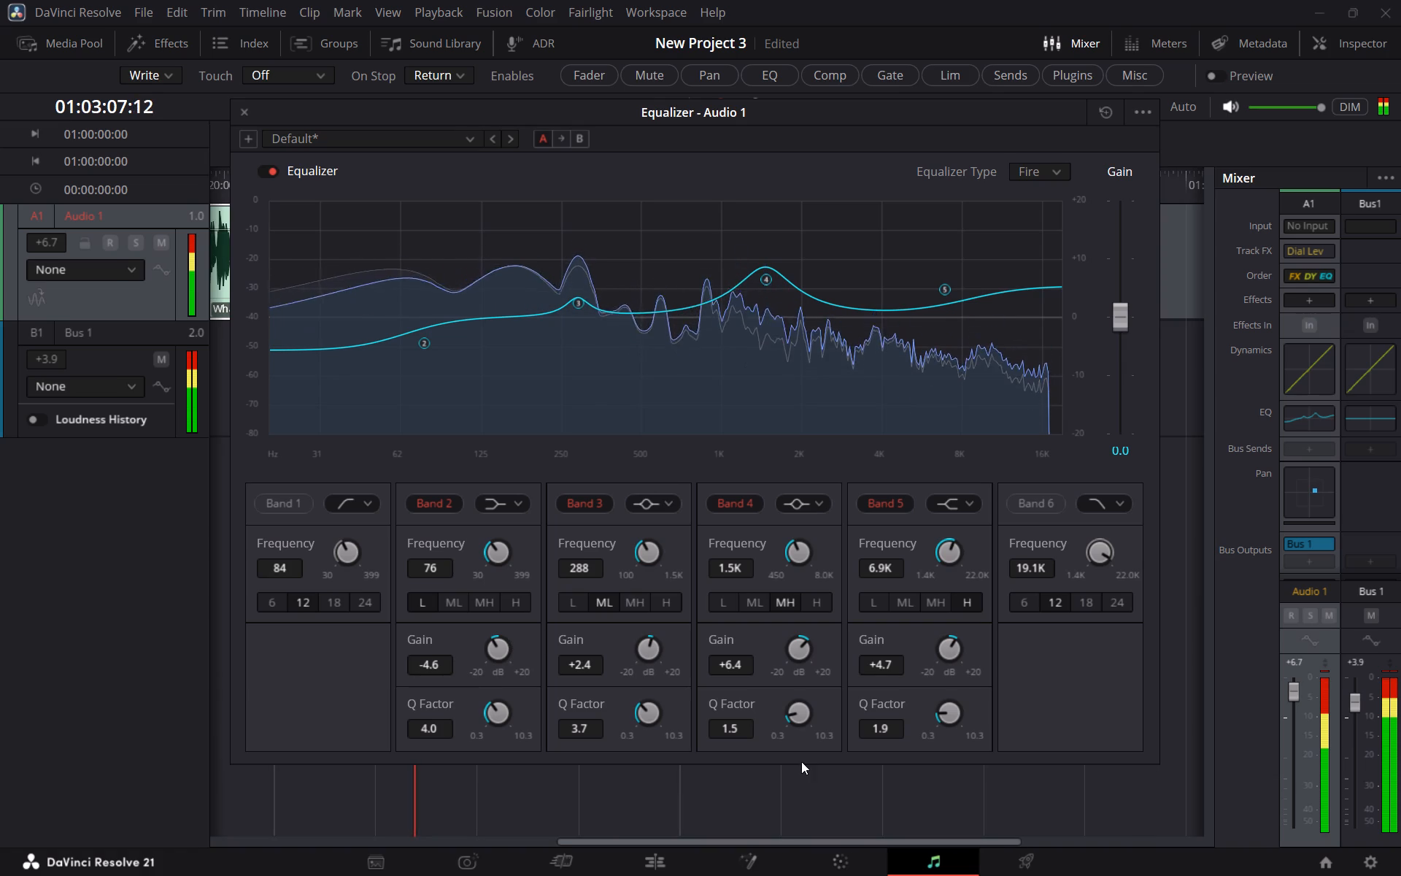
Raise the Q Factor of Band 4 in the Audio 1 equalizer to 2.3.
{"action": "left_click_drag", "start_coordinate": [791, 717], "coordinate": [790, 702]}
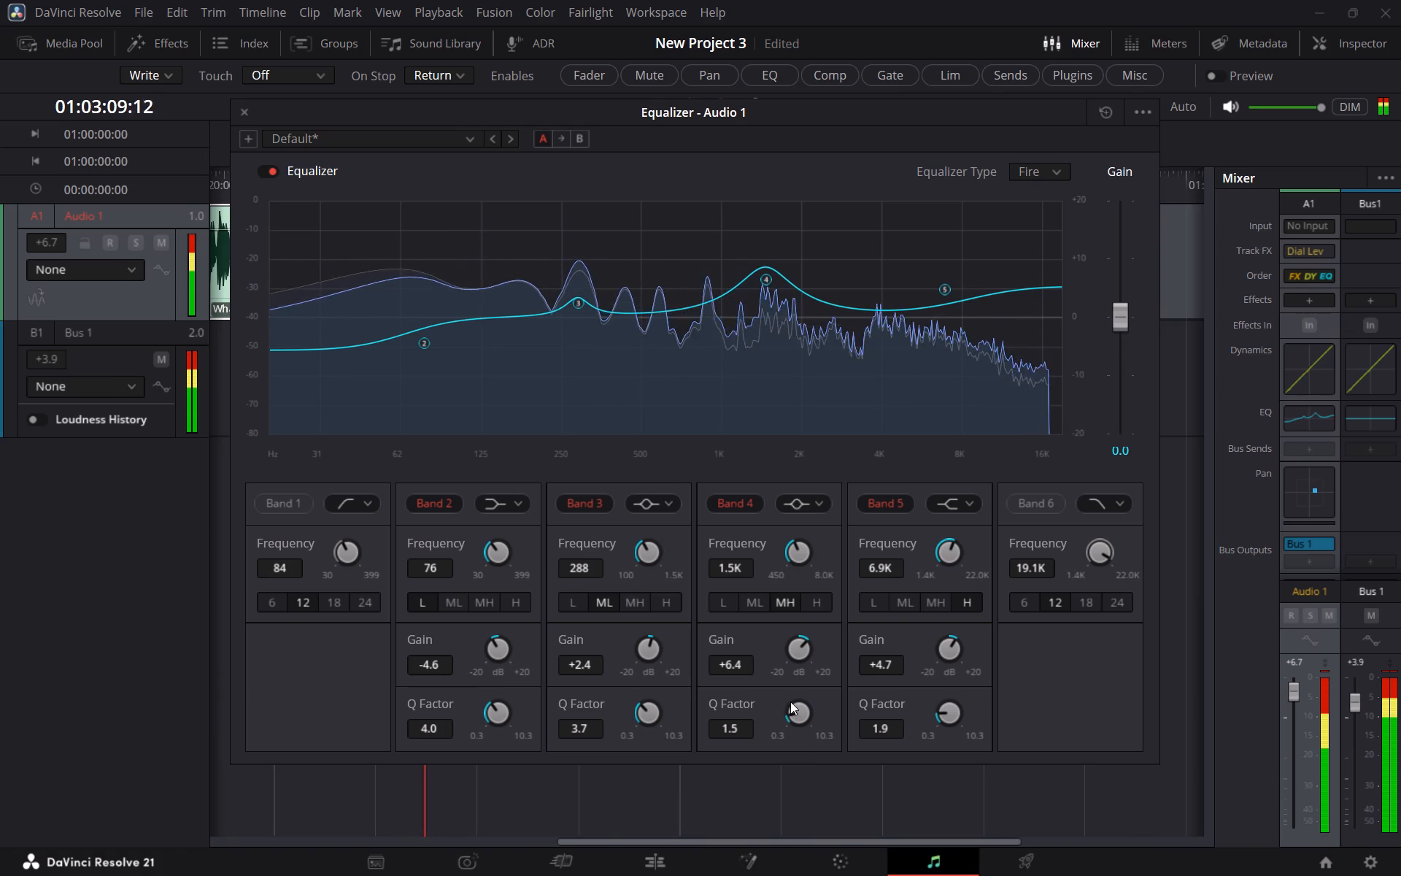
{"action": "left_click_drag", "start_coordinate": [790, 702], "coordinate": [799, 693]}
{"action": "left_click_drag", "start_coordinate": [791, 712], "coordinate": [808, 688]}
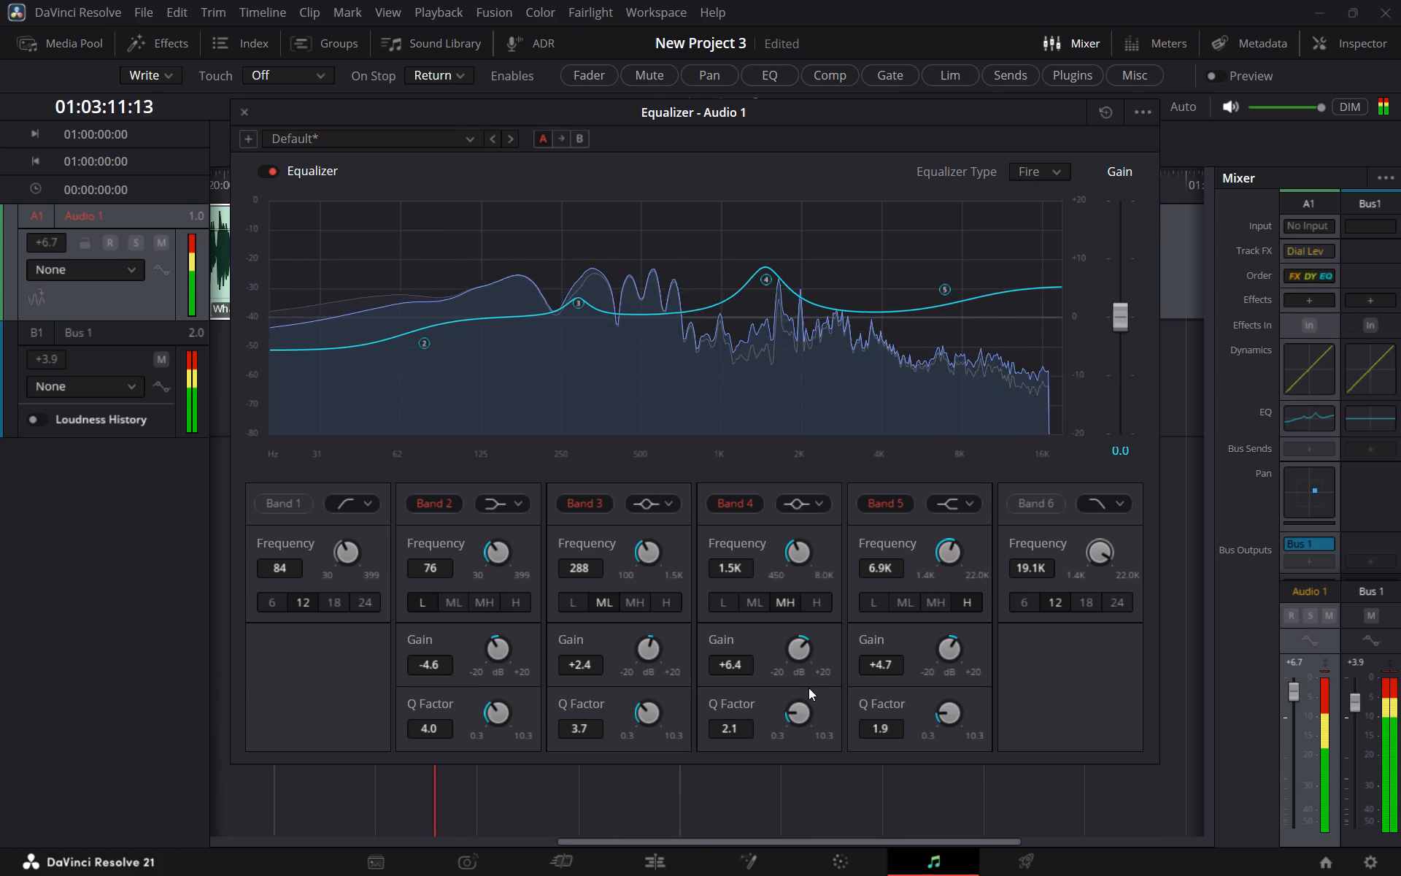
{"action": "left_click_drag", "start_coordinate": [808, 688], "coordinate": [813, 685]}
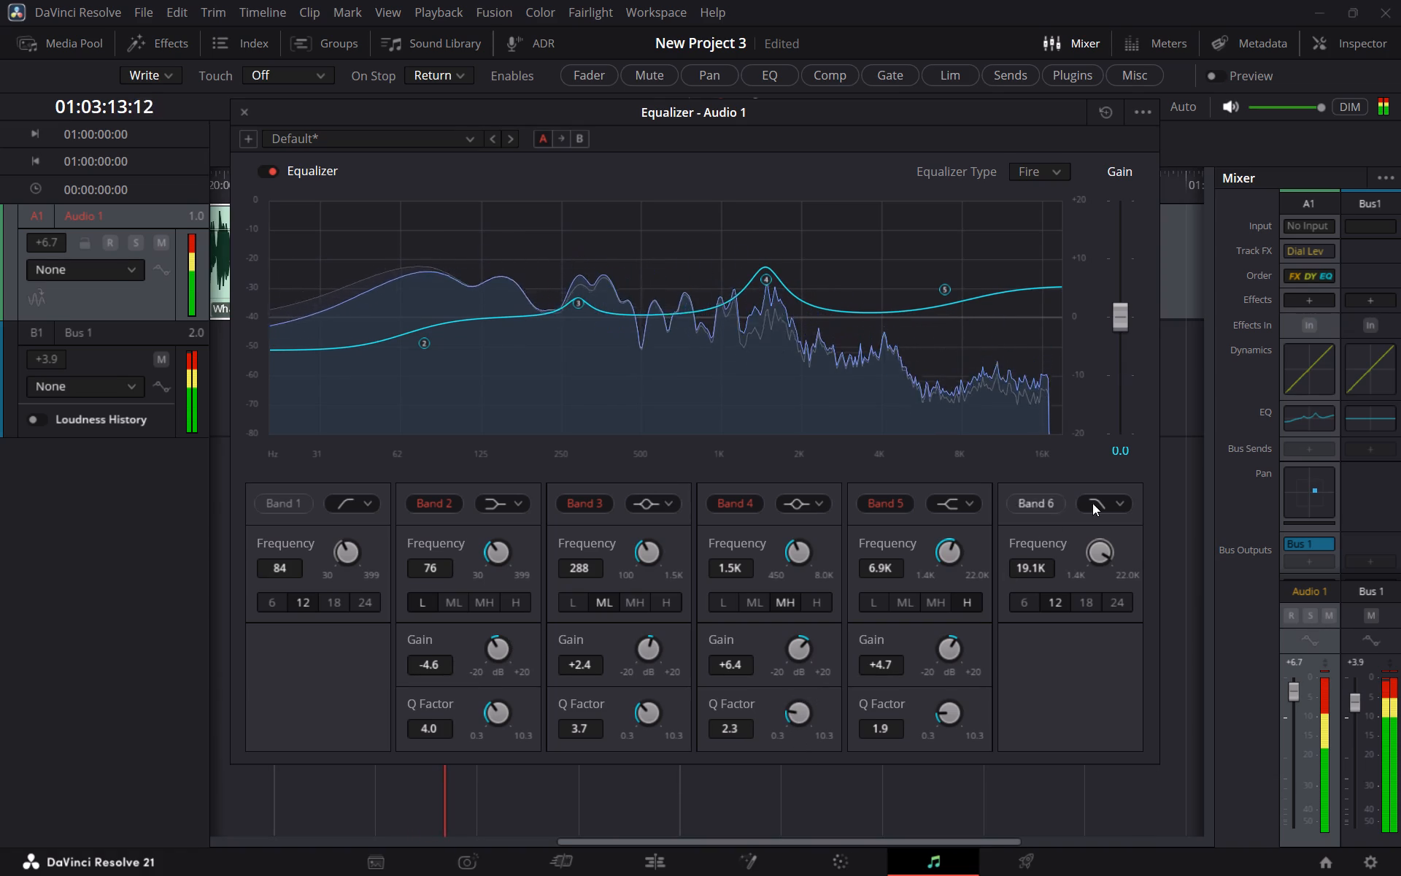
Give Band 6 of the Audio 1 equalizer the same shelf shape as Band 2 and set its gain to +1.6.
{"action": "left_click", "coordinate": [1114, 499]}
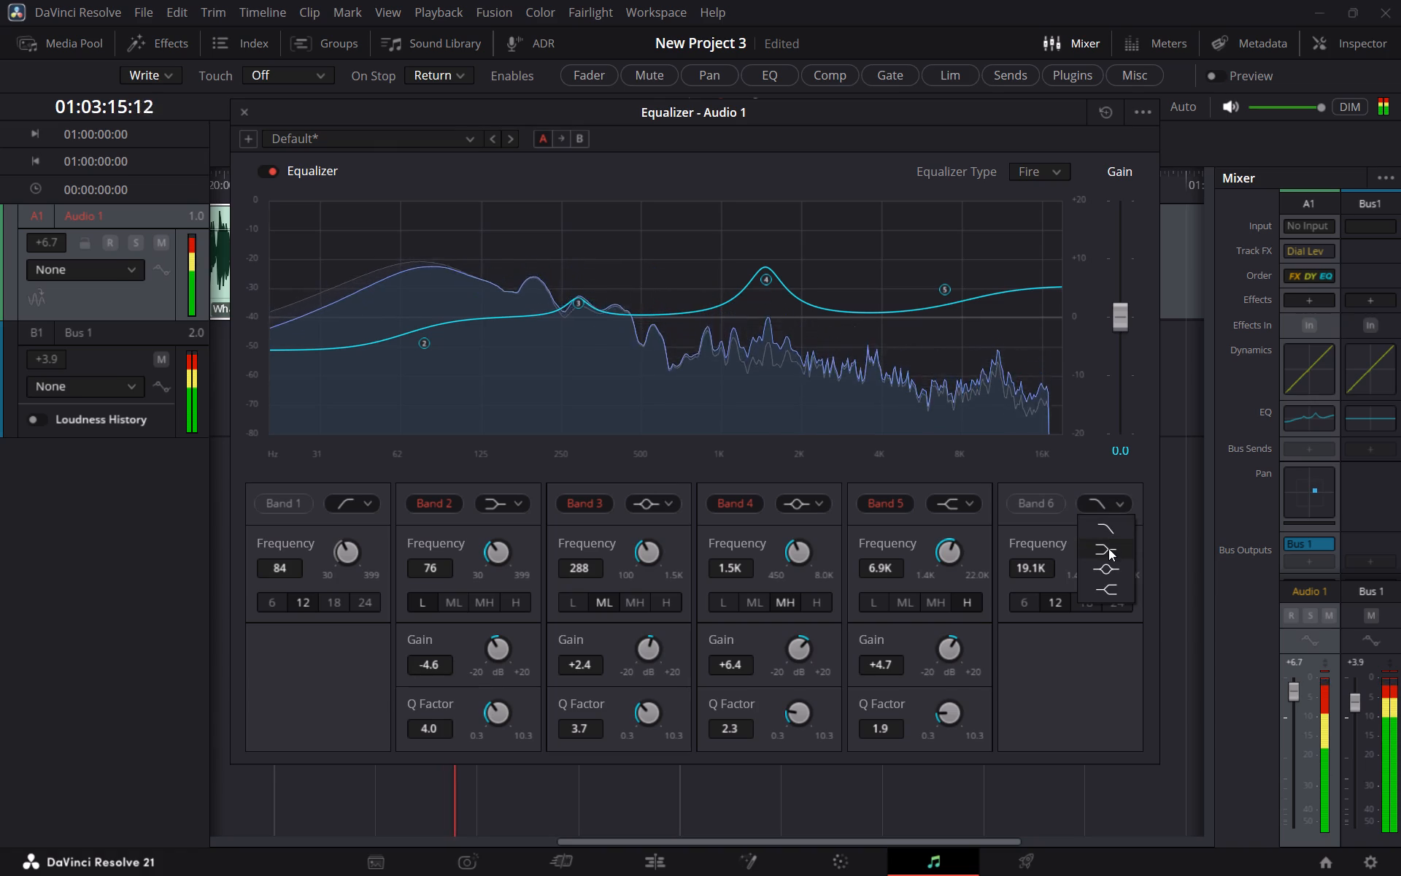
{"action": "left_click", "coordinate": [1108, 548]}
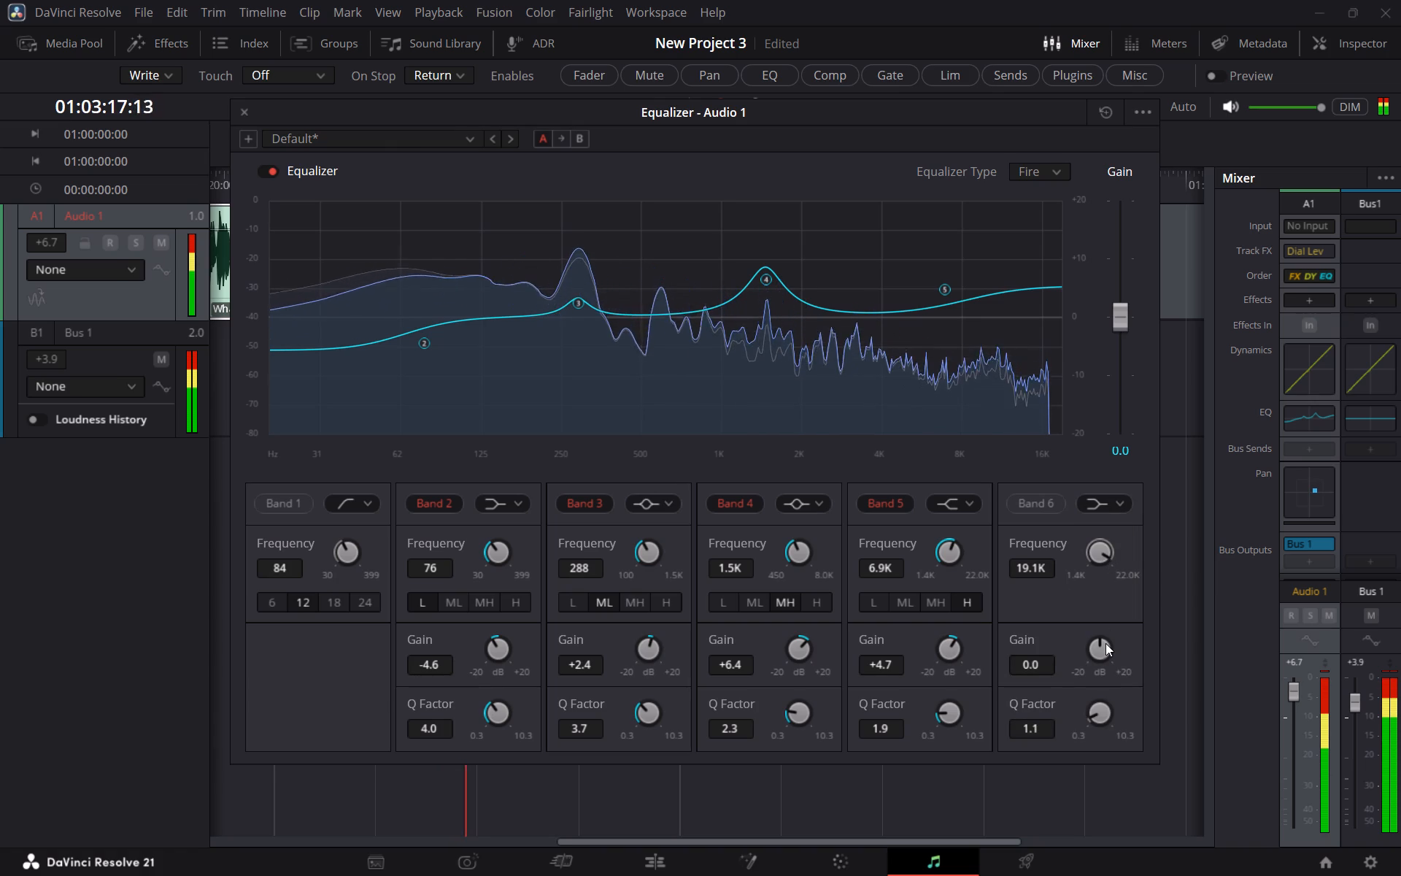
{"action": "left_click_drag", "start_coordinate": [1102, 635], "coordinate": [1131, 662]}
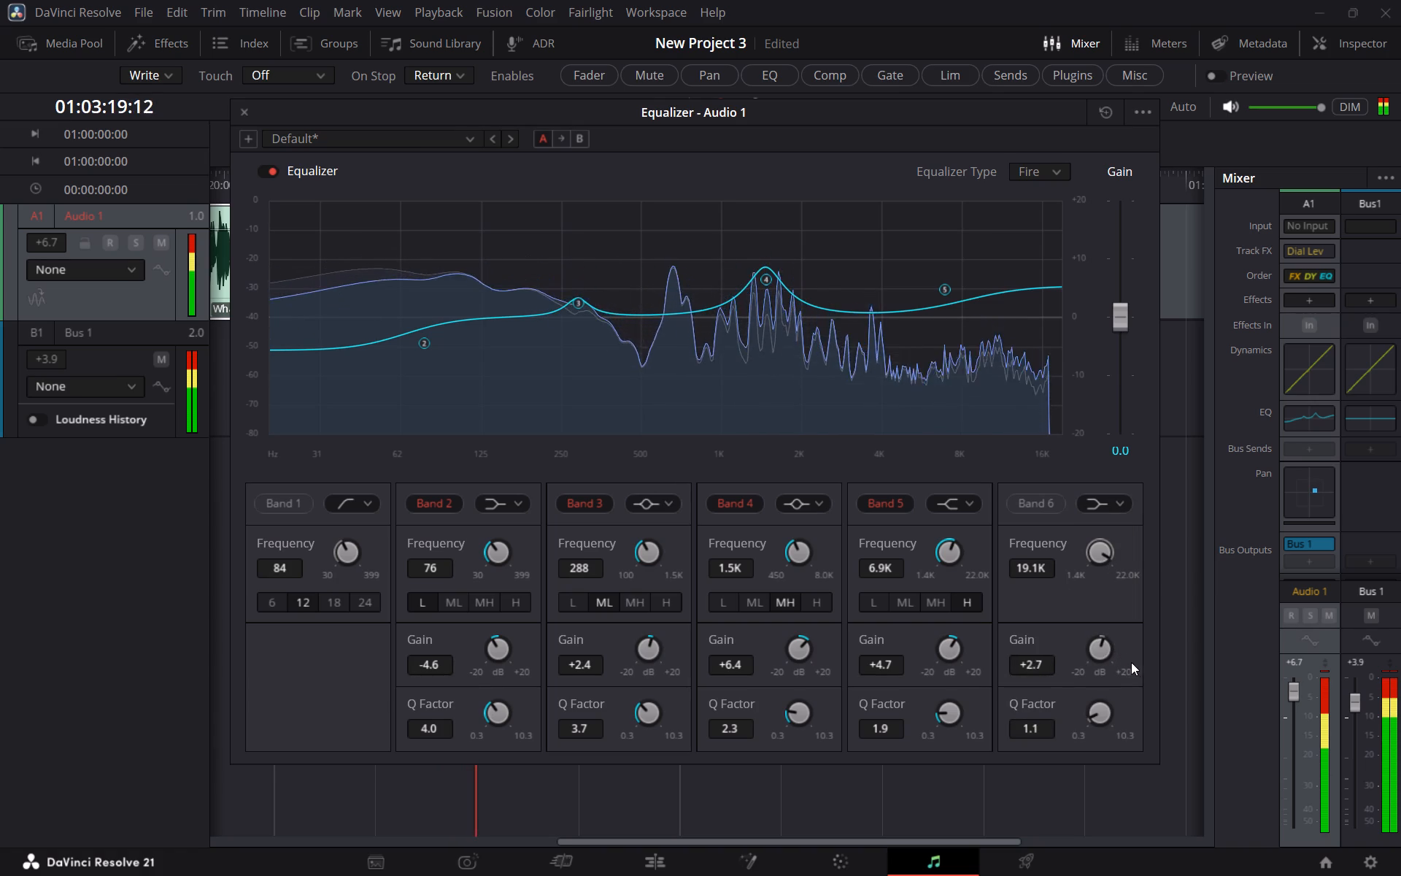
{"action": "left_click_drag", "start_coordinate": [1131, 662], "coordinate": [1116, 653]}
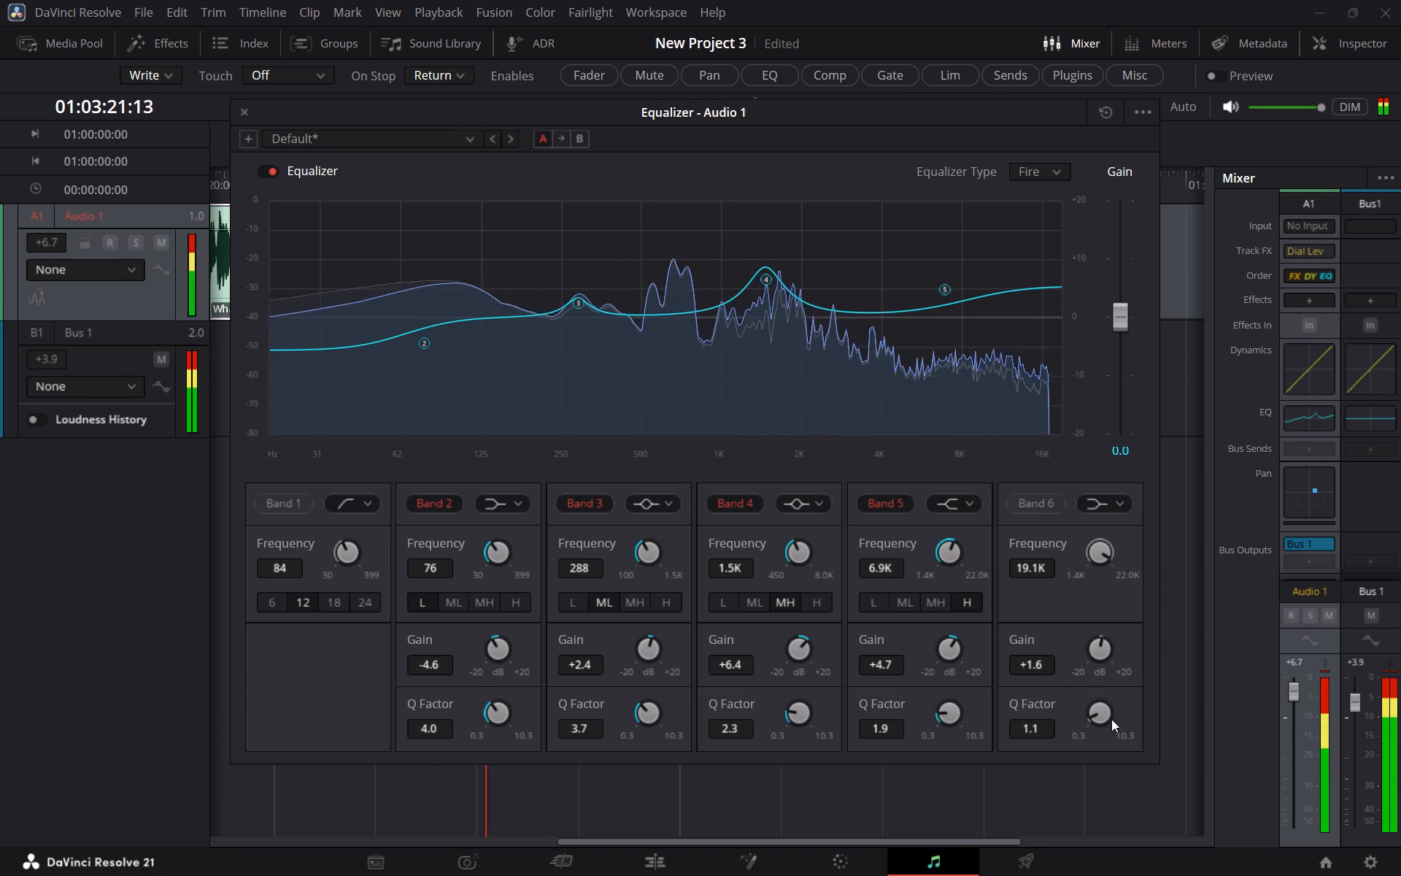
{"action": "left_click_drag", "start_coordinate": [1095, 713], "coordinate": [1095, 705]}
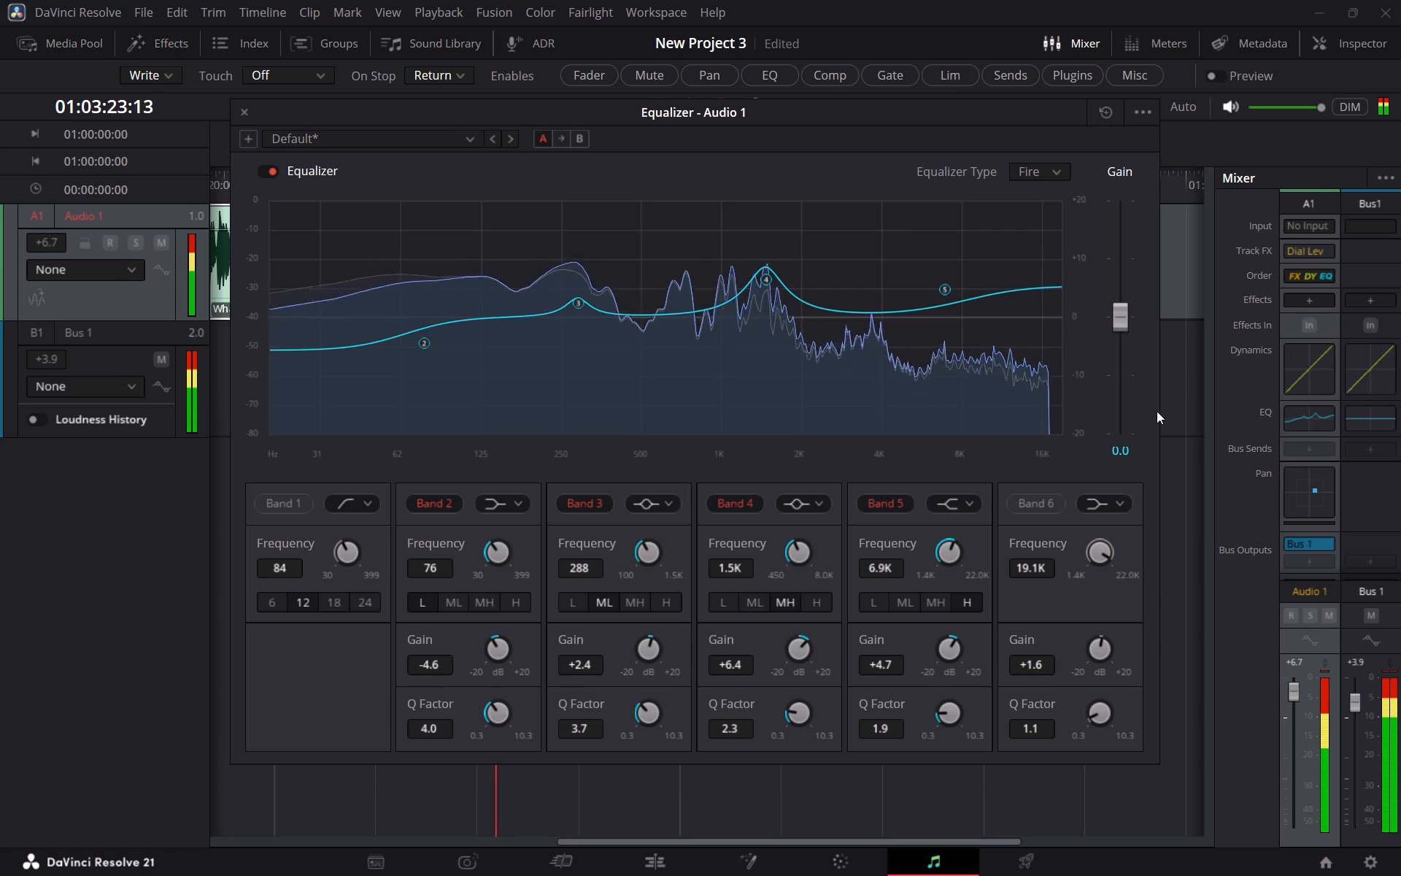
Set the overall gain of the Audio 1 equalizer to 0.3 and close the equalizer.
{"action": "left_click_drag", "start_coordinate": [1122, 323], "coordinate": [1122, 304]}
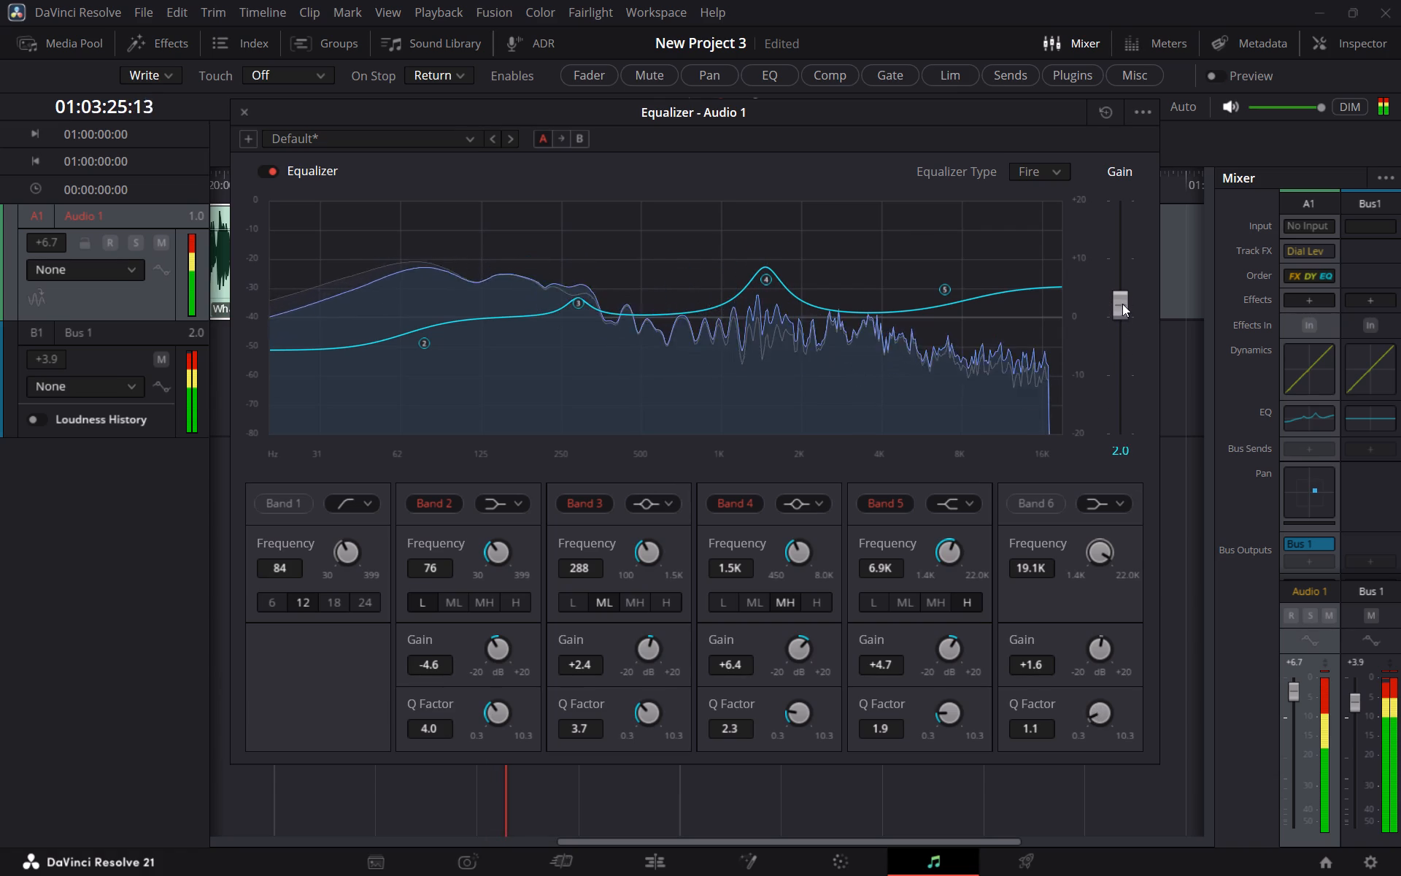
{"action": "left_click_drag", "start_coordinate": [1122, 304], "coordinate": [1122, 296]}
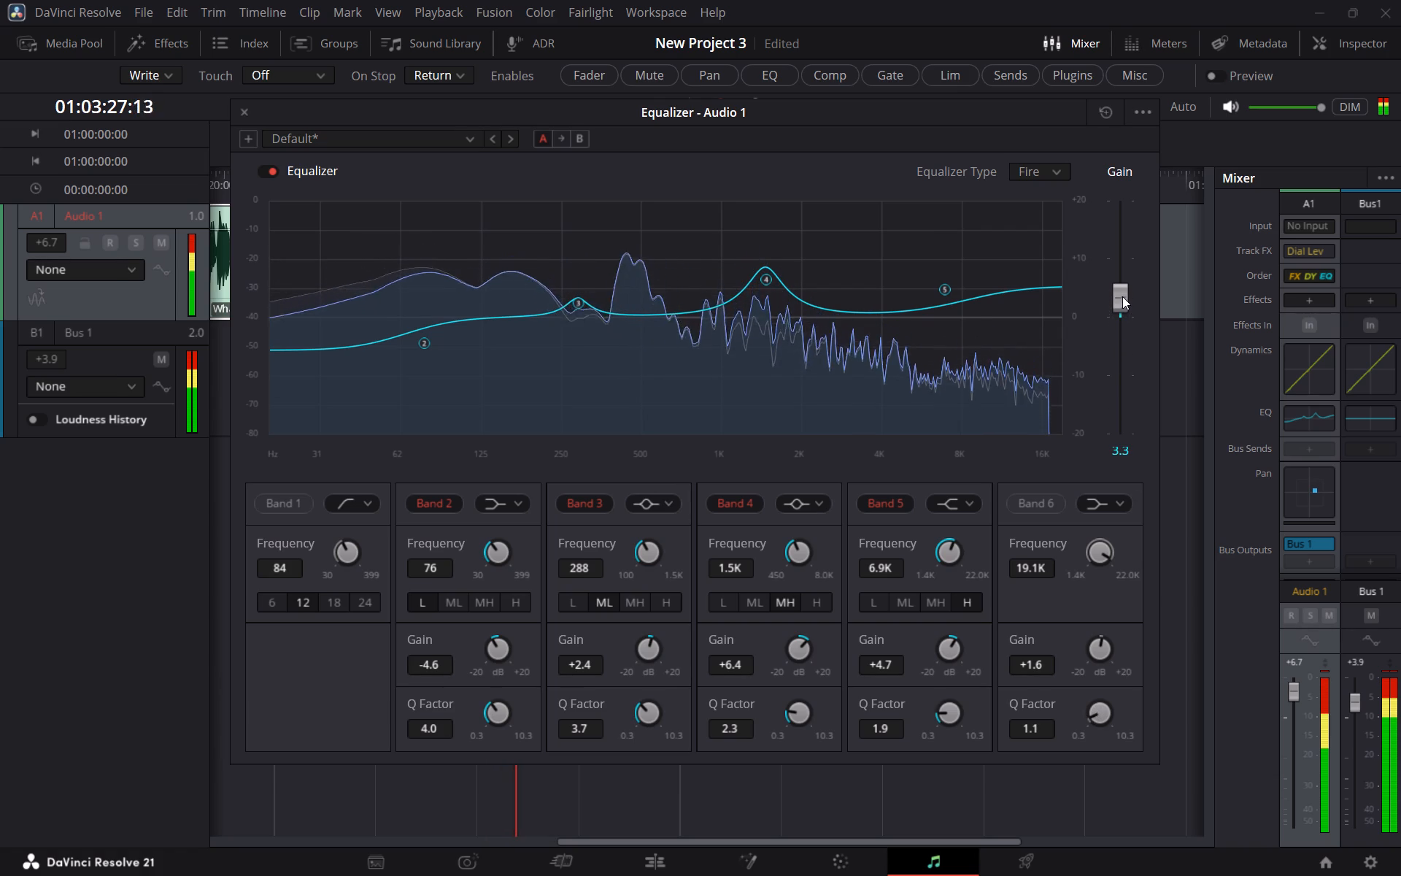
{"action": "left_click_drag", "start_coordinate": [1122, 296], "coordinate": [1139, 429]}
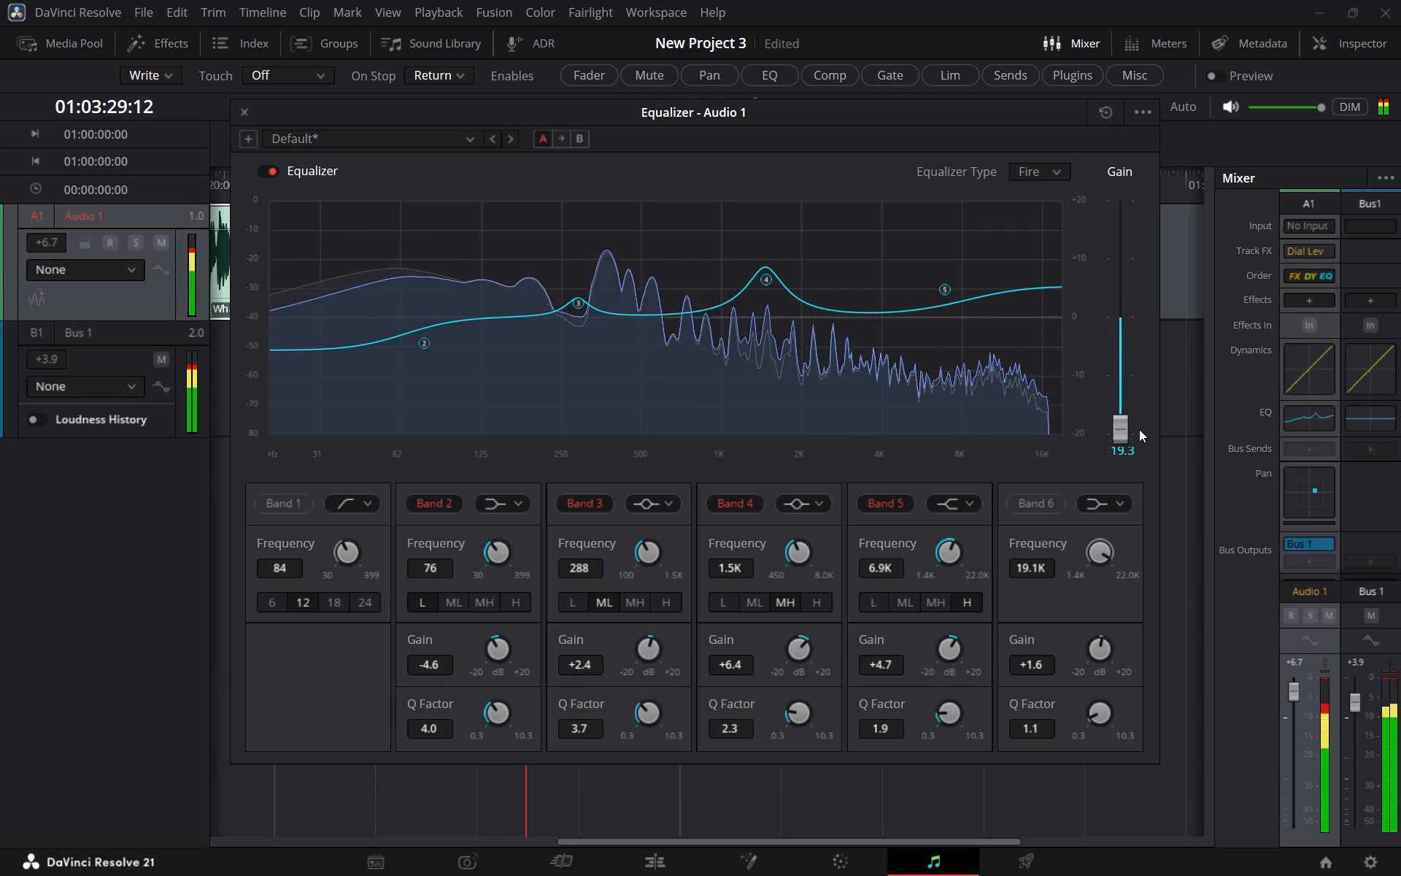
{"action": "left_click_drag", "start_coordinate": [1139, 429], "coordinate": [1119, 319]}
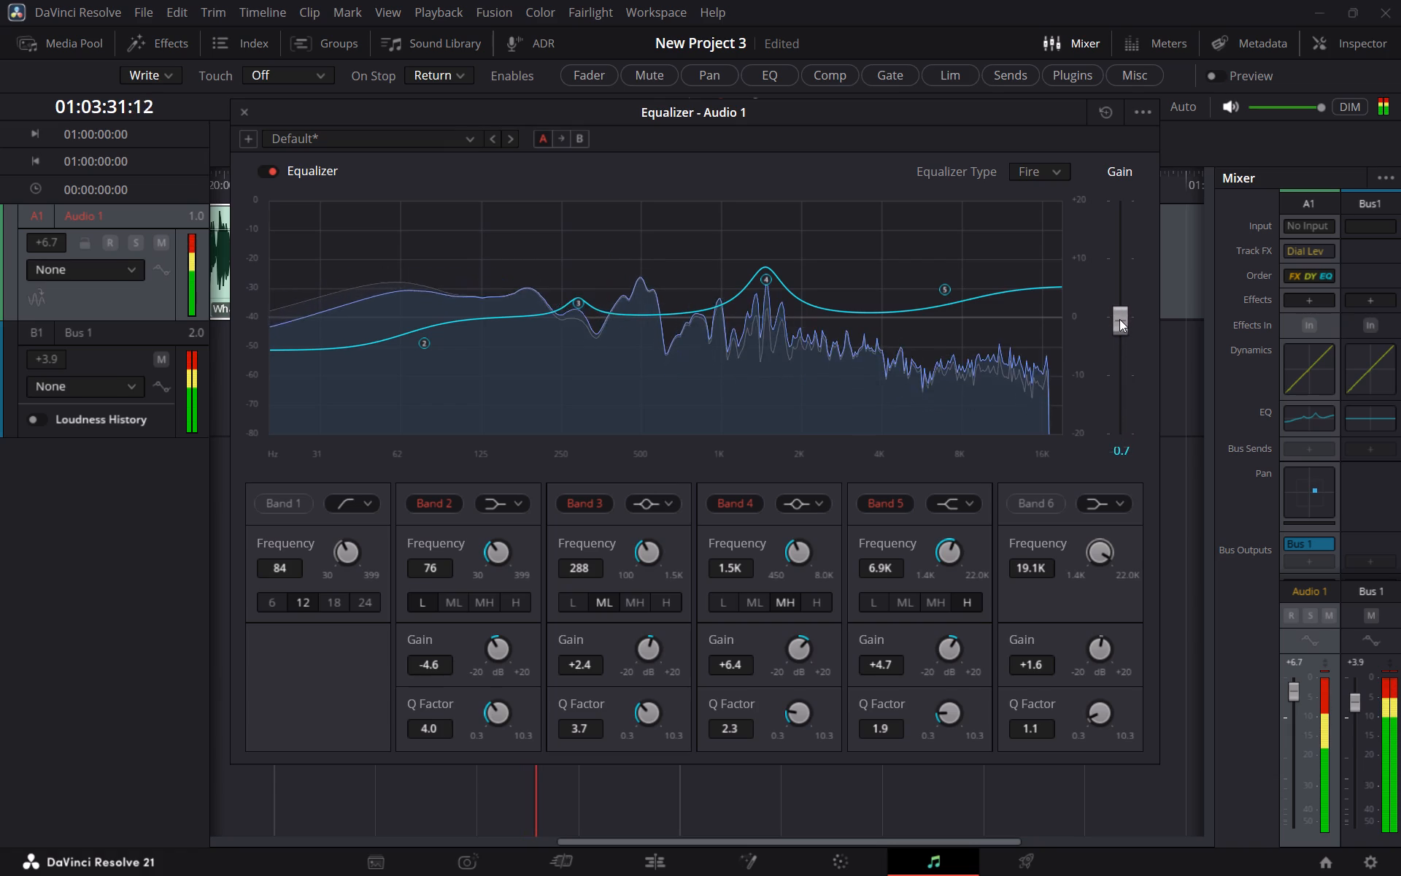
{"action": "left_click_drag", "start_coordinate": [1119, 319], "coordinate": [1119, 315]}
{"action": "left_click", "coordinate": [1057, 164]}
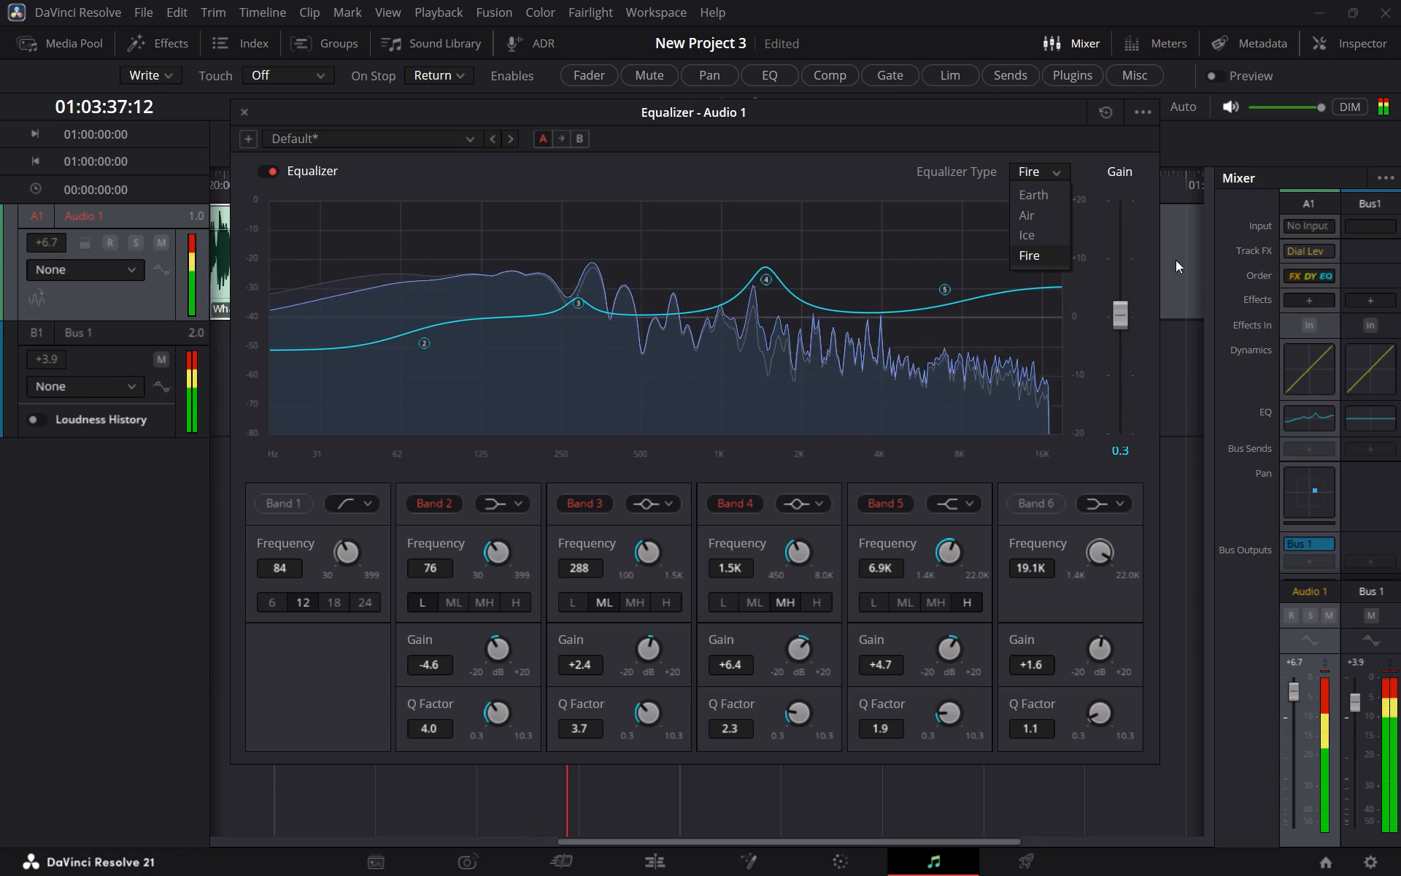
{"action": "left_click", "coordinate": [1305, 445]}
{"action": "left_click", "coordinate": [1306, 380]}
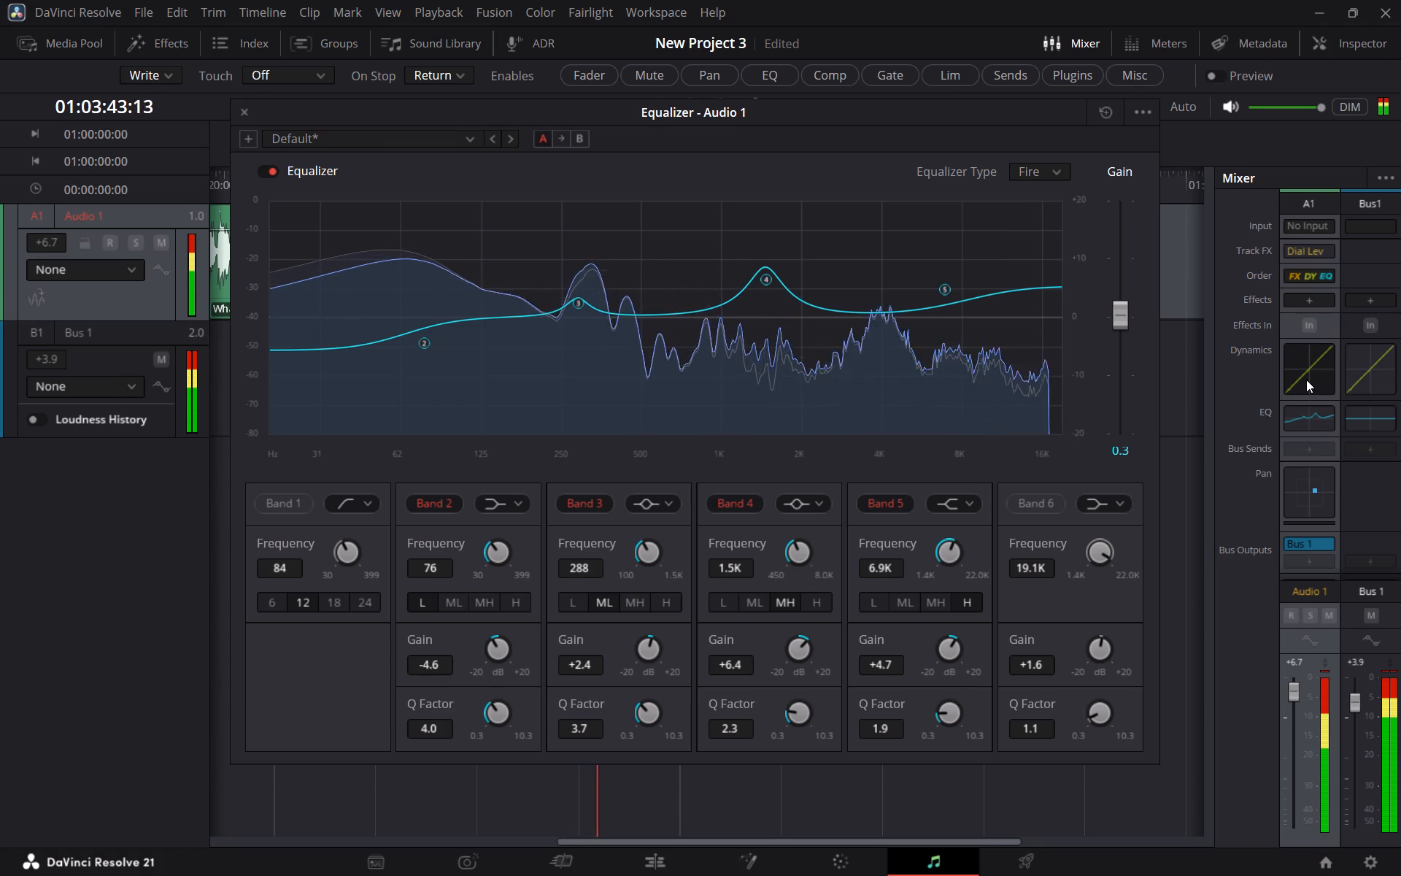
{"action": "left_click", "coordinate": [239, 108]}
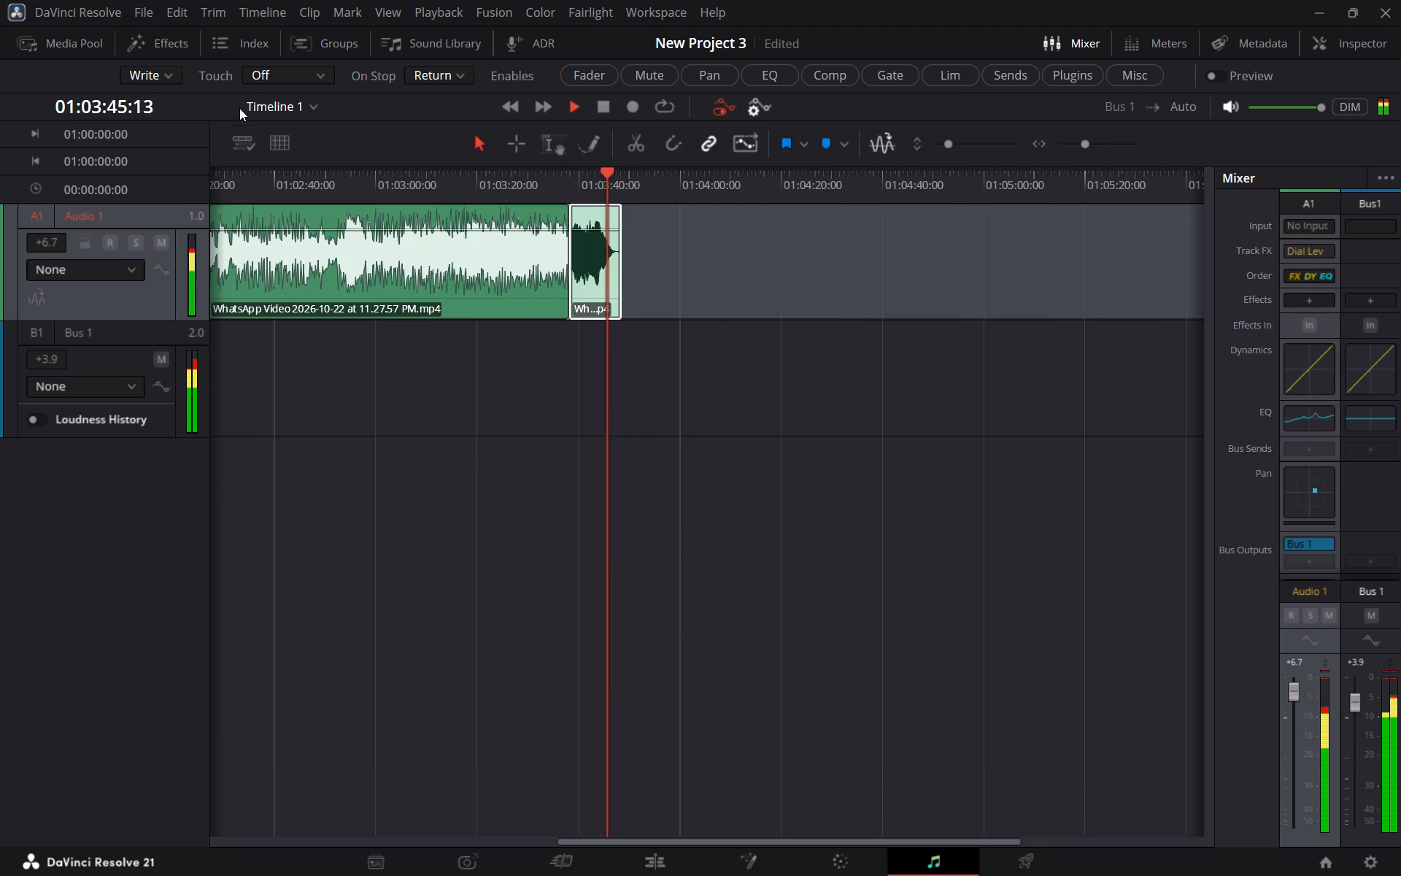
Stop playback past the end of the last clip and select the long main clip on Audio 1.
{"action": "scroll", "coordinate": [606, 434], "scroll_direction": "right", "scroll_amount": 1}
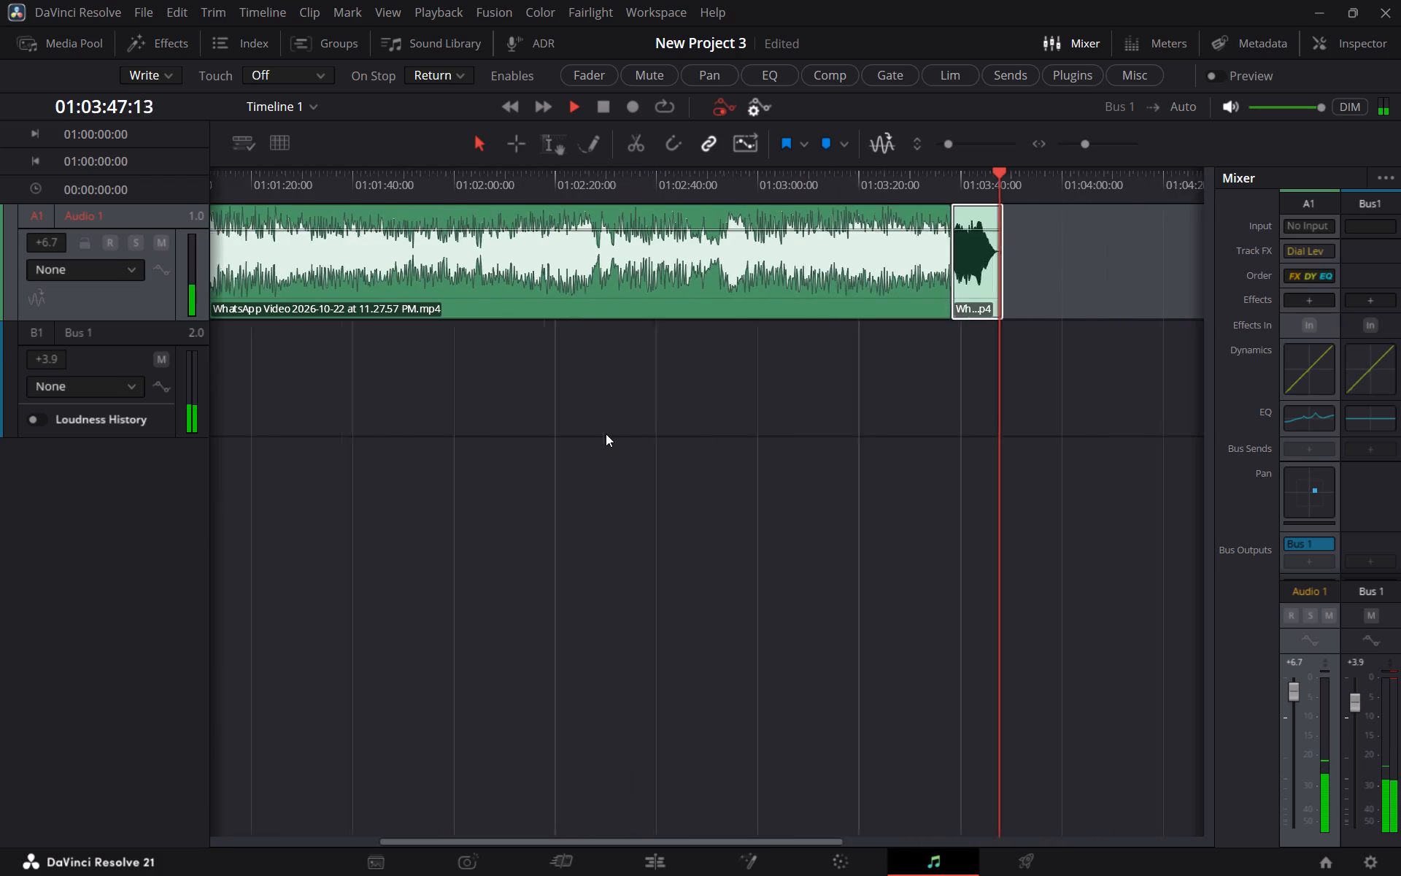
{"action": "scroll", "coordinate": [606, 434], "scroll_direction": "right", "scroll_amount": 1}
{"action": "left_click", "coordinate": [479, 420]}
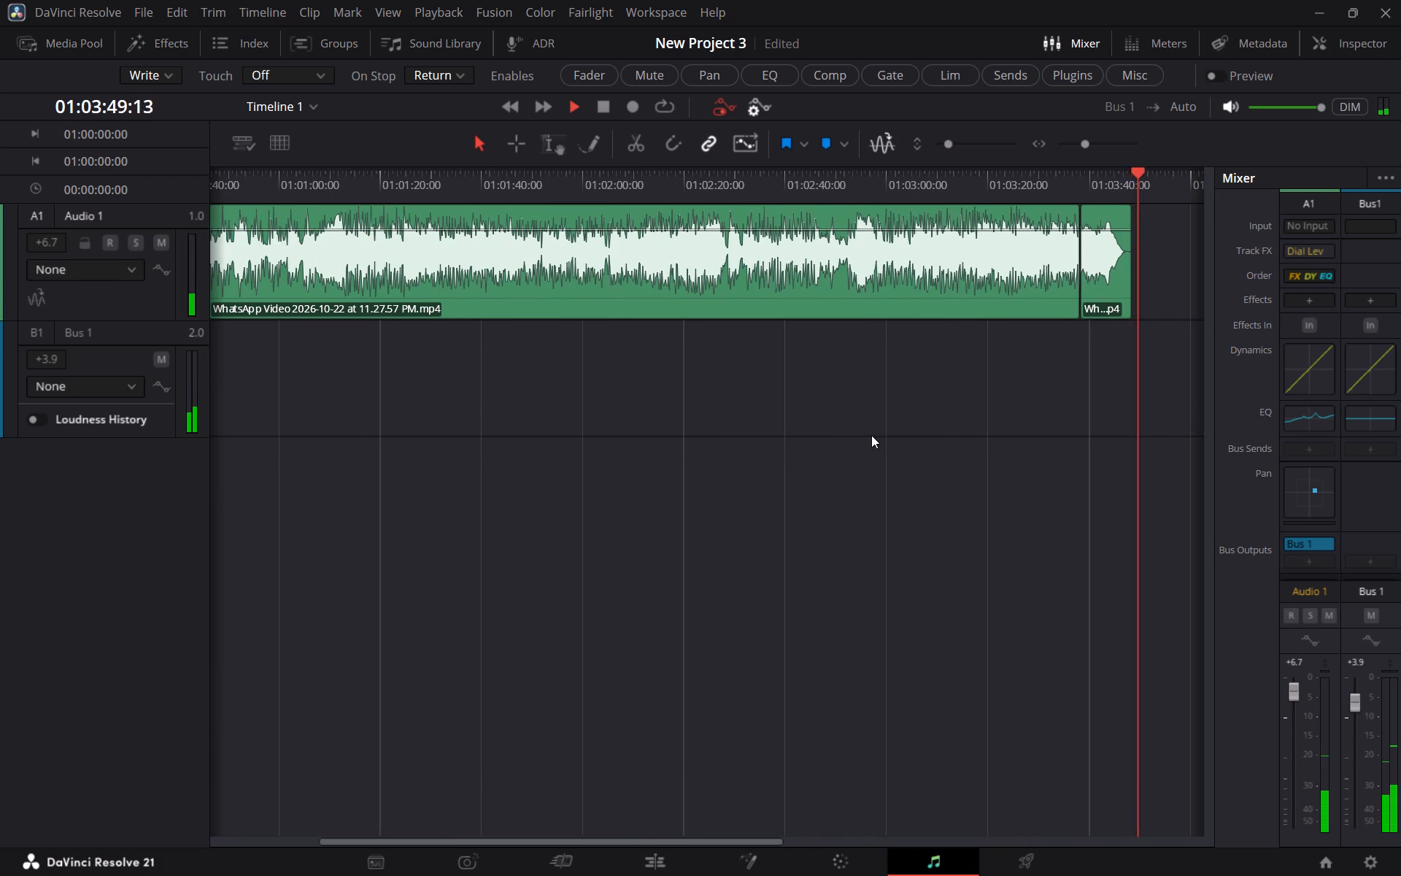
{"action": "key", "text": "space"}
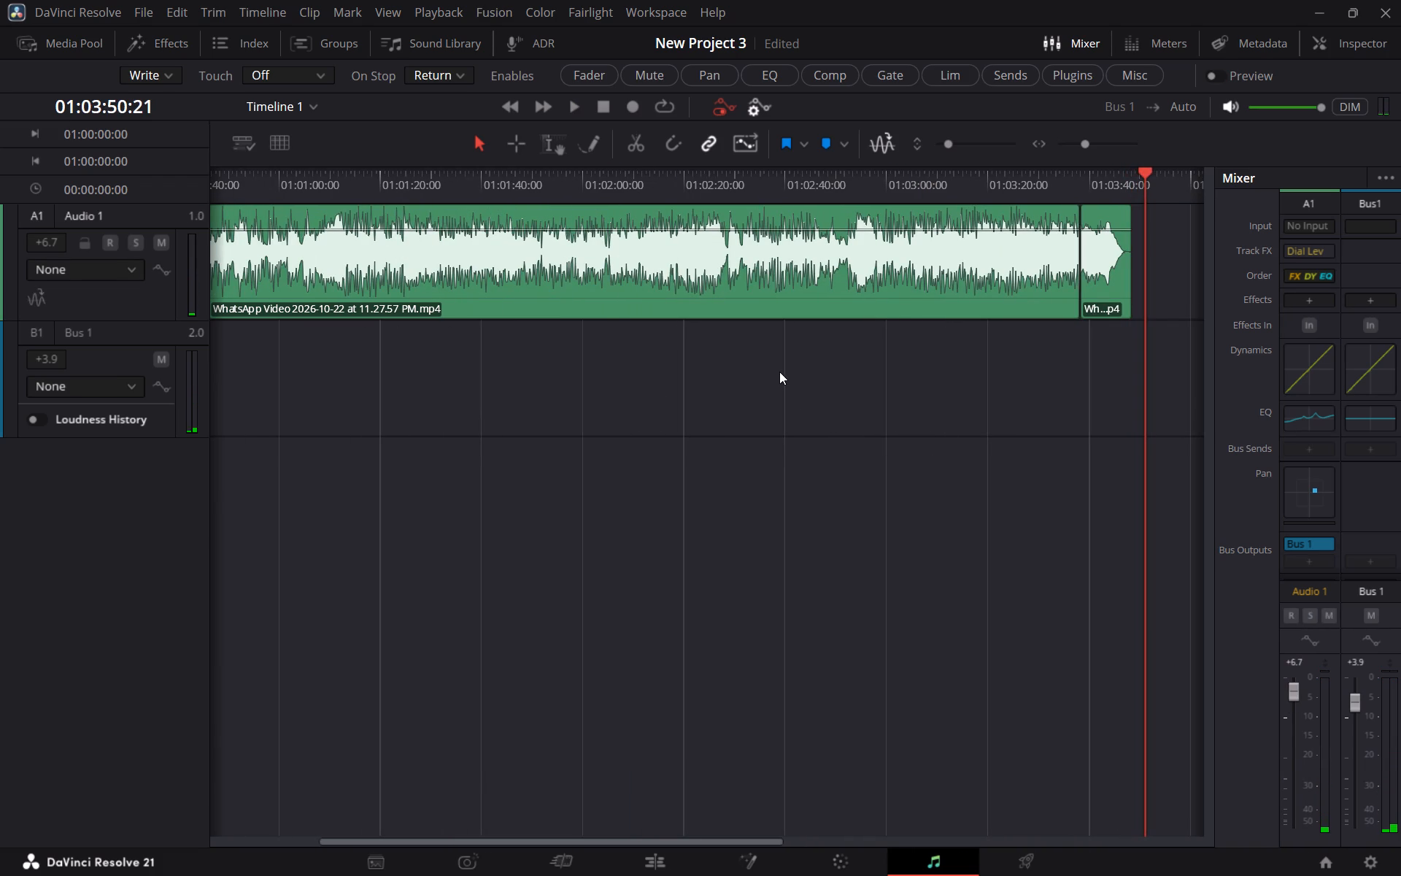
{"action": "left_click", "coordinate": [1105, 272]}
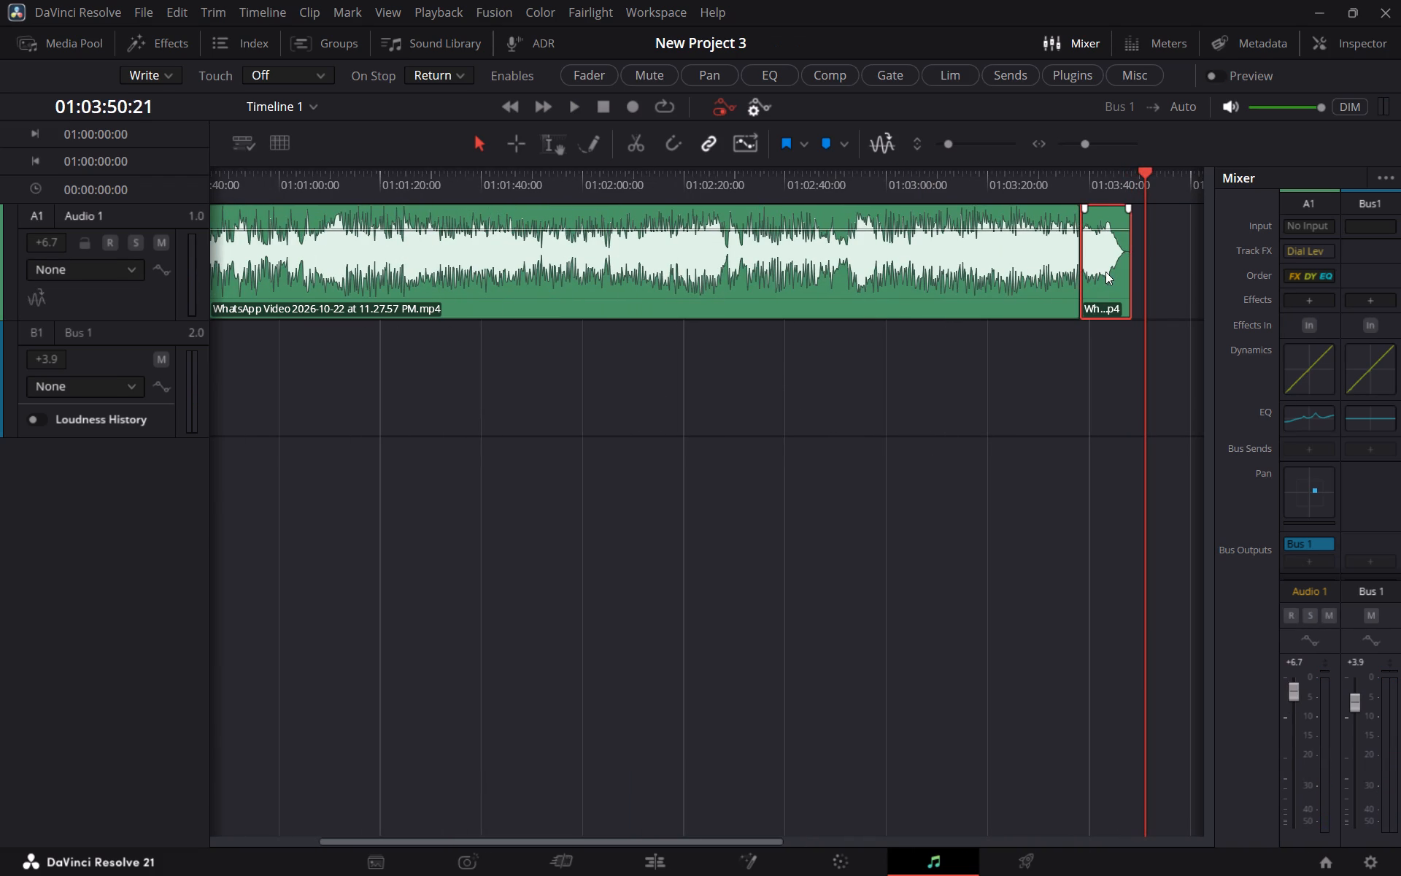
{"action": "left_click", "coordinate": [917, 296]}
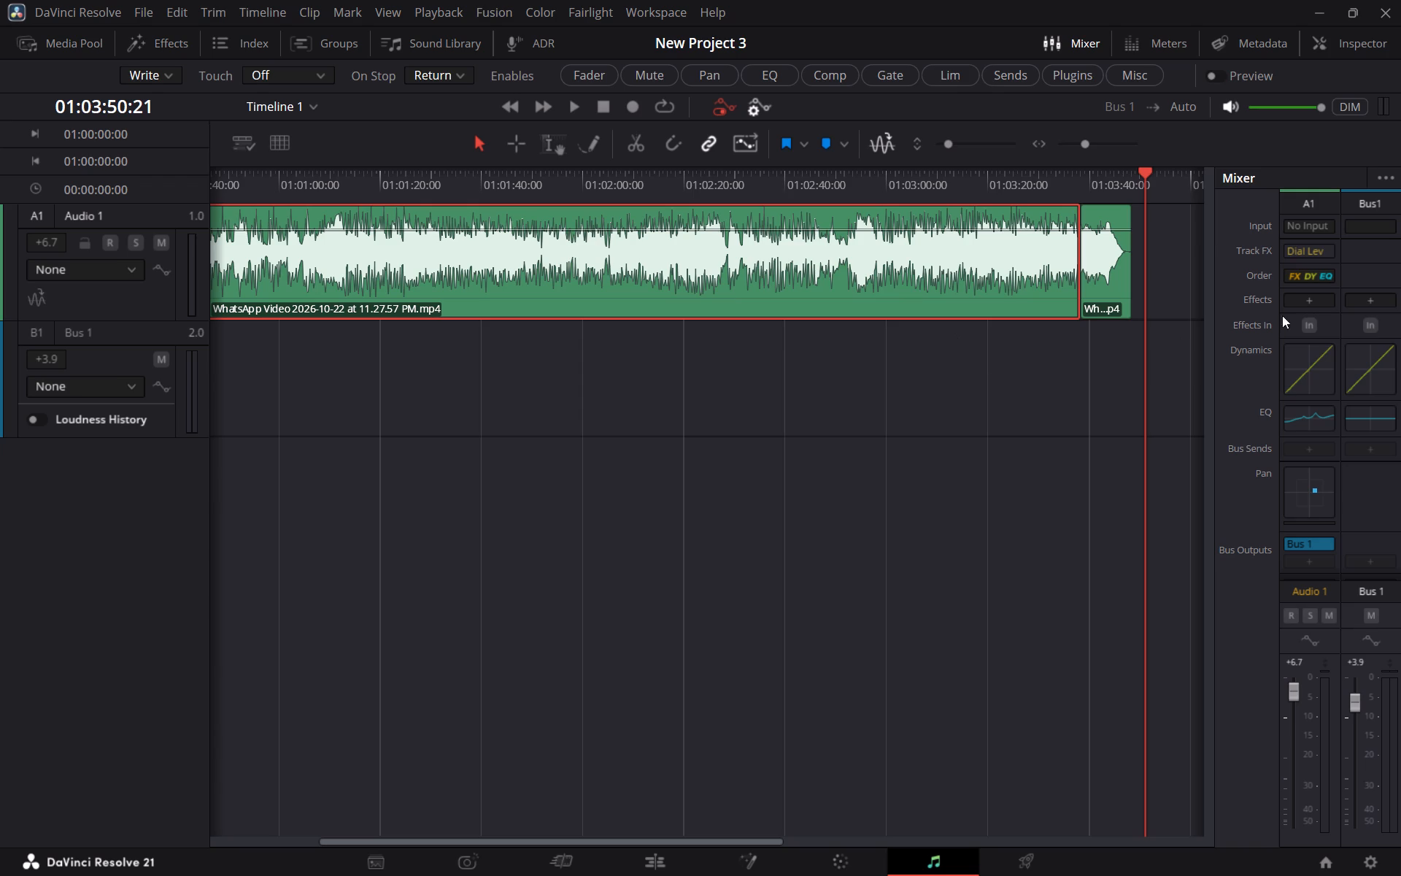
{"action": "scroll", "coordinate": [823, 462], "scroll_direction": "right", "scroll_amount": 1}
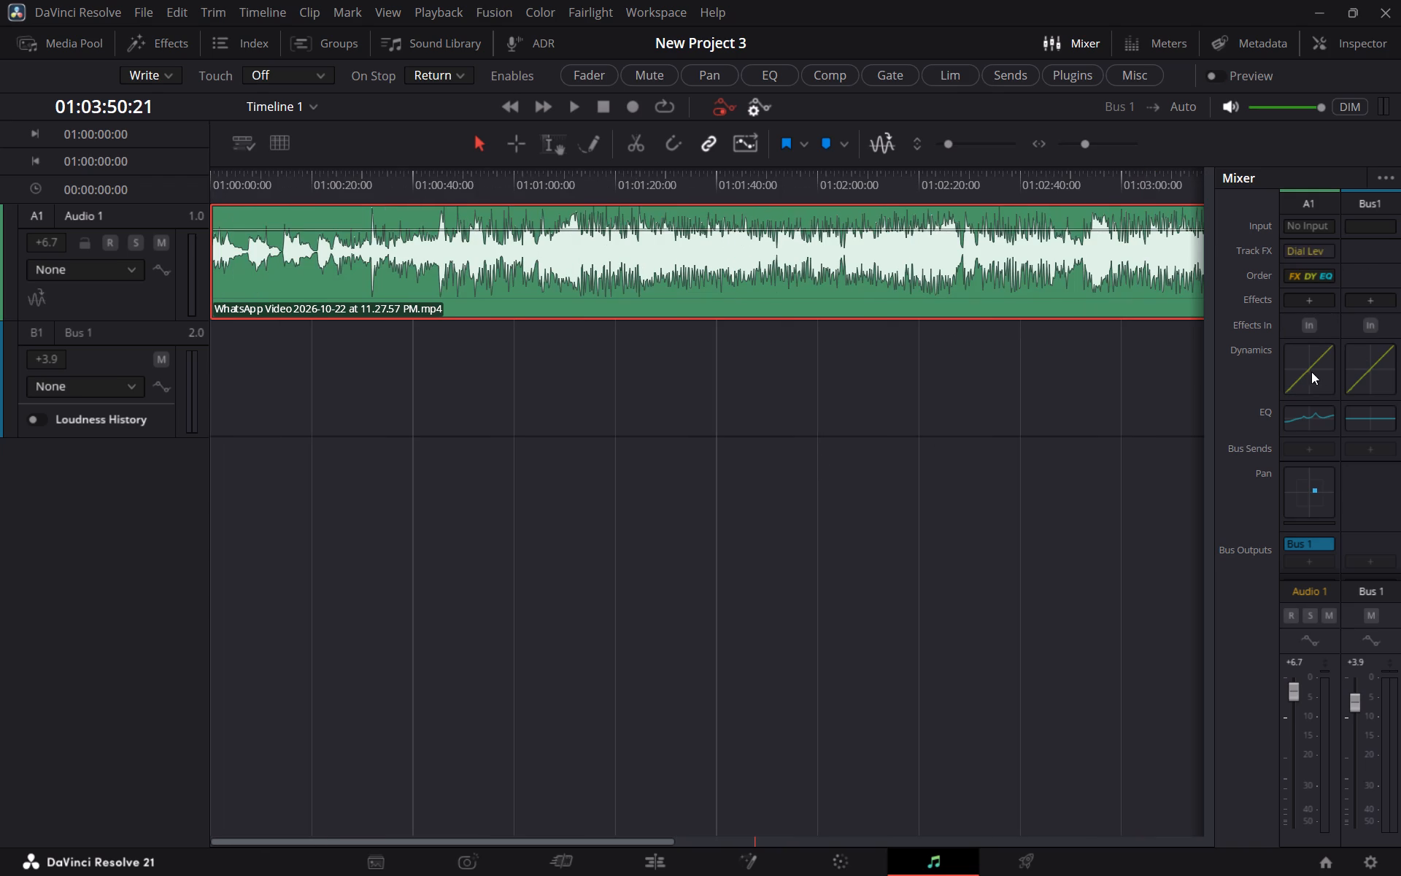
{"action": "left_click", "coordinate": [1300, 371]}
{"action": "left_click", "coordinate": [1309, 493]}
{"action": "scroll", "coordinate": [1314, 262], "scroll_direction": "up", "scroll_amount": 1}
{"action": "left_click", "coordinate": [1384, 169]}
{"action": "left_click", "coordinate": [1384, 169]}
Show the audio meters and play the main clip from a little past 01:02:00:00.
{"action": "left_click", "coordinate": [1154, 39]}
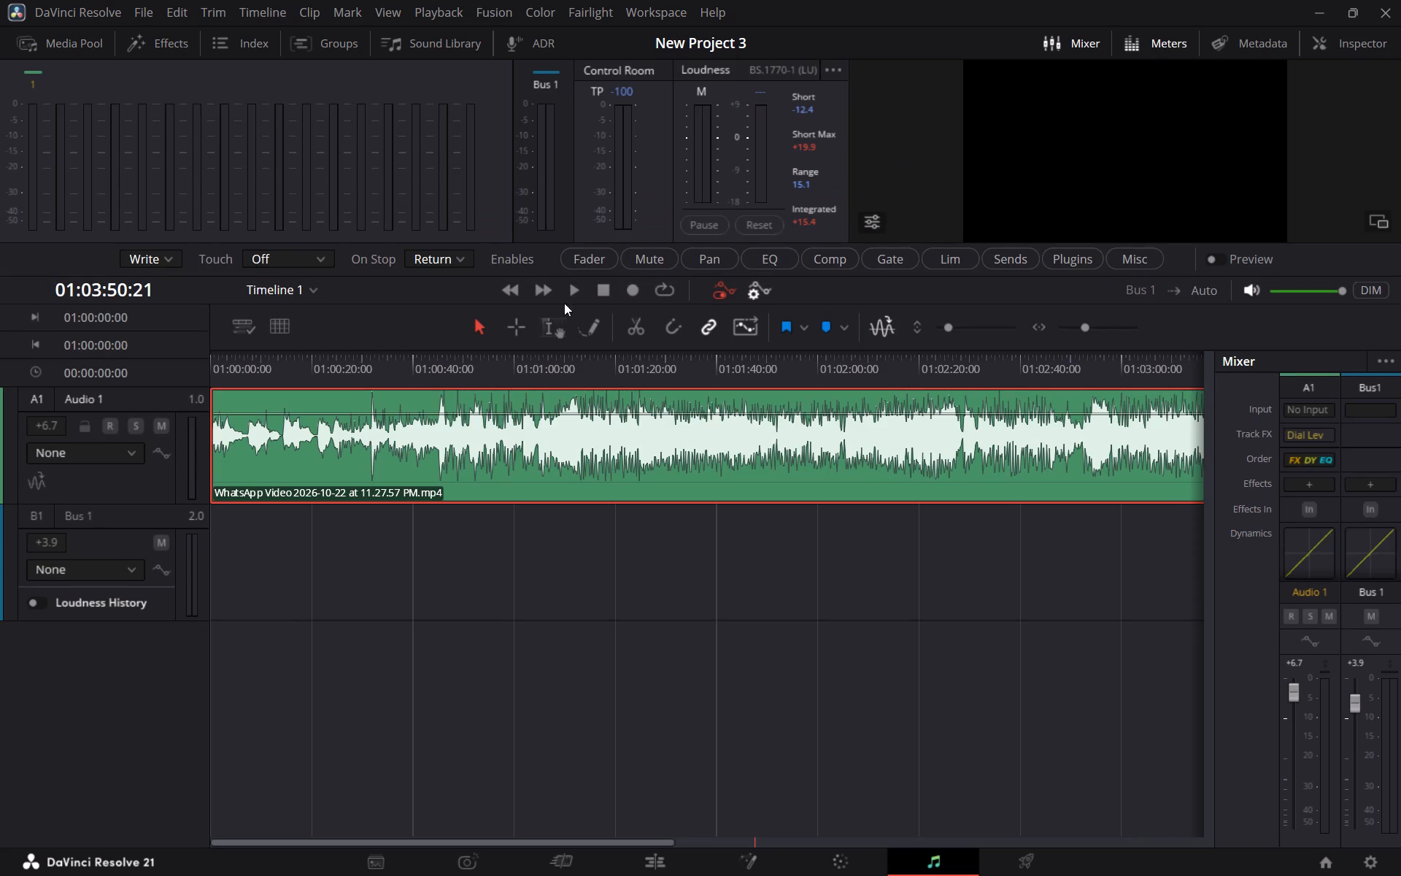
{"action": "key", "text": "space"}
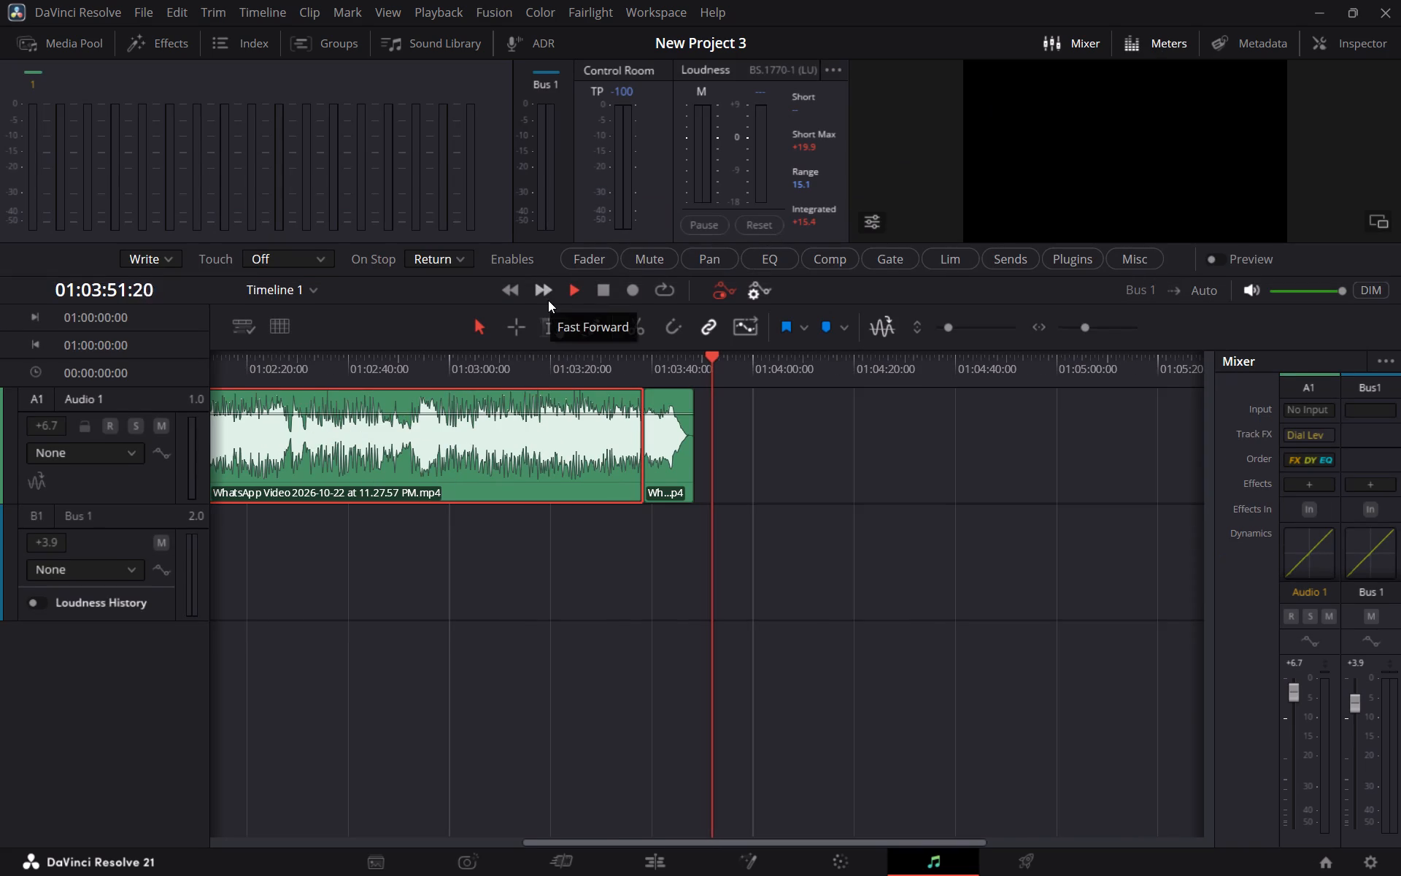
{"action": "left_click", "coordinate": [223, 355]}
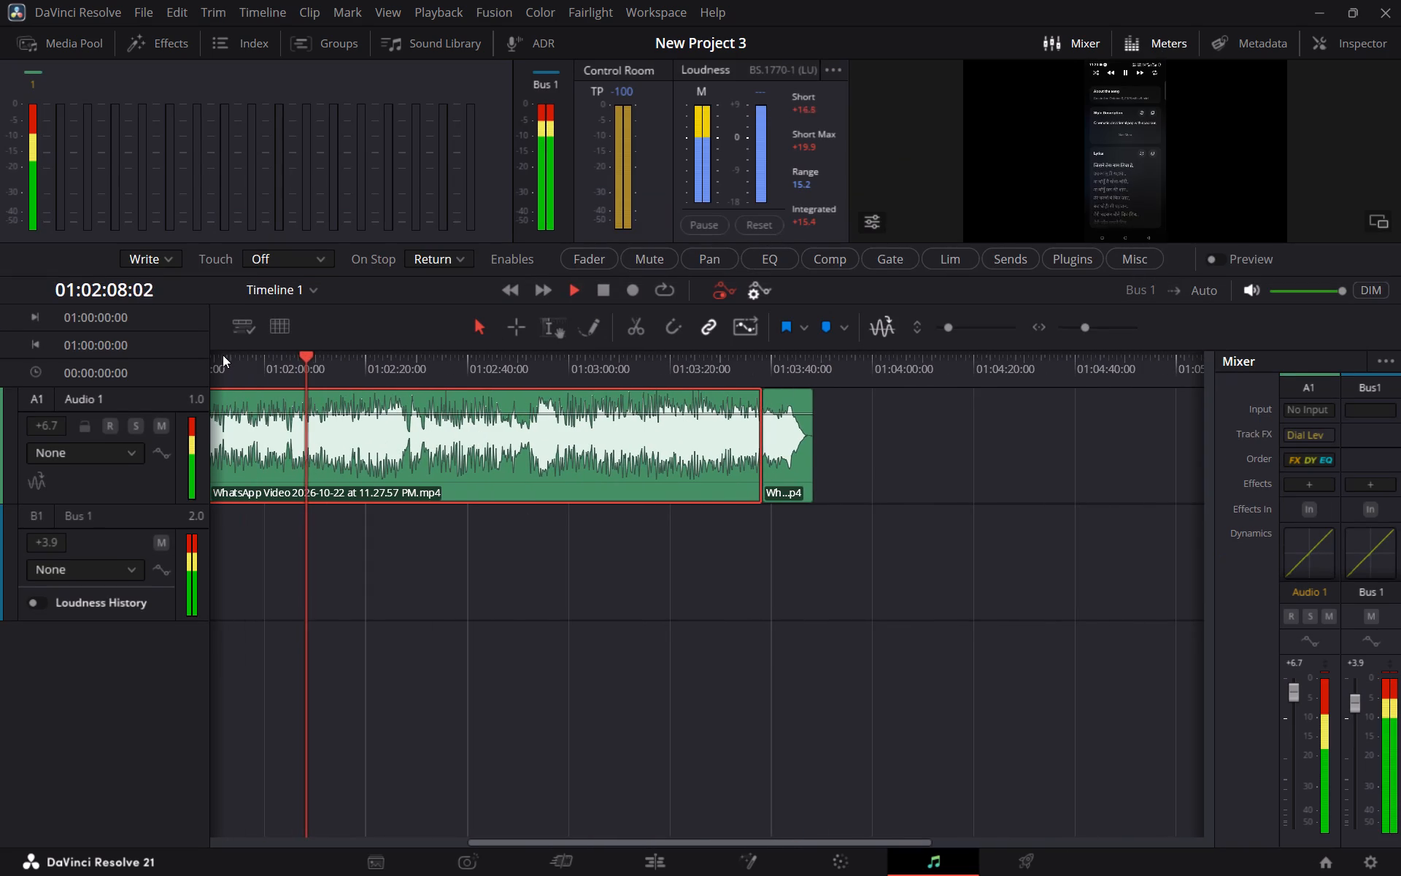
Enable Fader and EQ as automation parameters while the timeline plays, leaving Mute disabled.
{"action": "left_click", "coordinate": [589, 257]}
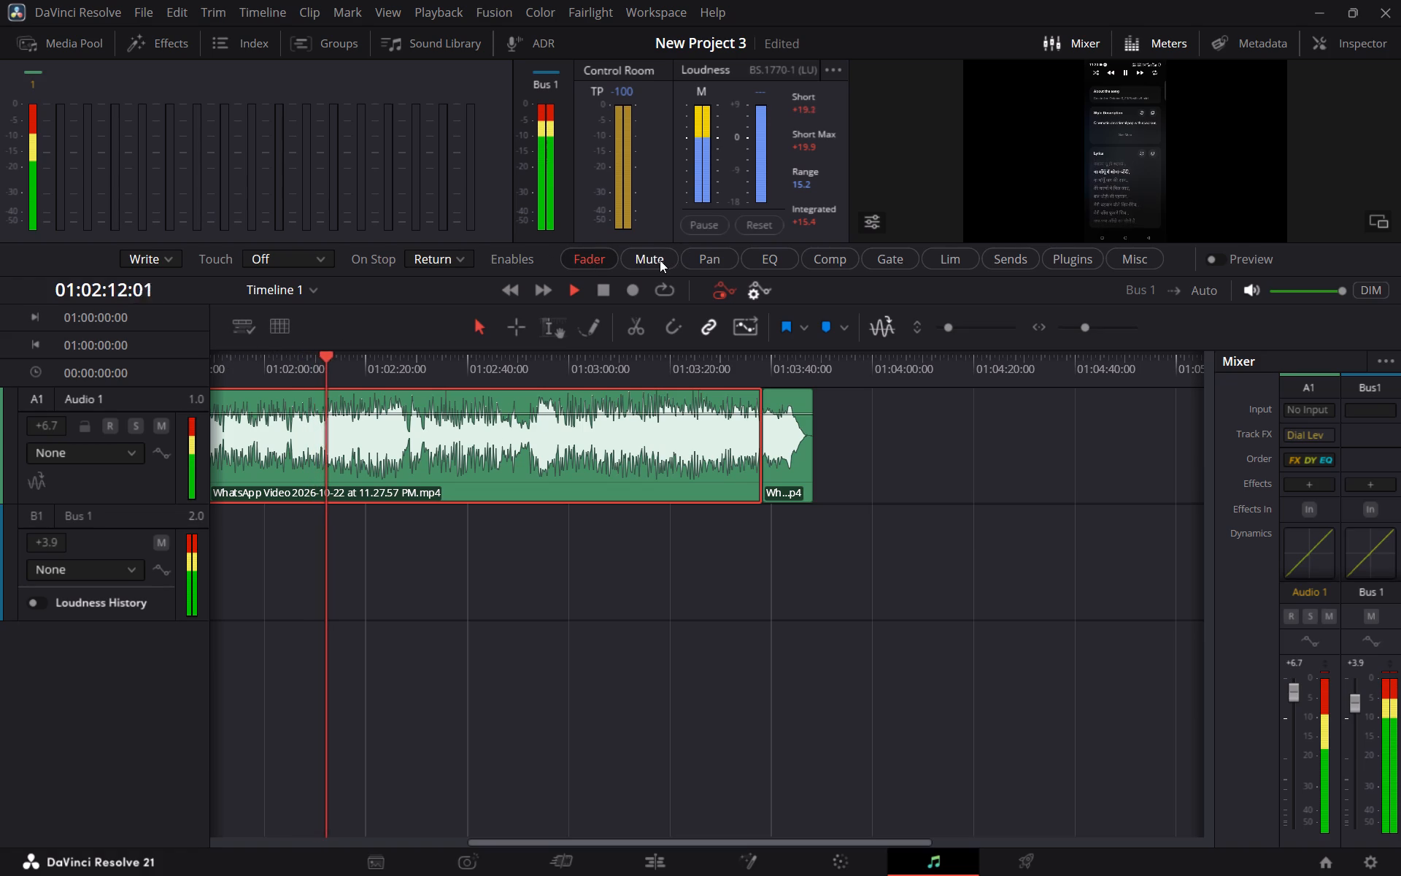
{"action": "left_click", "coordinate": [660, 260]}
{"action": "left_click", "coordinate": [660, 260]}
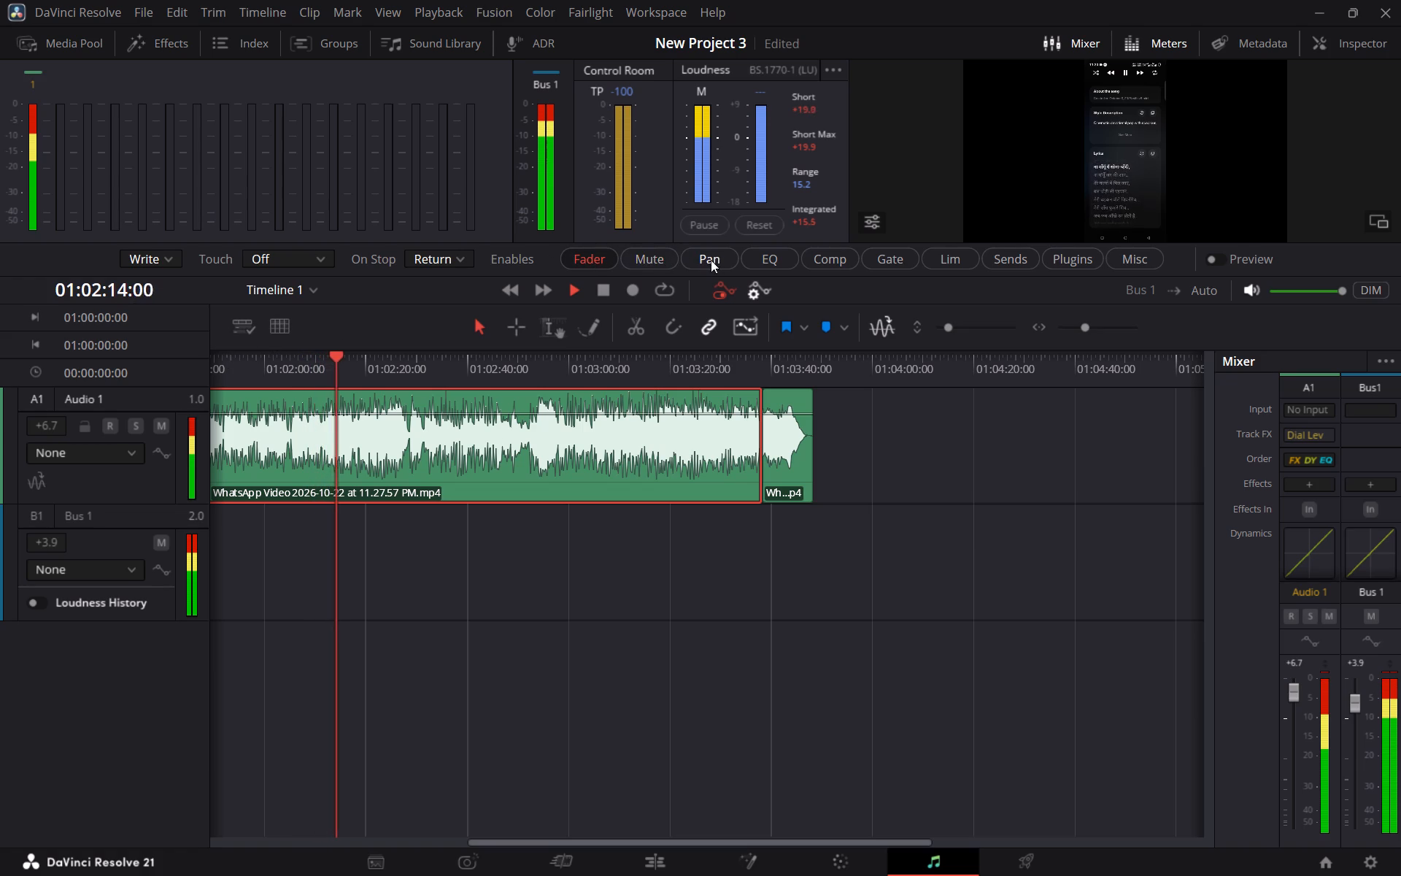
{"action": "left_click", "coordinate": [778, 255]}
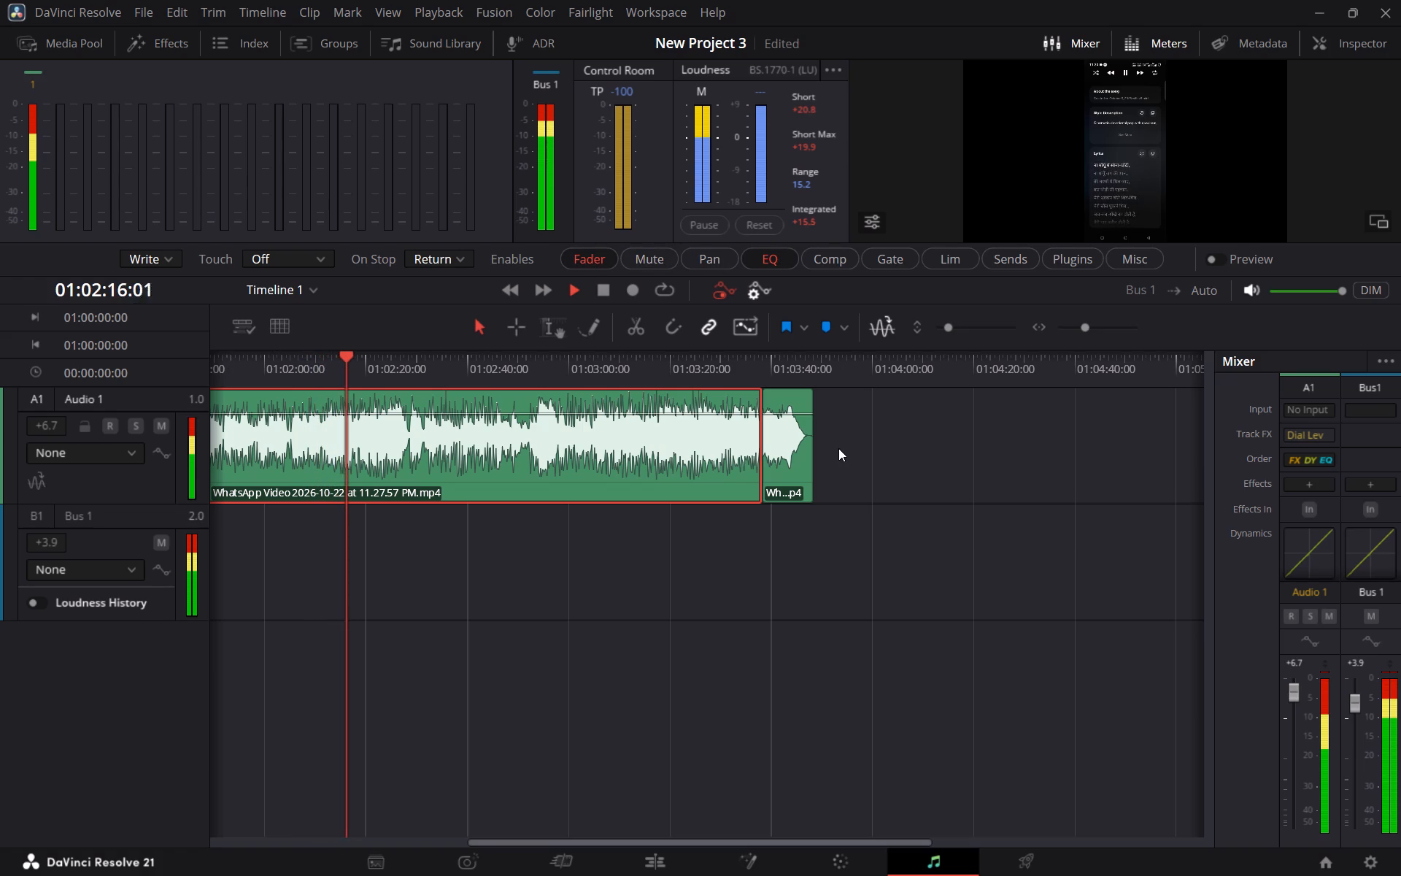
{"action": "left_click", "coordinate": [1310, 547]}
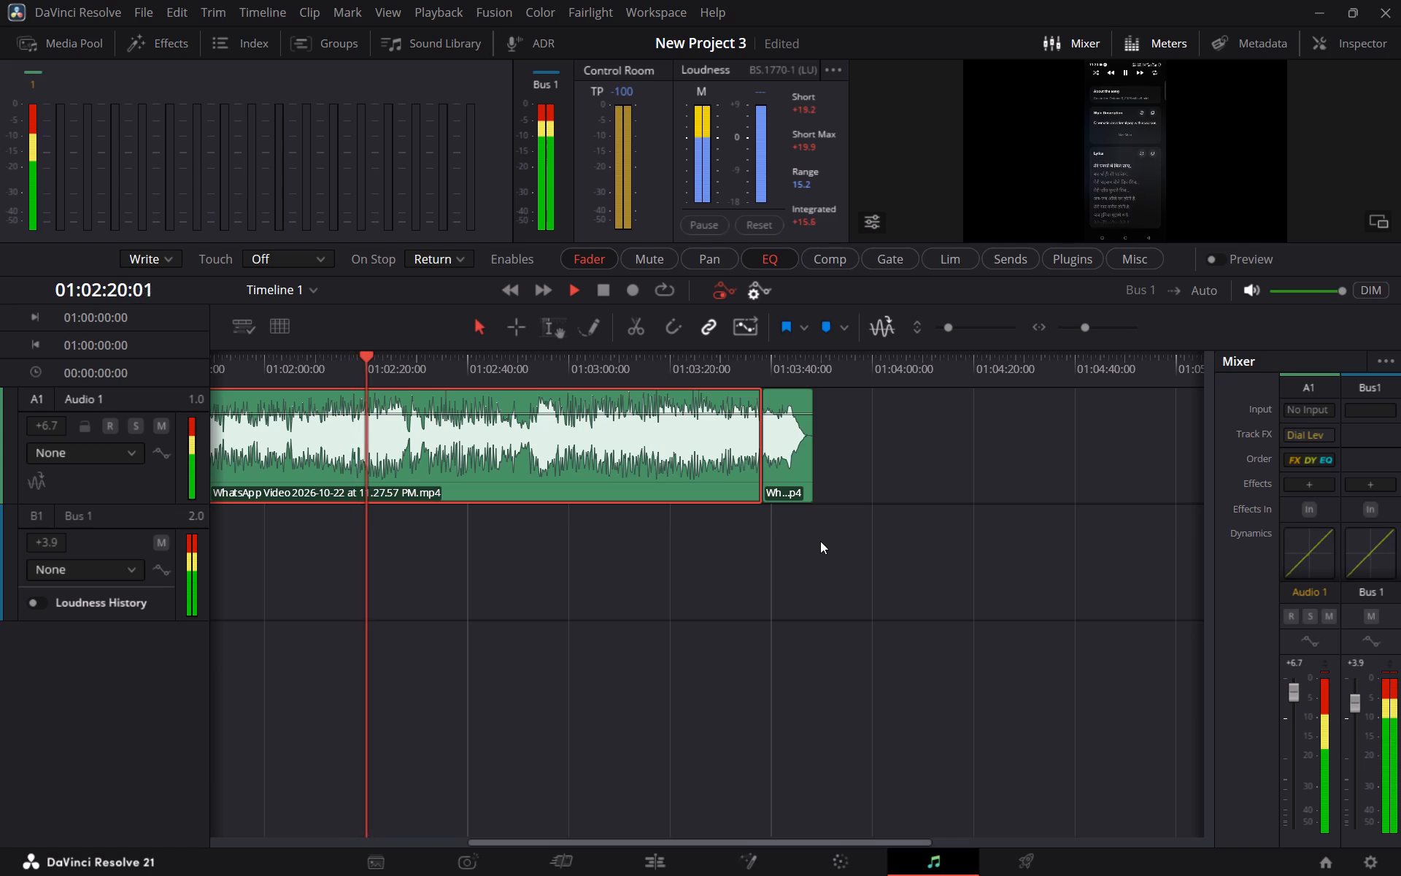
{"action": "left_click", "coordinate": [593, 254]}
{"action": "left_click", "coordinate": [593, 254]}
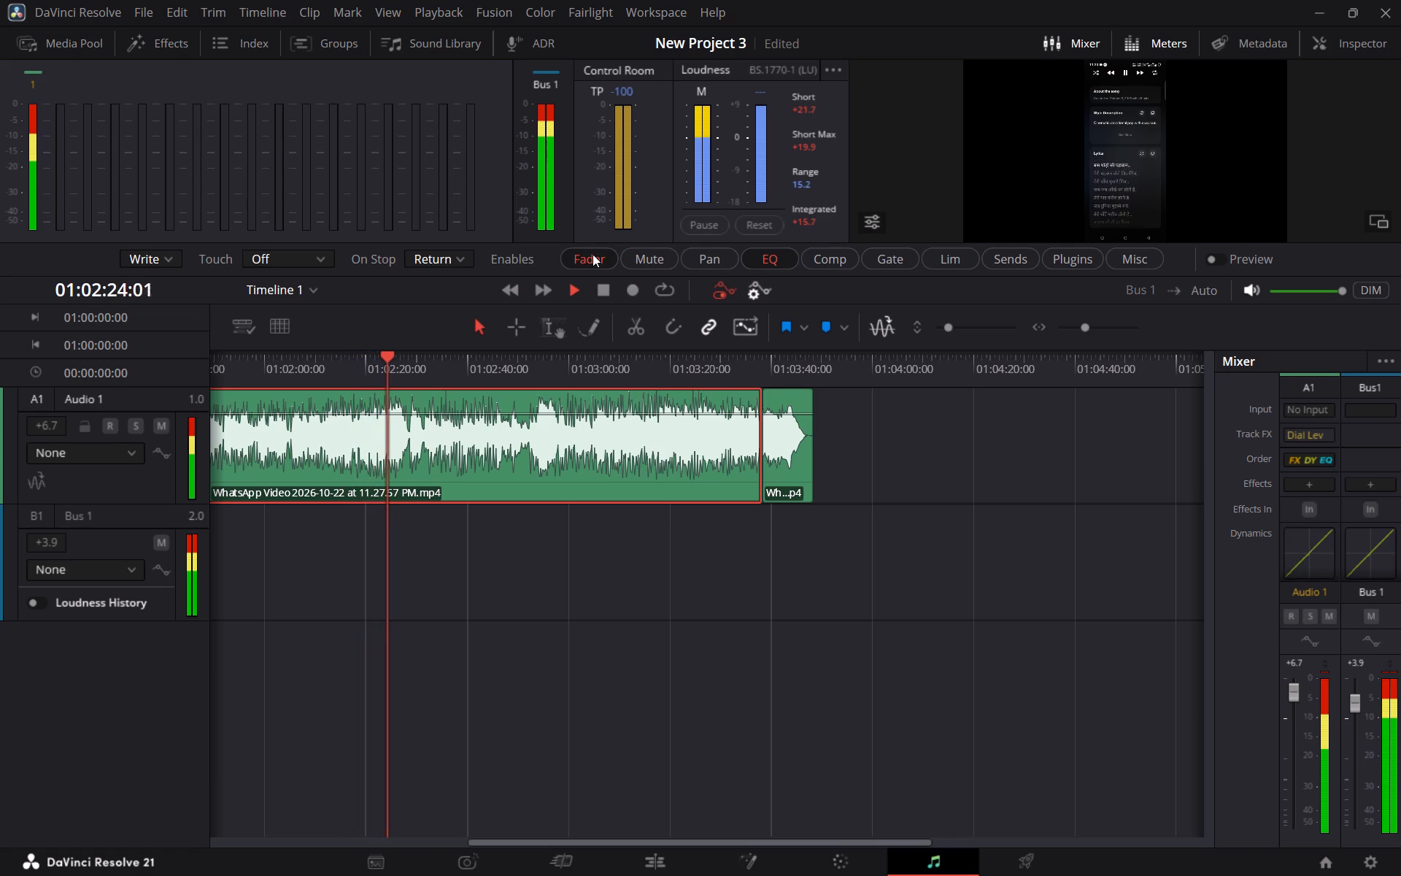
Stop the timeline playback and hide the audio meters.
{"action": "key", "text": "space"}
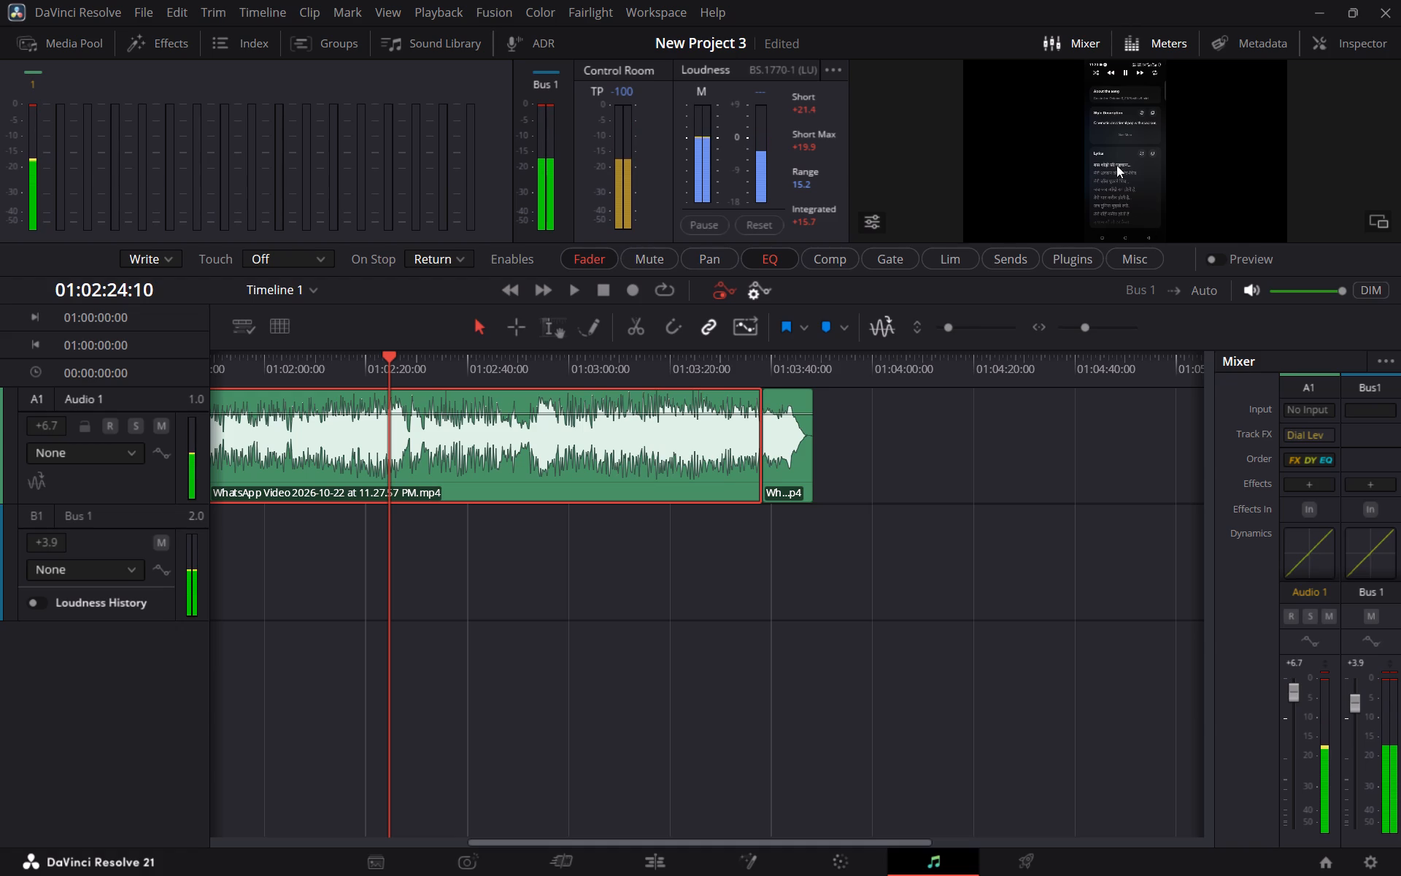
{"action": "left_click", "coordinate": [1132, 42]}
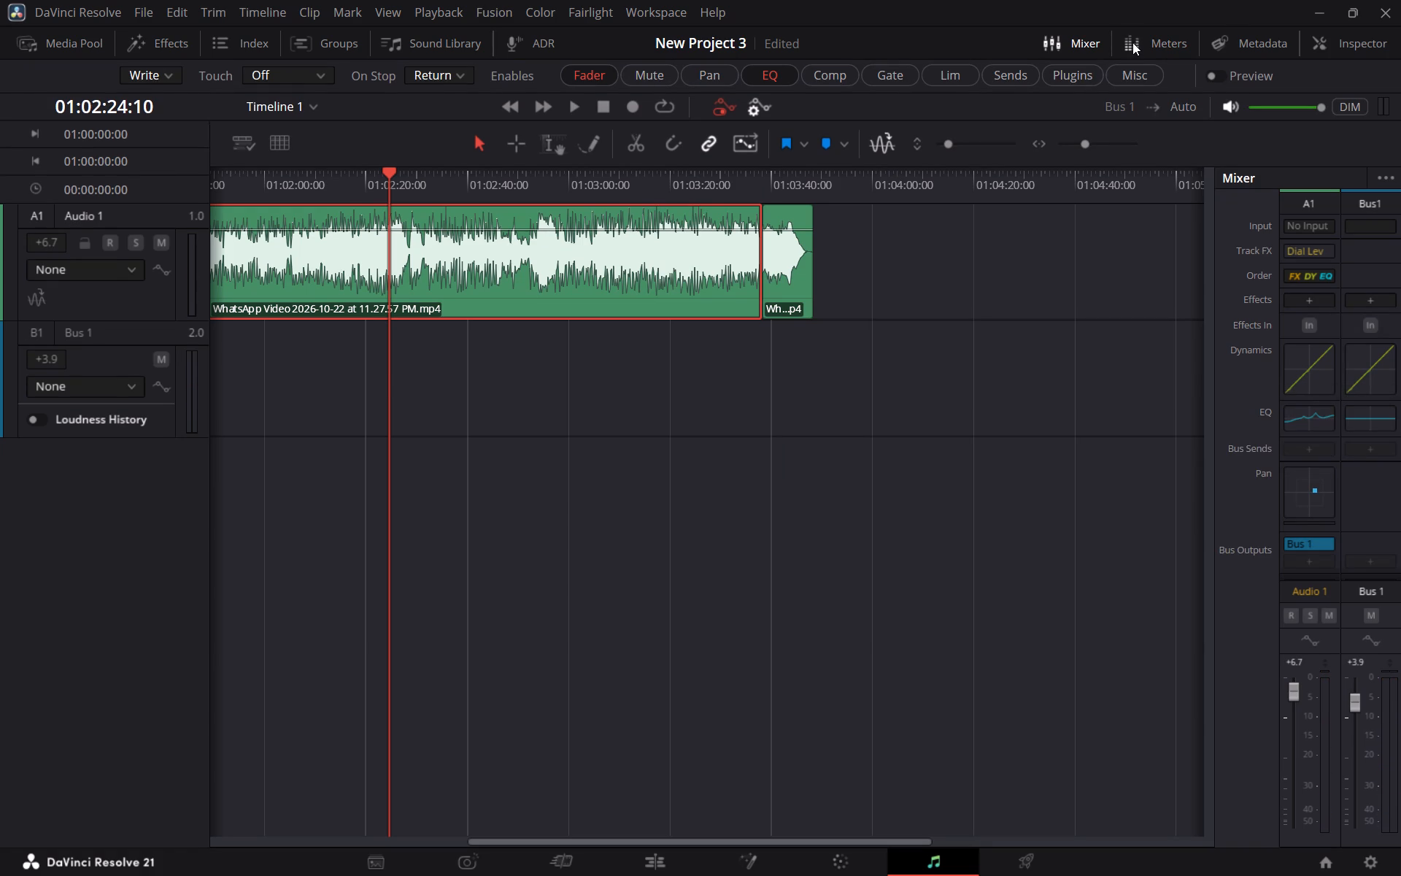
Show the main clip's audio properties, resume playback and enable the clip's Equalizer.
{"action": "left_click", "coordinate": [1325, 40]}
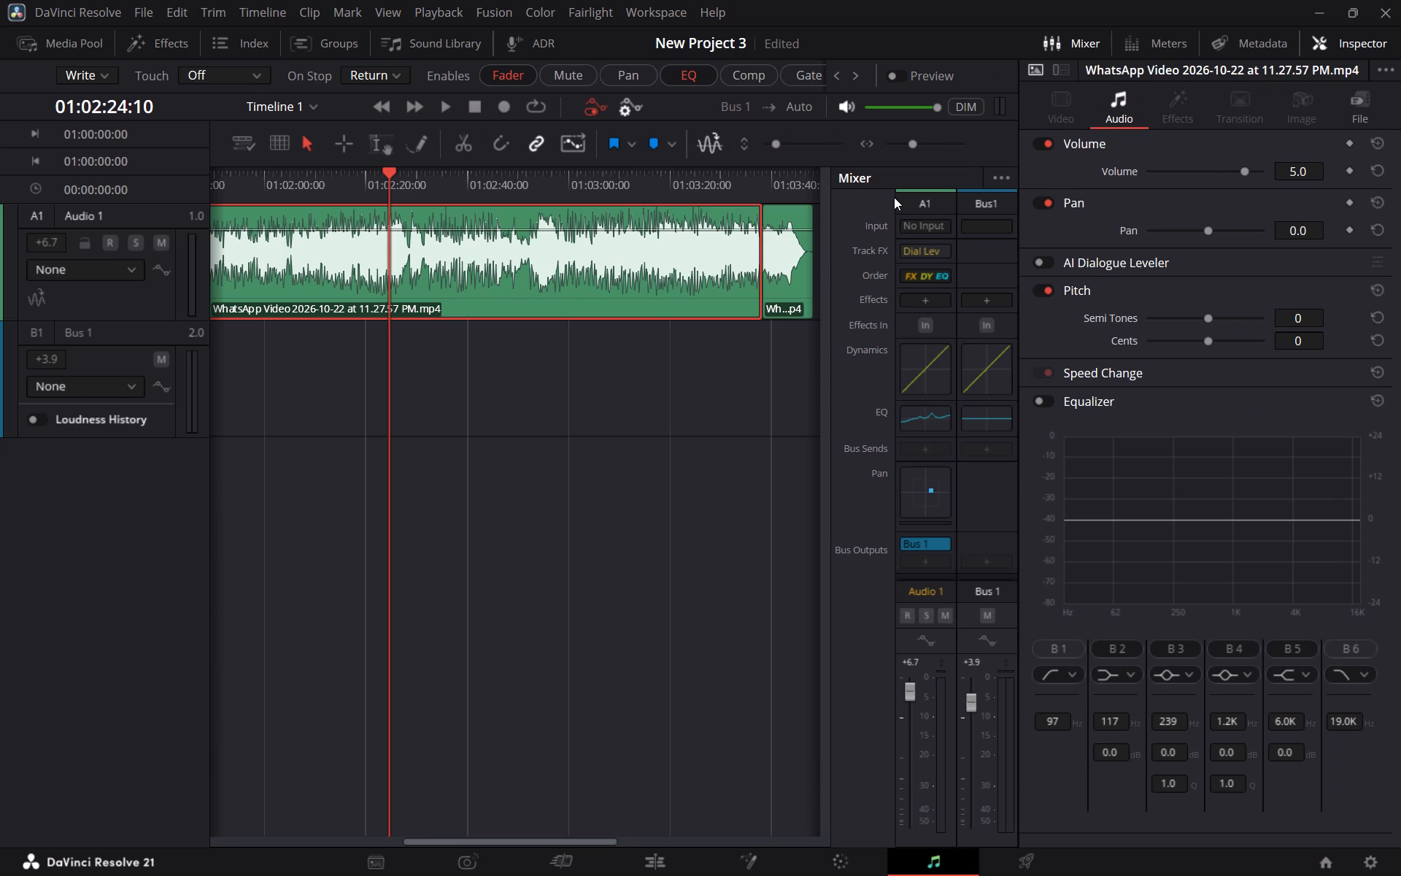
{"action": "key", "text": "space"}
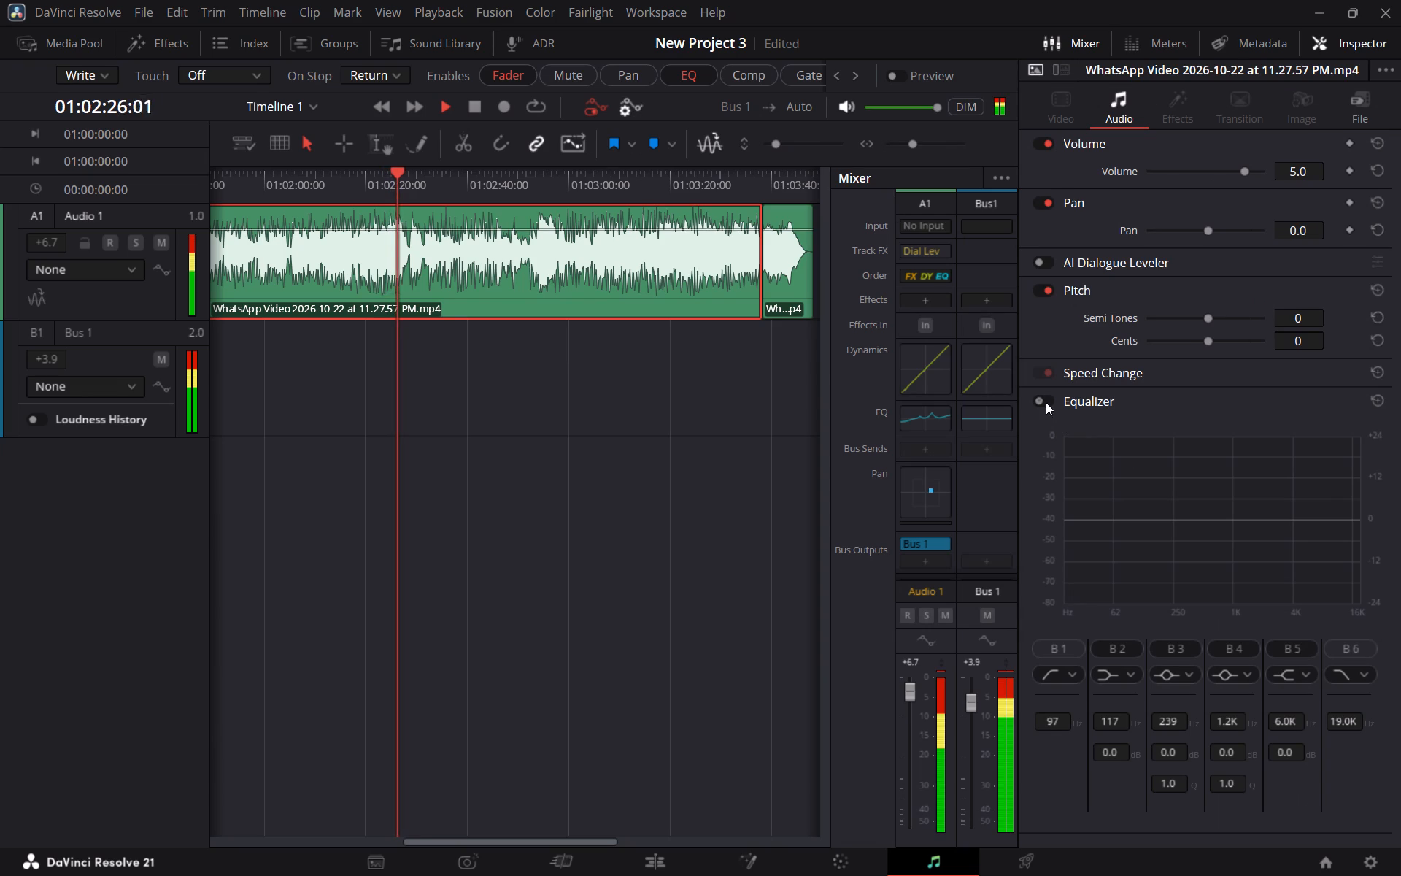
{"action": "left_click", "coordinate": [1046, 399]}
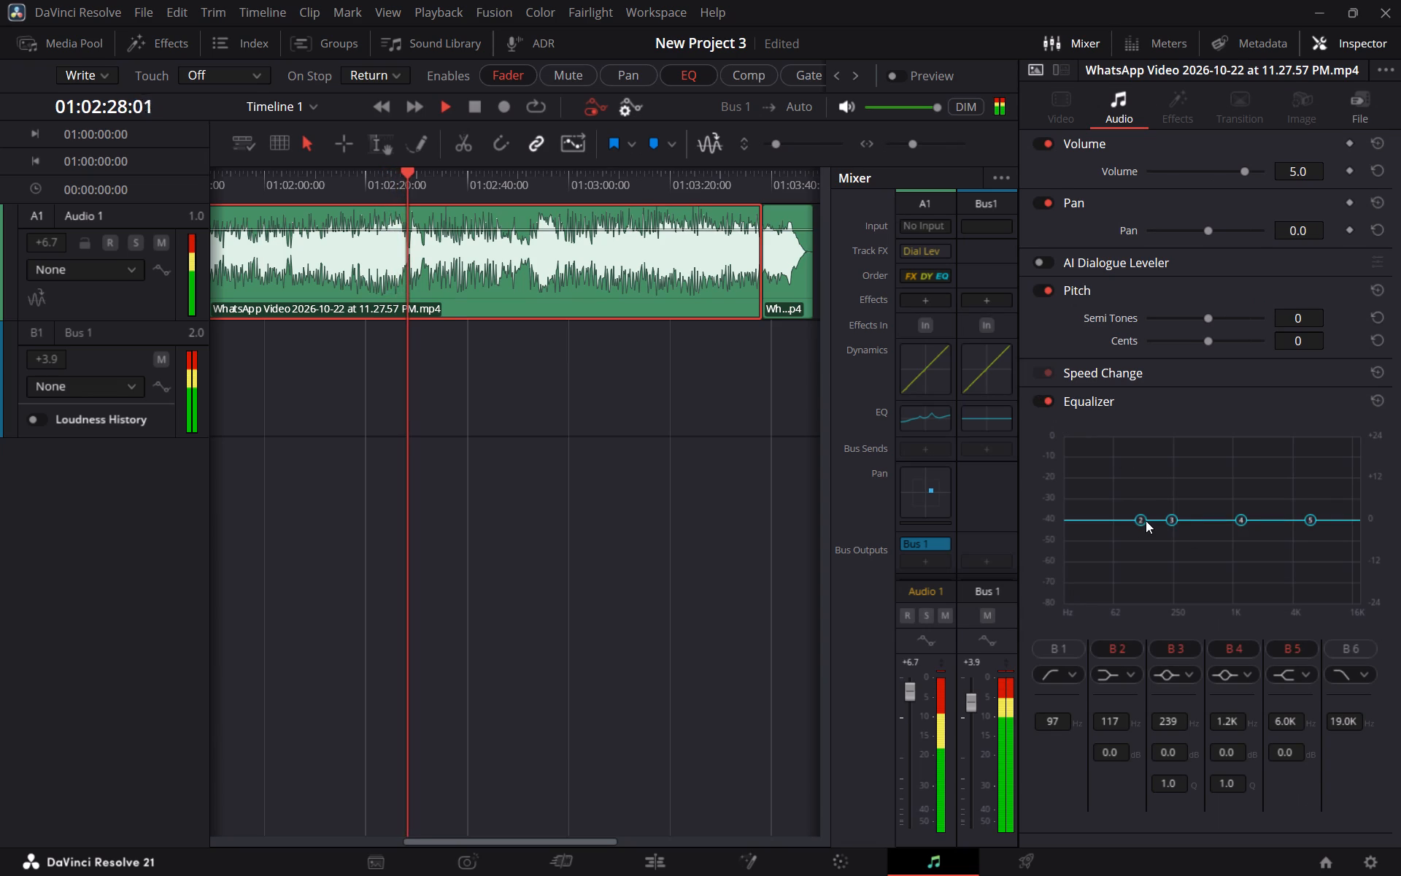
Try different positions for band 2 of the clip equalizer during playback, ending at about 48 Hz with a +10.2 dB boost.
{"action": "left_click_drag", "start_coordinate": [1146, 520], "coordinate": [1115, 503]}
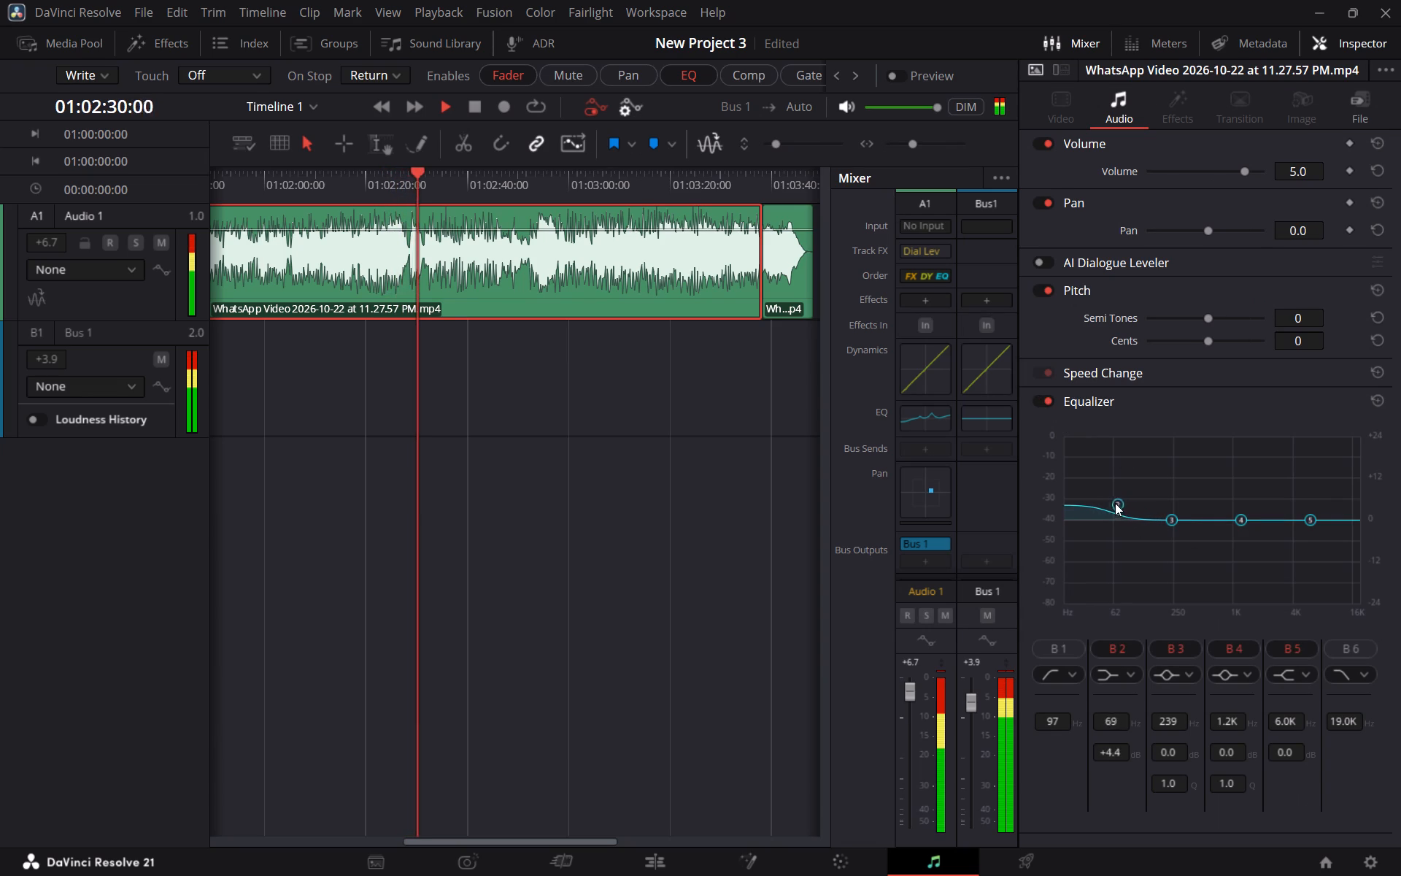
{"action": "left_click_drag", "start_coordinate": [1115, 503], "coordinate": [1064, 401]}
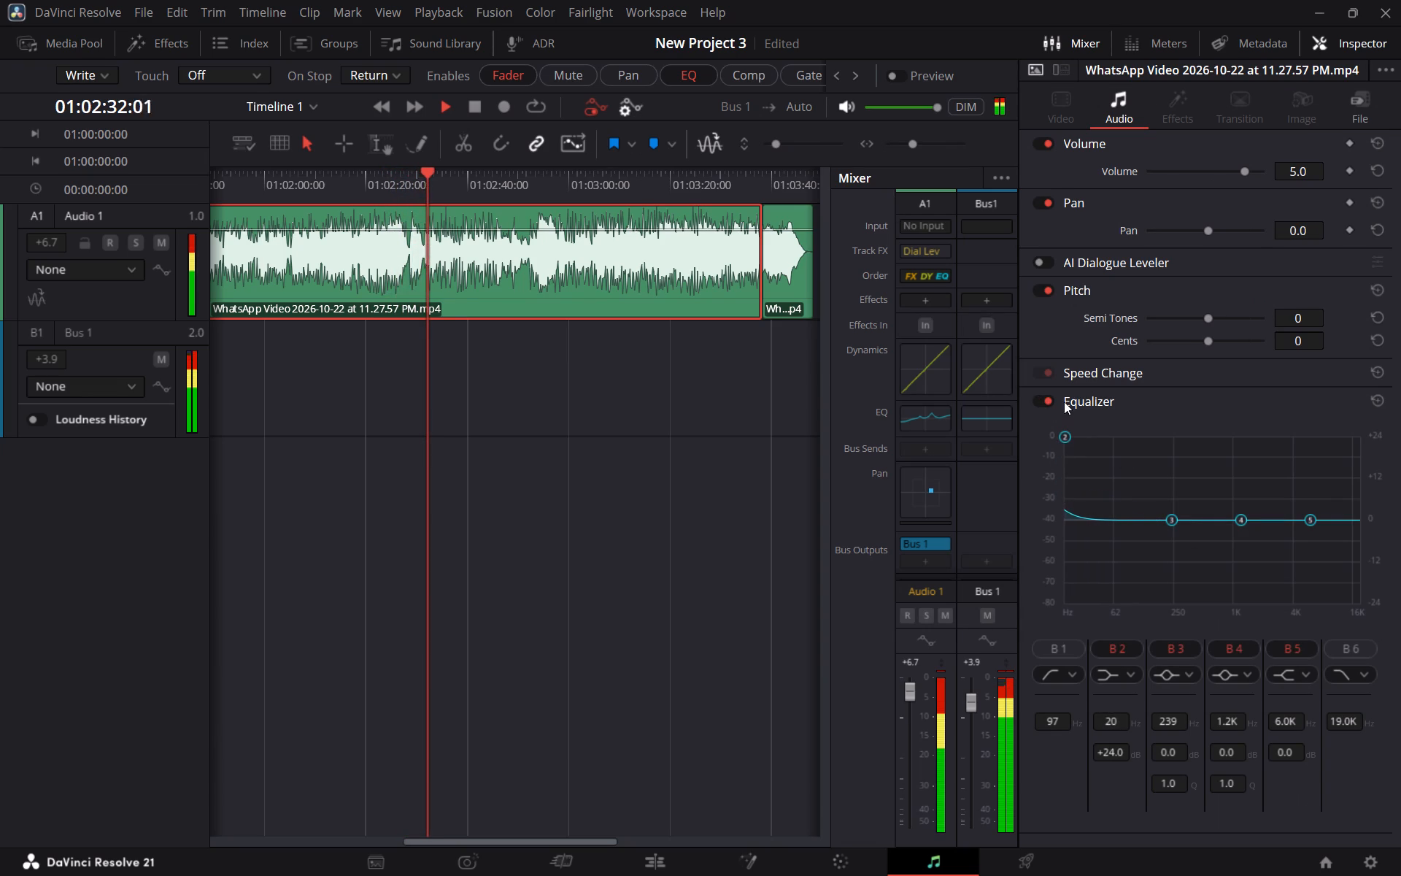
{"action": "left_click_drag", "start_coordinate": [1064, 401], "coordinate": [1184, 426]}
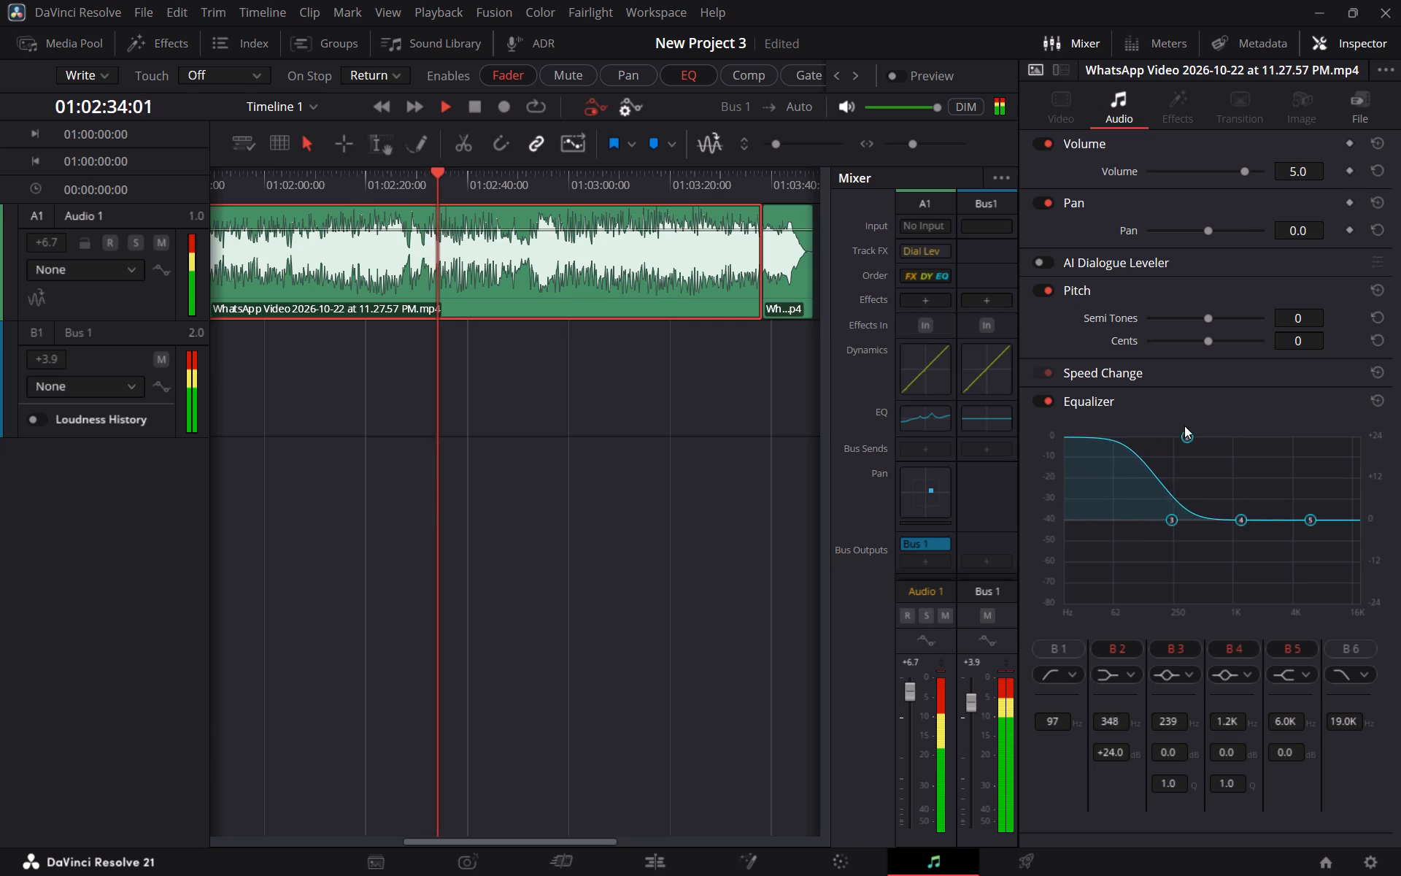
{"action": "left_click_drag", "start_coordinate": [1184, 426], "coordinate": [1102, 484]}
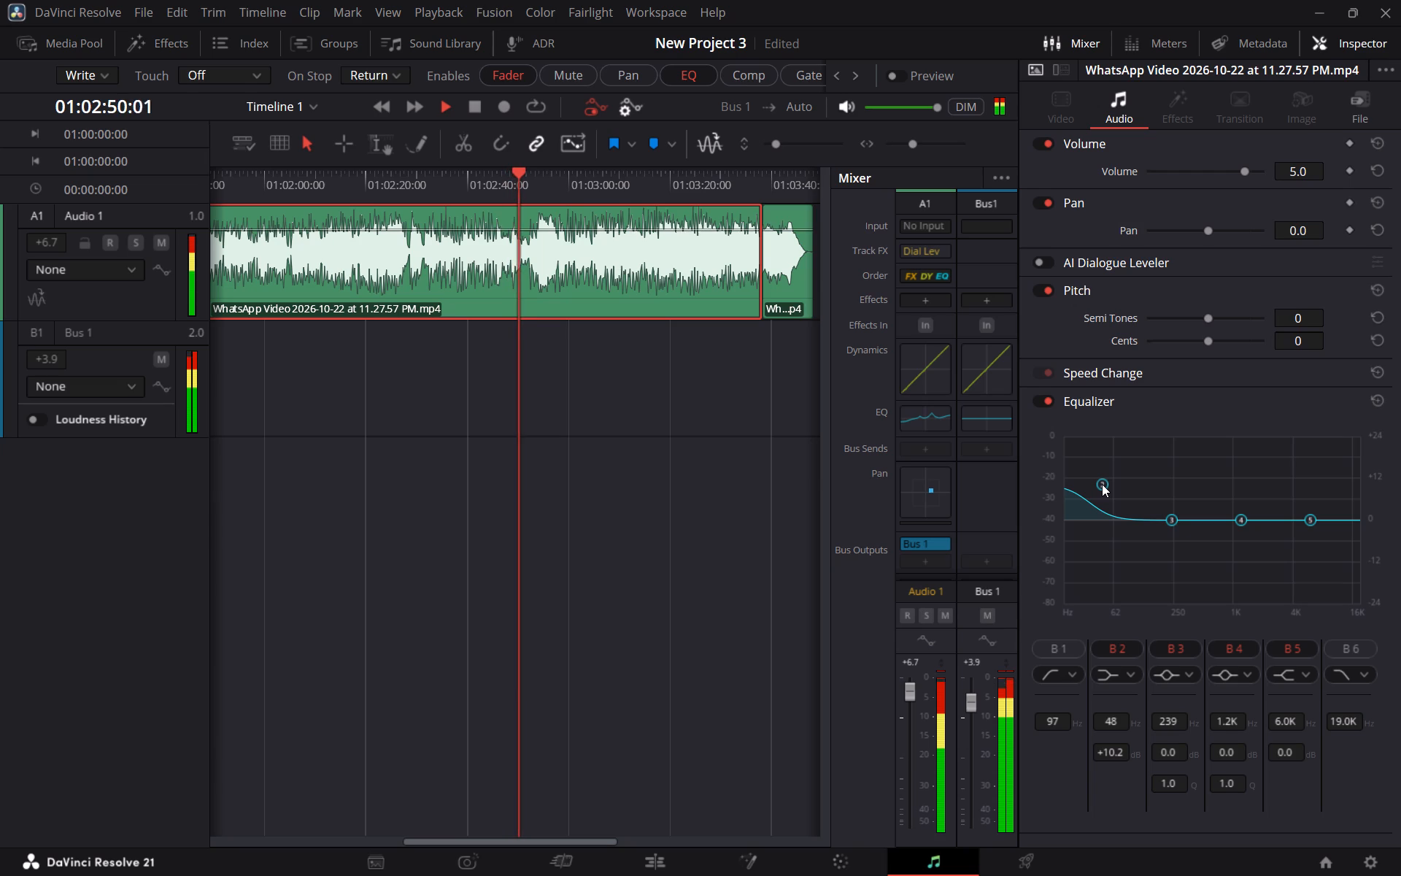
Shape the main clip's equalizer: band 5 to +4.2 dB at 5.5K, band 4 to -5.0 dB at 1.1K, band 3 to +1.5 dB at 232 Hz.
{"action": "left_click_drag", "start_coordinate": [1308, 520], "coordinate": [1308, 539]}
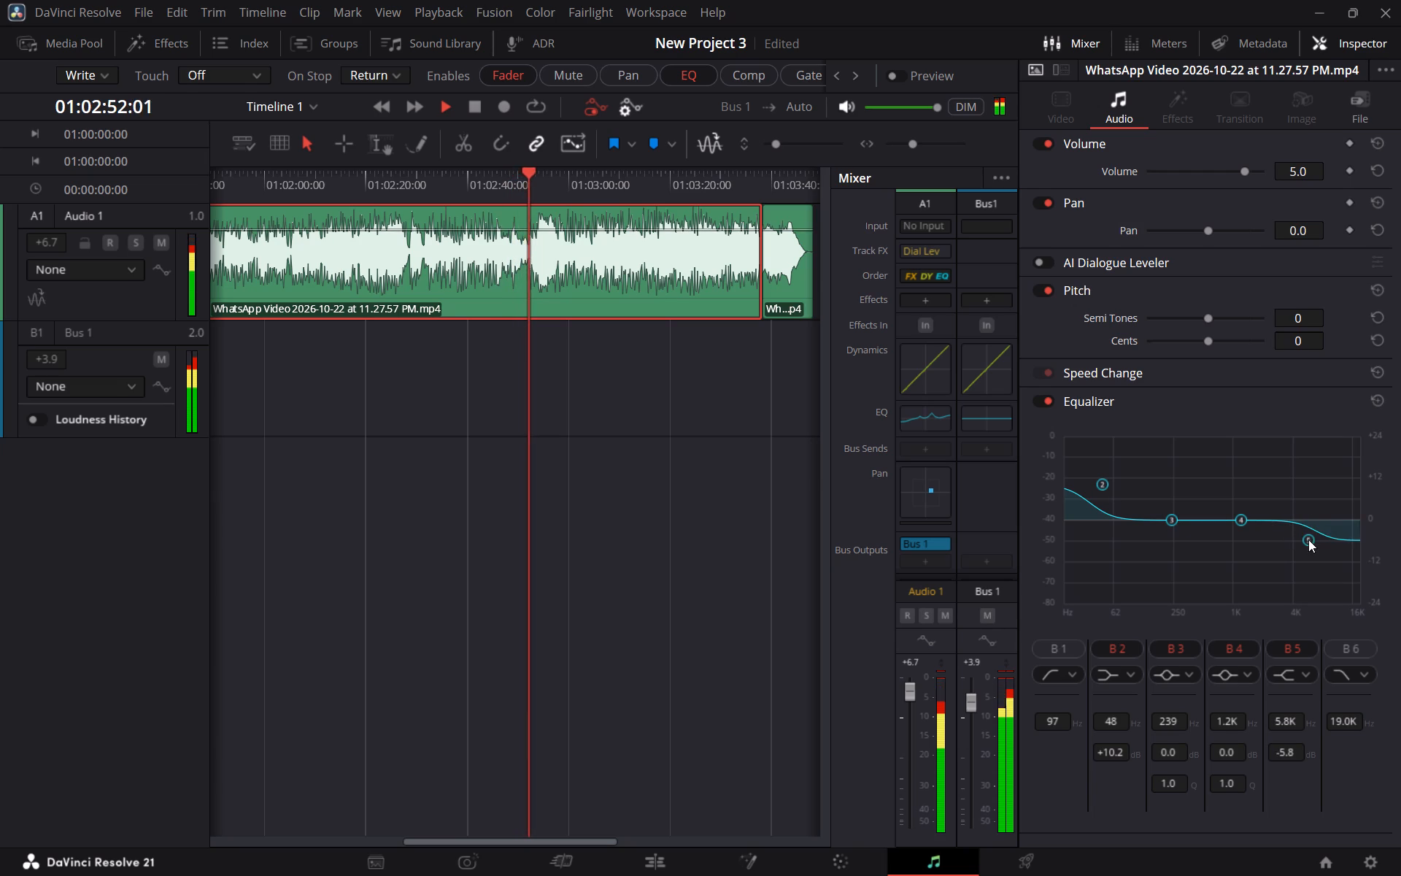
{"action": "left_click_drag", "start_coordinate": [1308, 539], "coordinate": [1308, 529]}
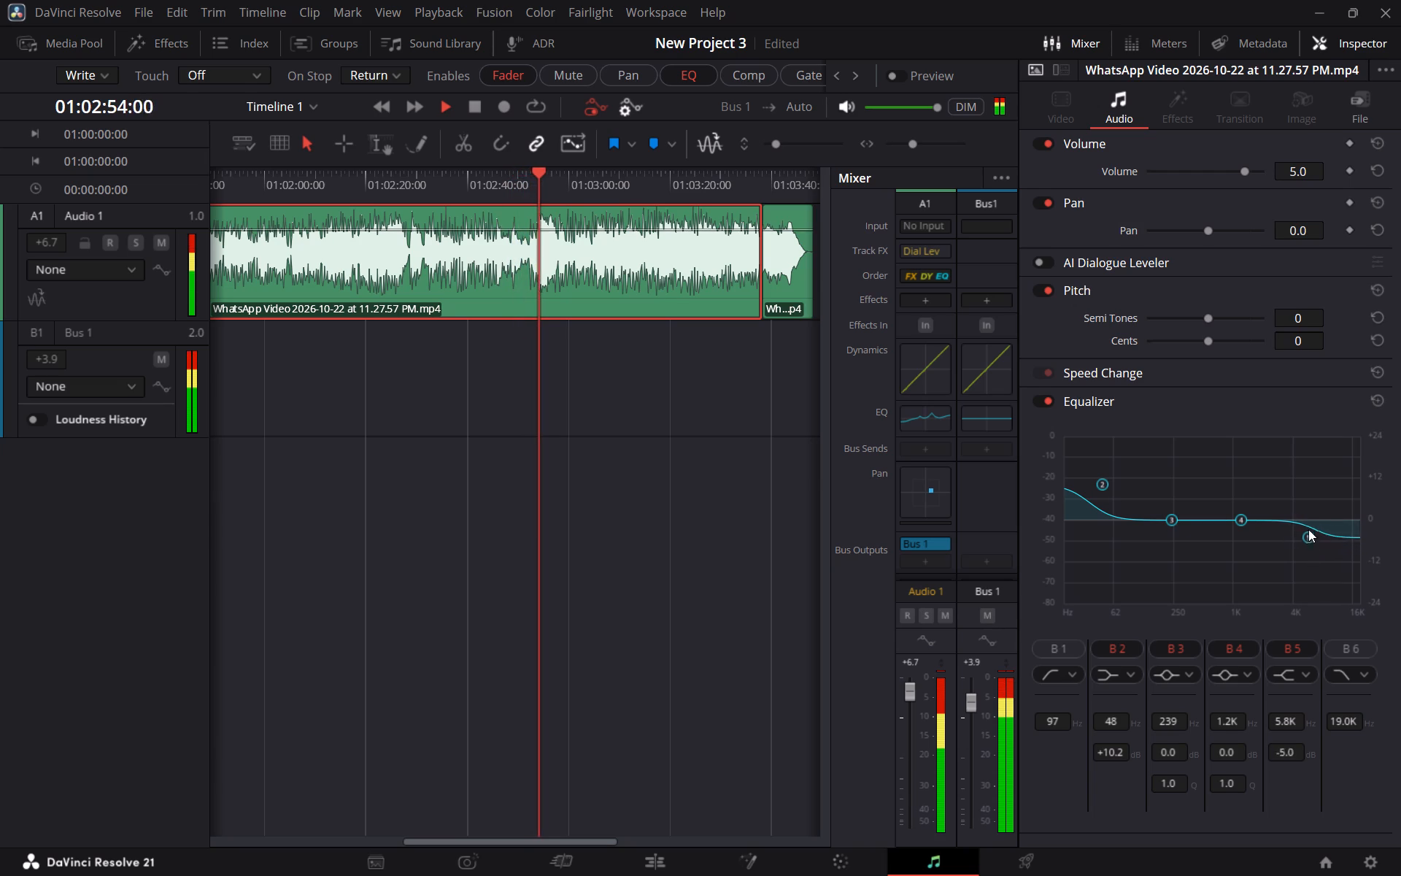
{"action": "left_click_drag", "start_coordinate": [1308, 529], "coordinate": [1305, 505]}
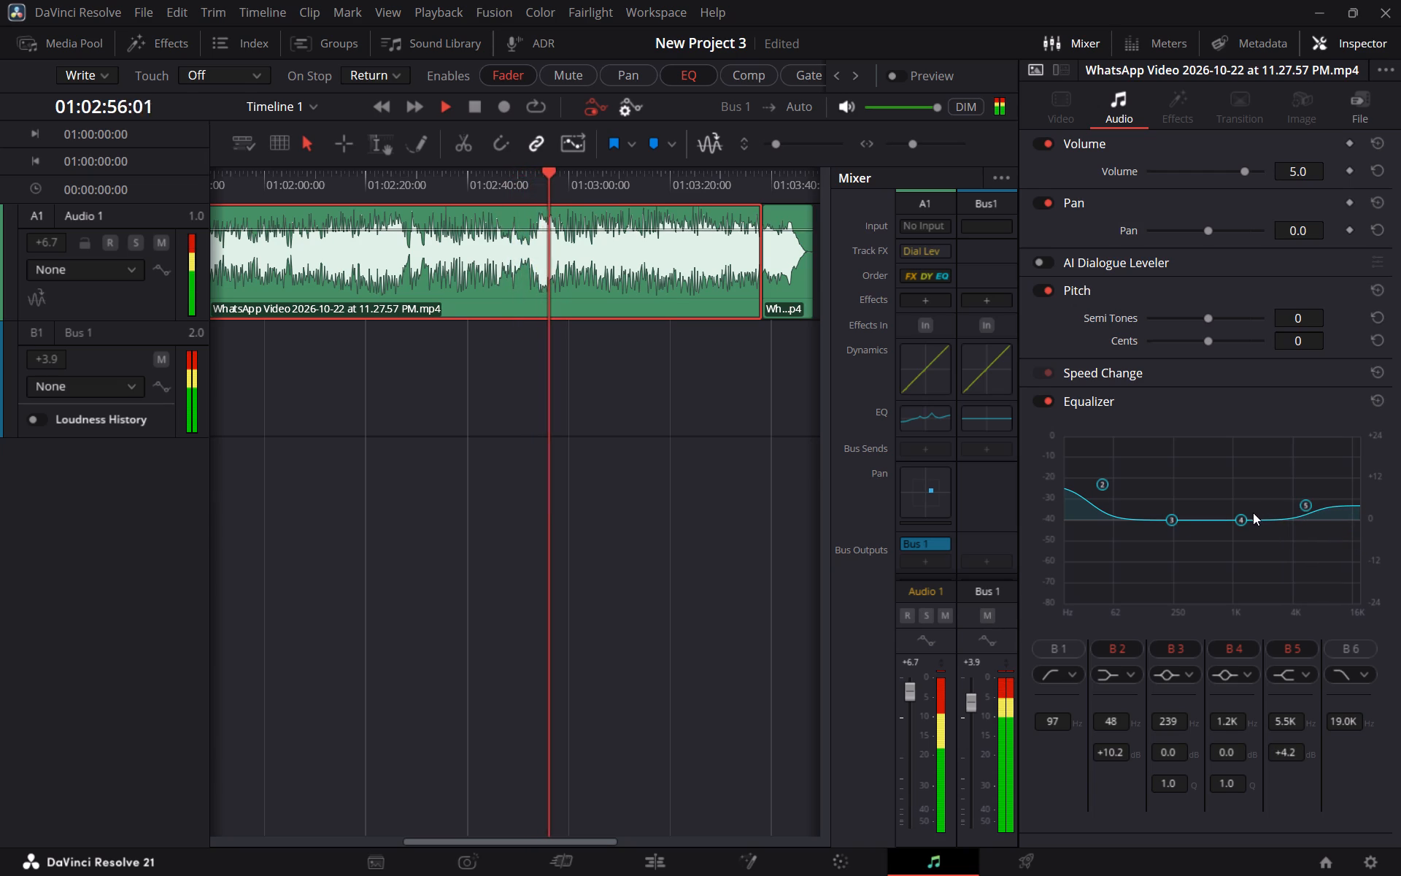
{"action": "left_click_drag", "start_coordinate": [1243, 519], "coordinate": [1239, 521]}
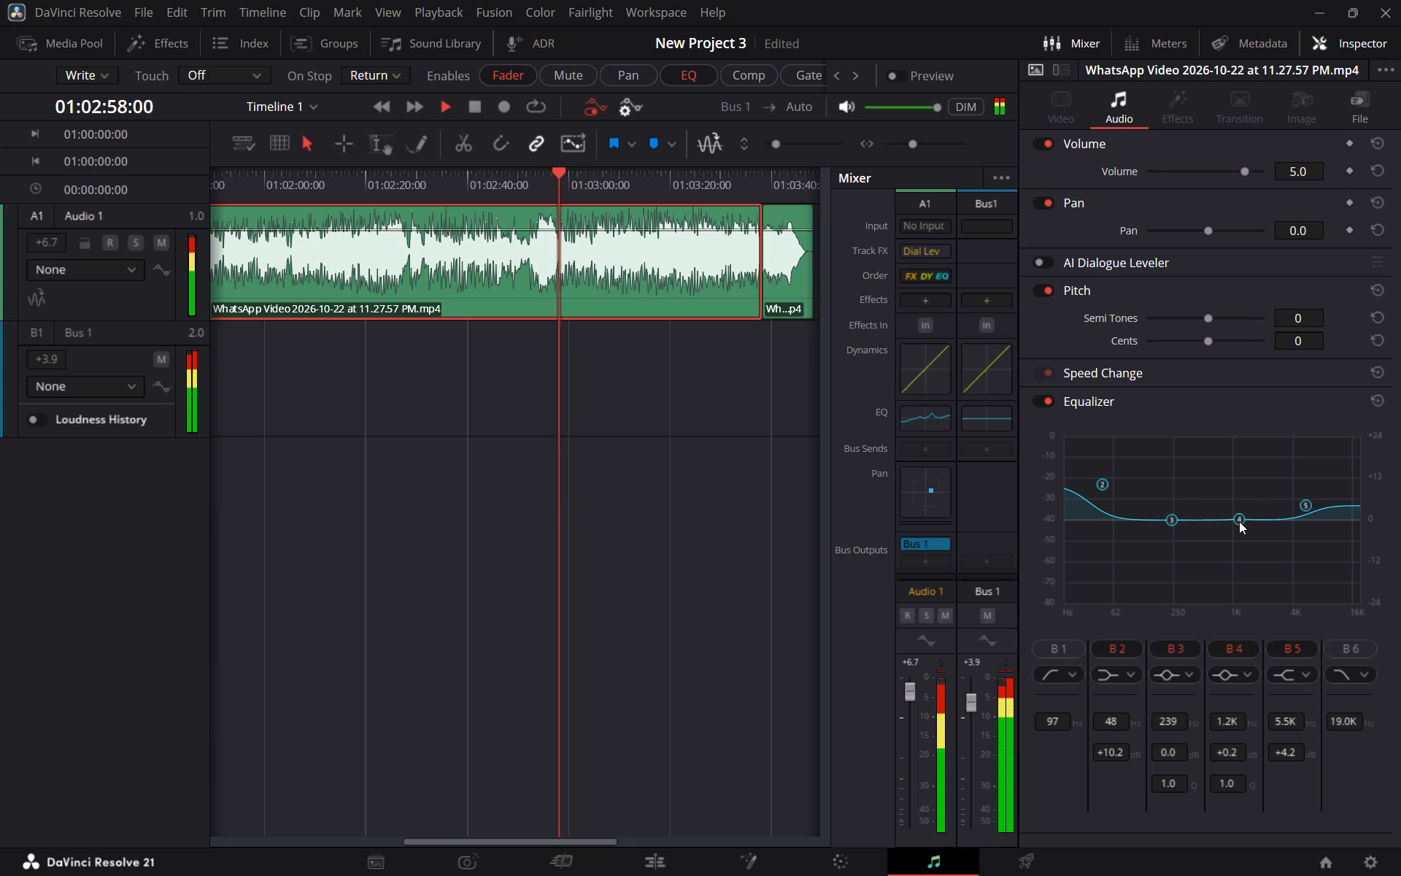
{"action": "left_click_drag", "start_coordinate": [1239, 521], "coordinate": [1238, 537]}
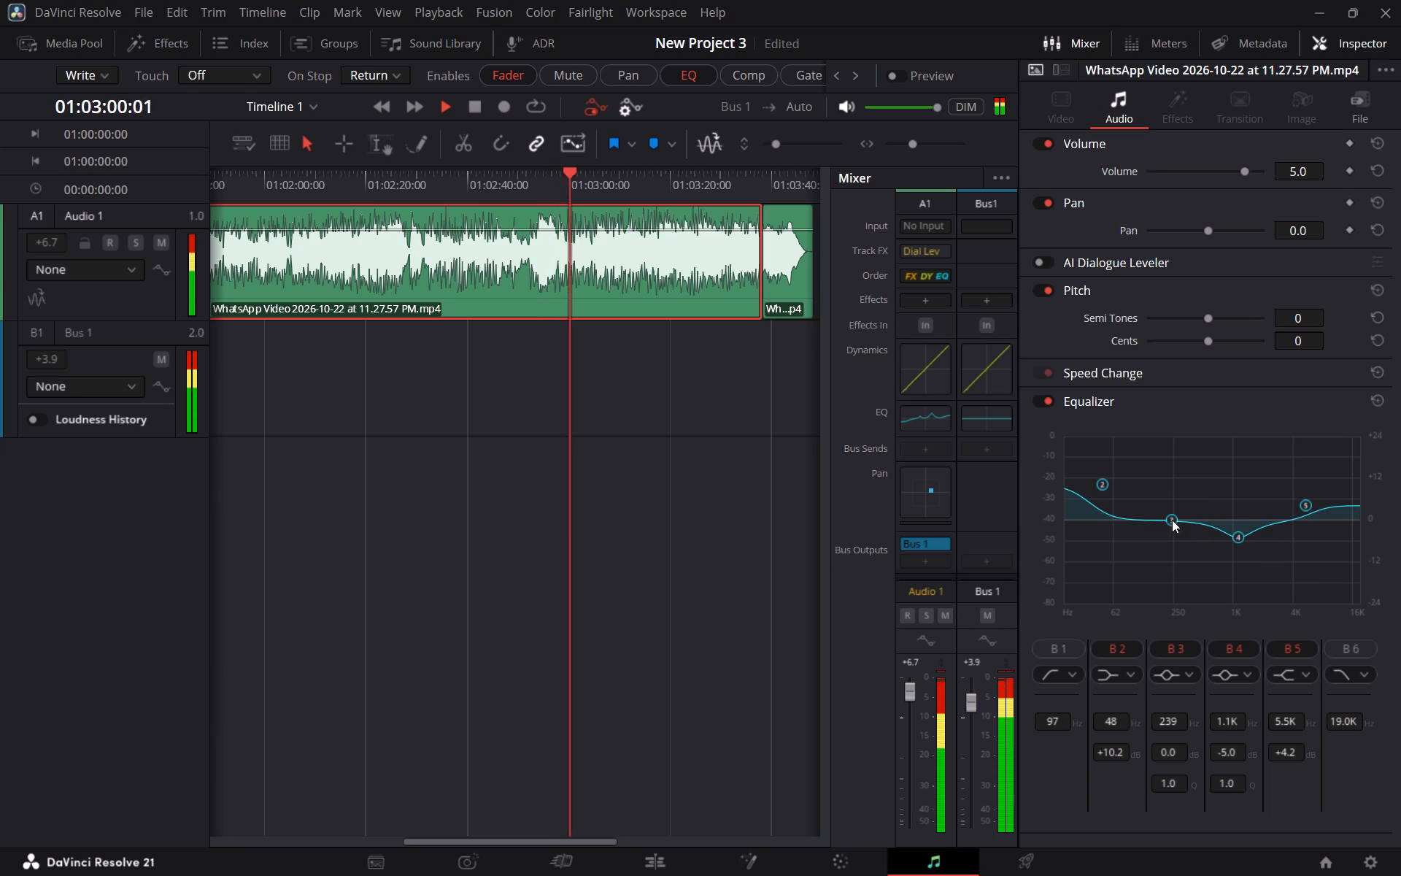
{"action": "left_click", "coordinate": [1172, 520]}
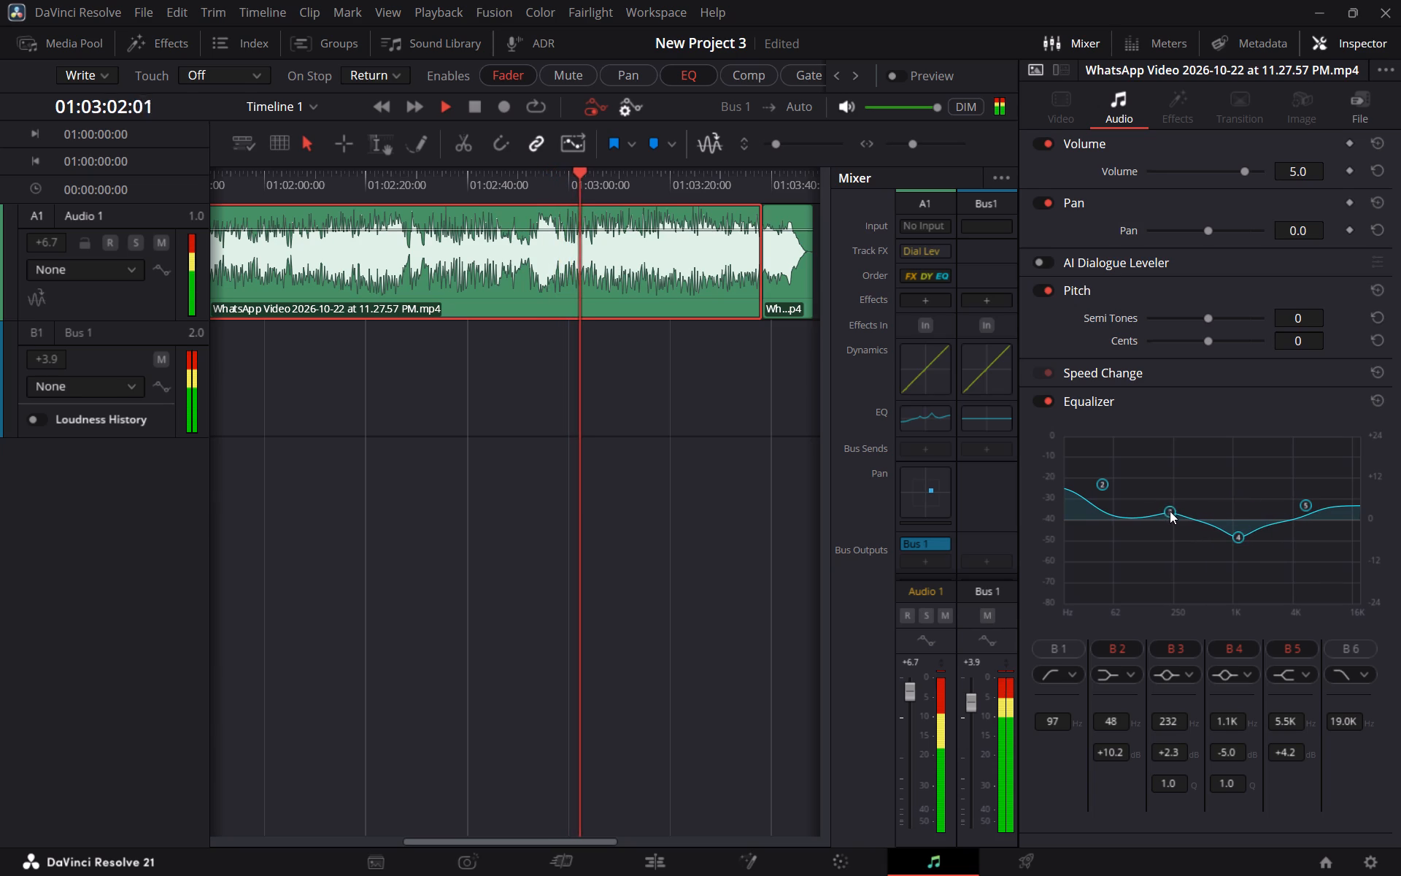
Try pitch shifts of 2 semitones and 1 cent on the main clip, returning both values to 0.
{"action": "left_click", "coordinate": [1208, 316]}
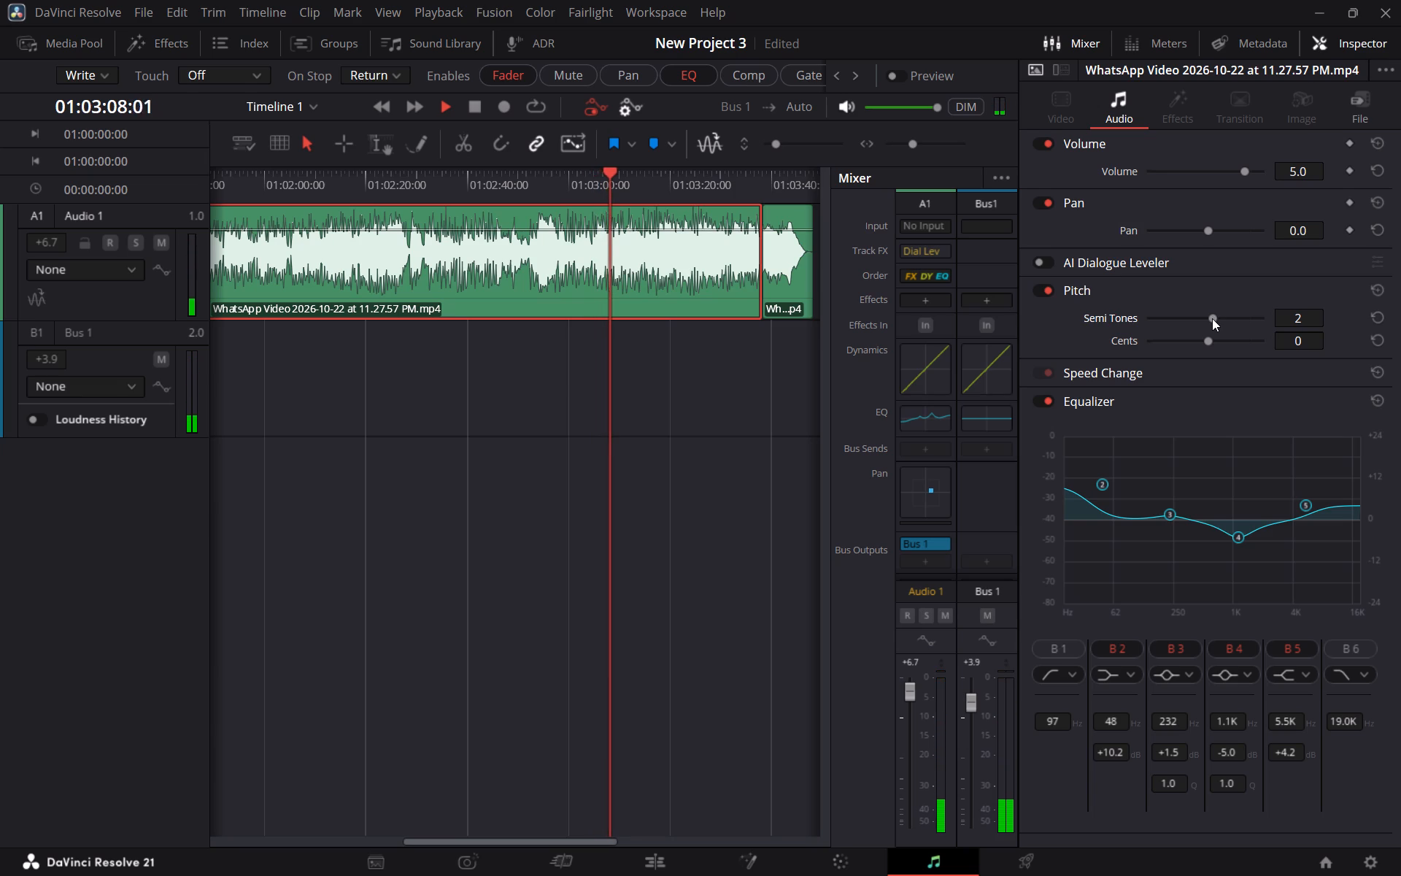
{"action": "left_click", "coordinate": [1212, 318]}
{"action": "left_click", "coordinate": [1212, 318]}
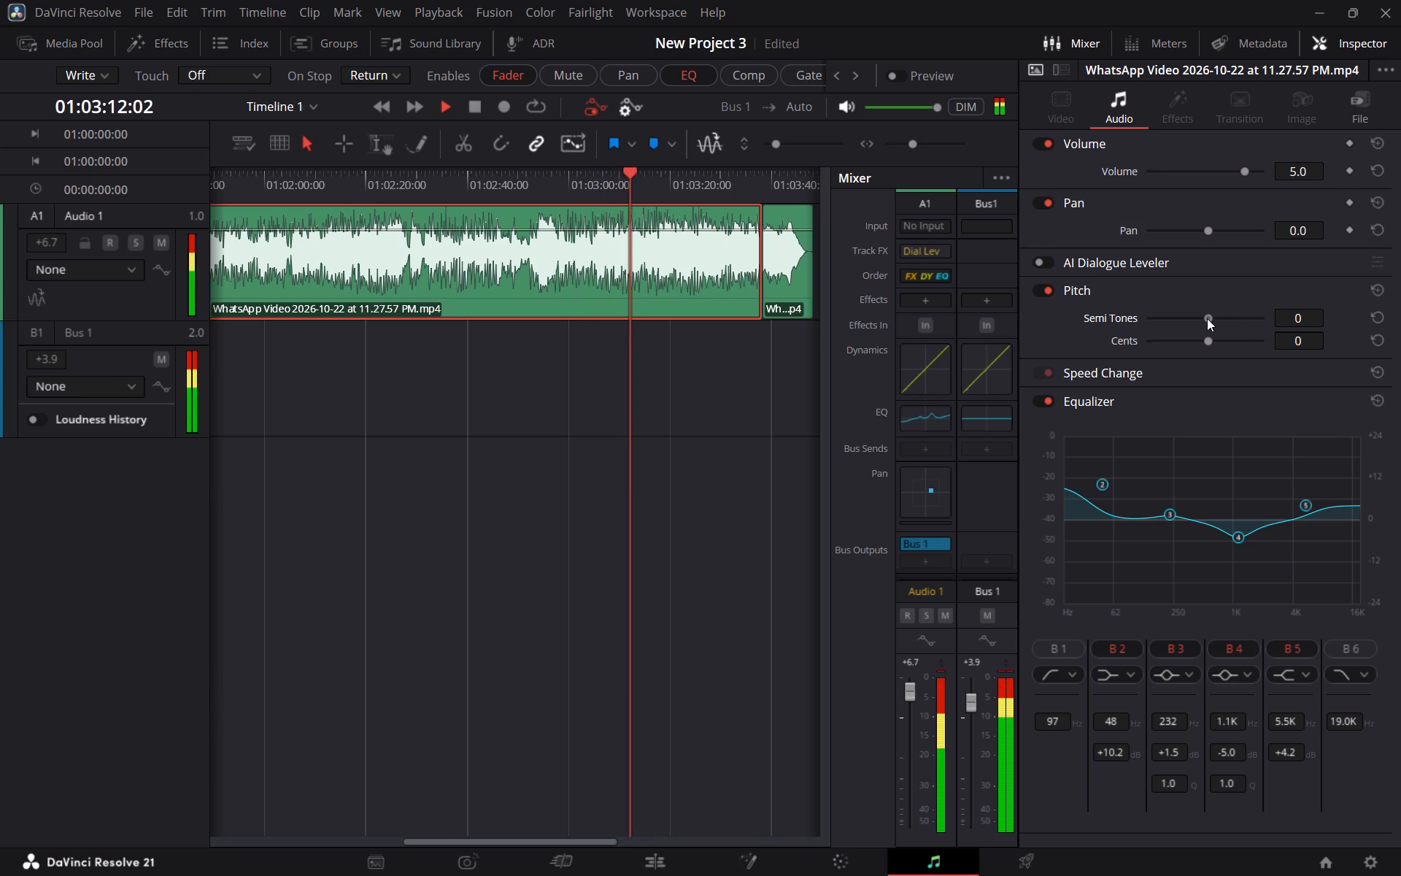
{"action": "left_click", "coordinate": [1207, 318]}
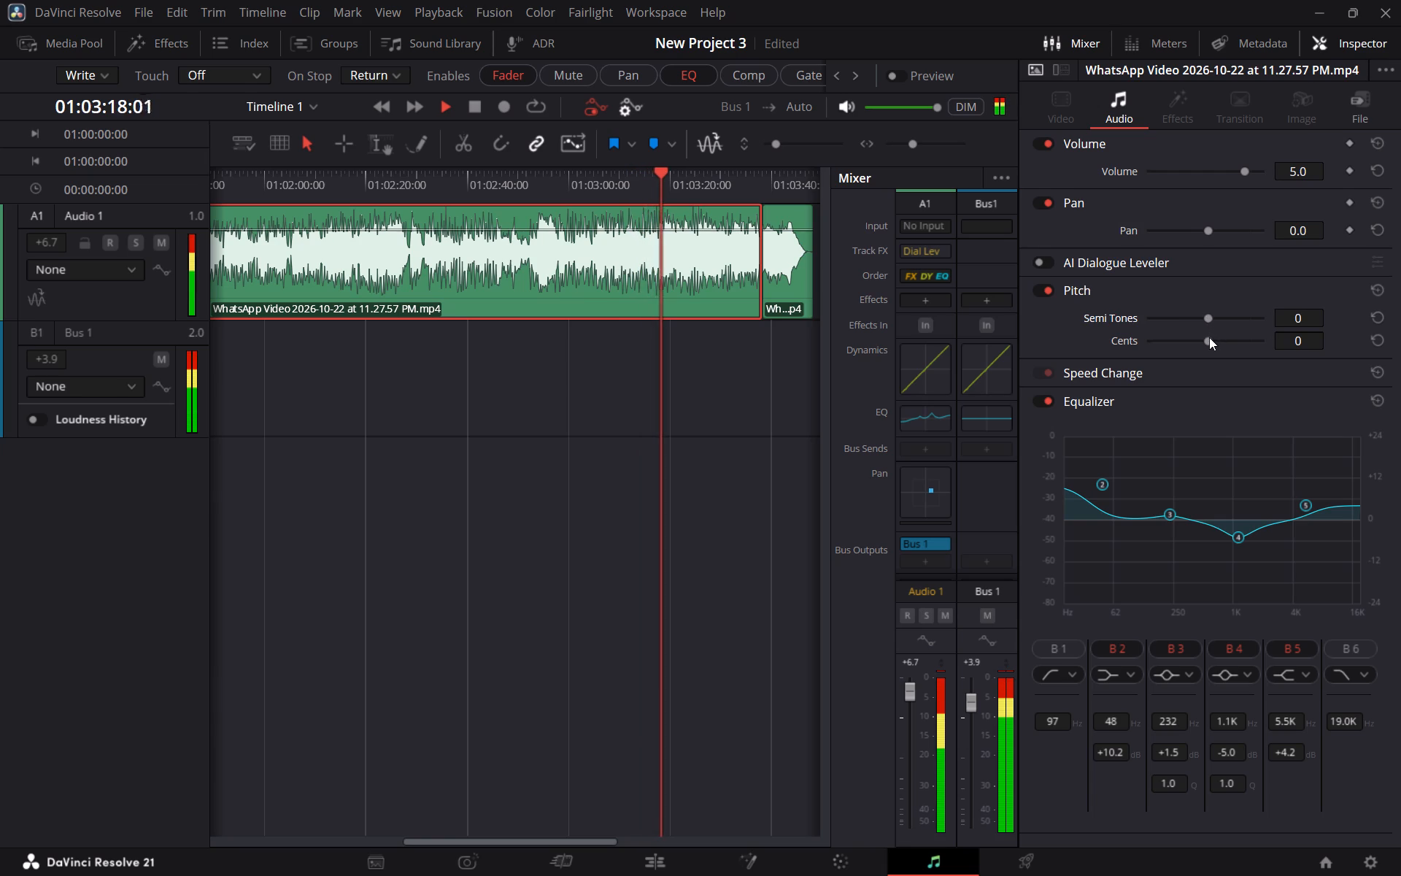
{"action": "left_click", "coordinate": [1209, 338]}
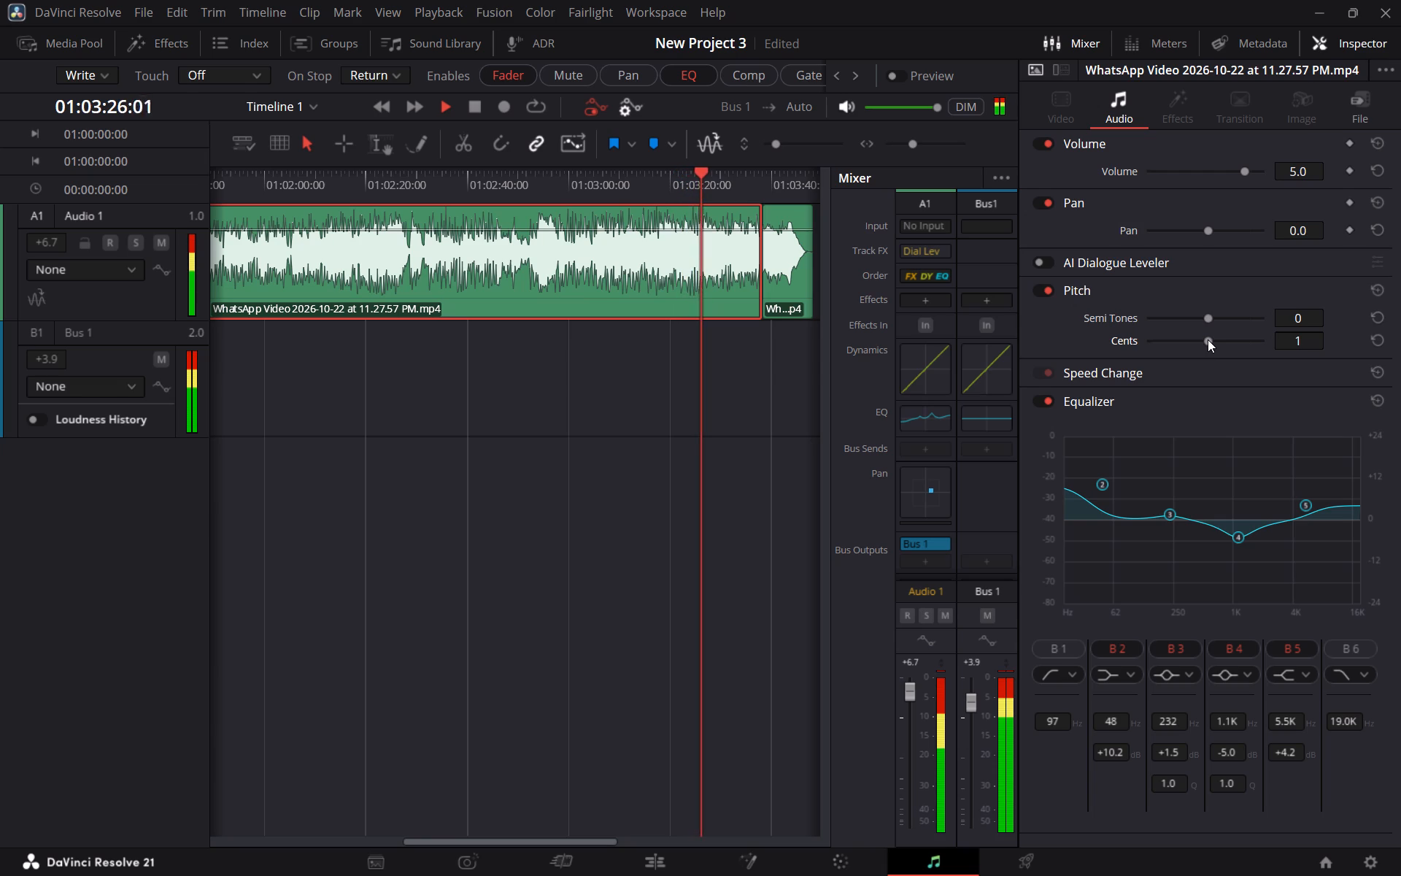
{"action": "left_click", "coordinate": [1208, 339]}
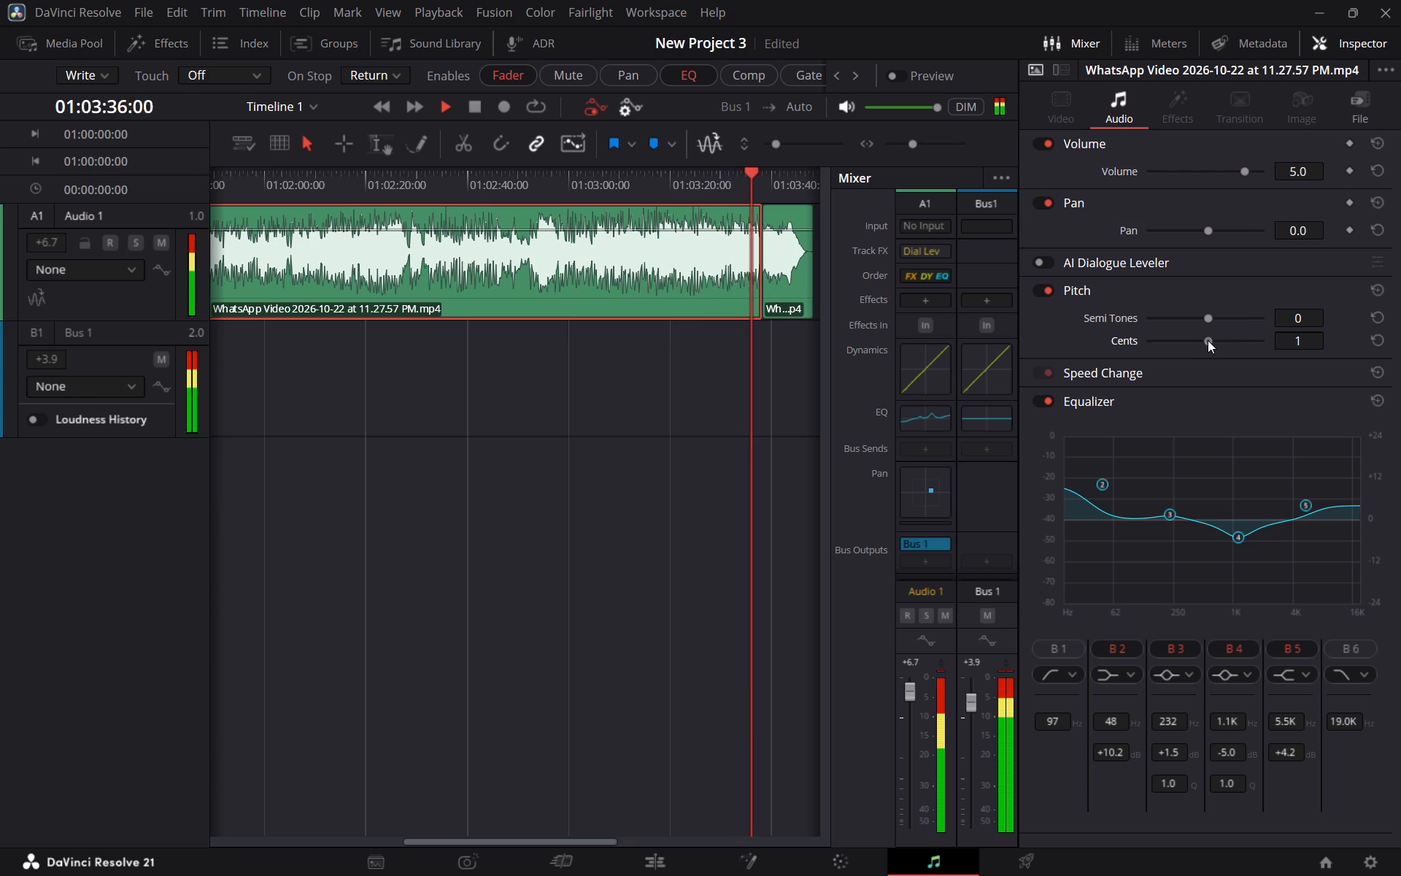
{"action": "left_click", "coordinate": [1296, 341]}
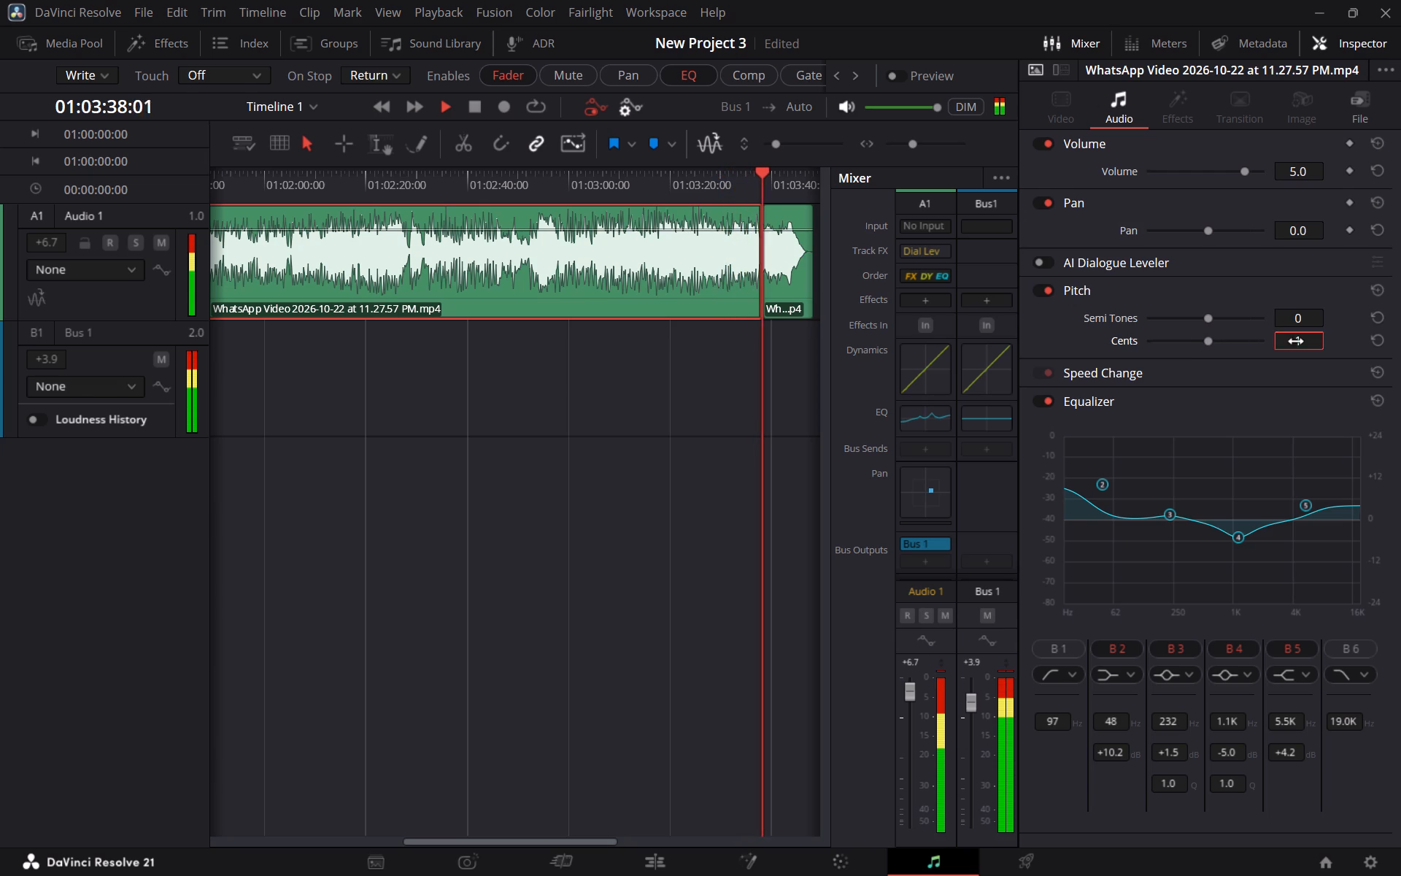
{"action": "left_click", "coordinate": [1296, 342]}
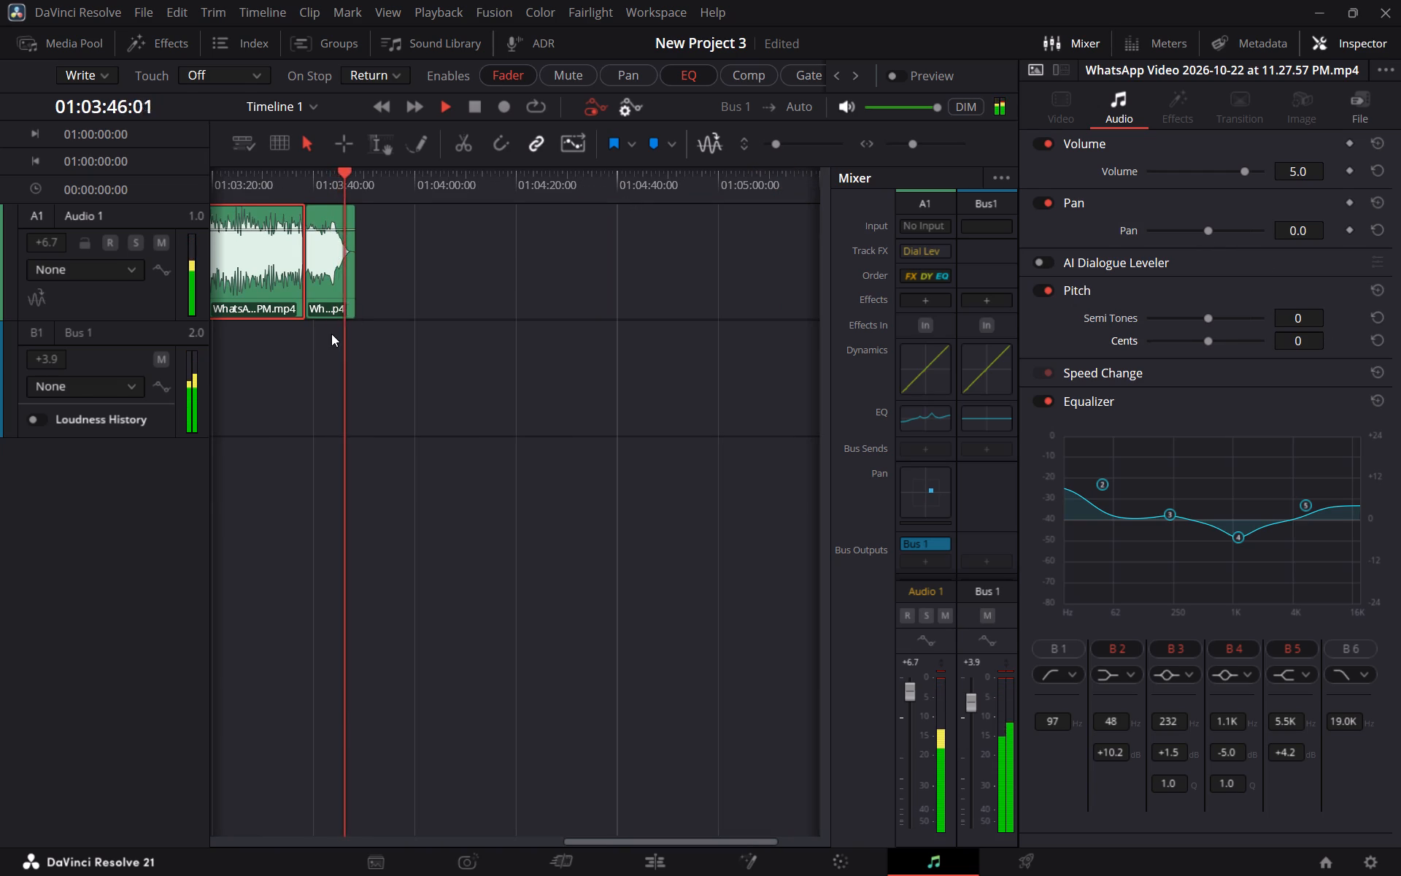
Play the main clip from about 01:02:30:00, try its pan at both extremes, and set it to 23.7.
{"action": "scroll", "coordinate": [331, 334], "scroll_direction": "right", "scroll_amount": 6}
{"action": "left_click", "coordinate": [225, 357]}
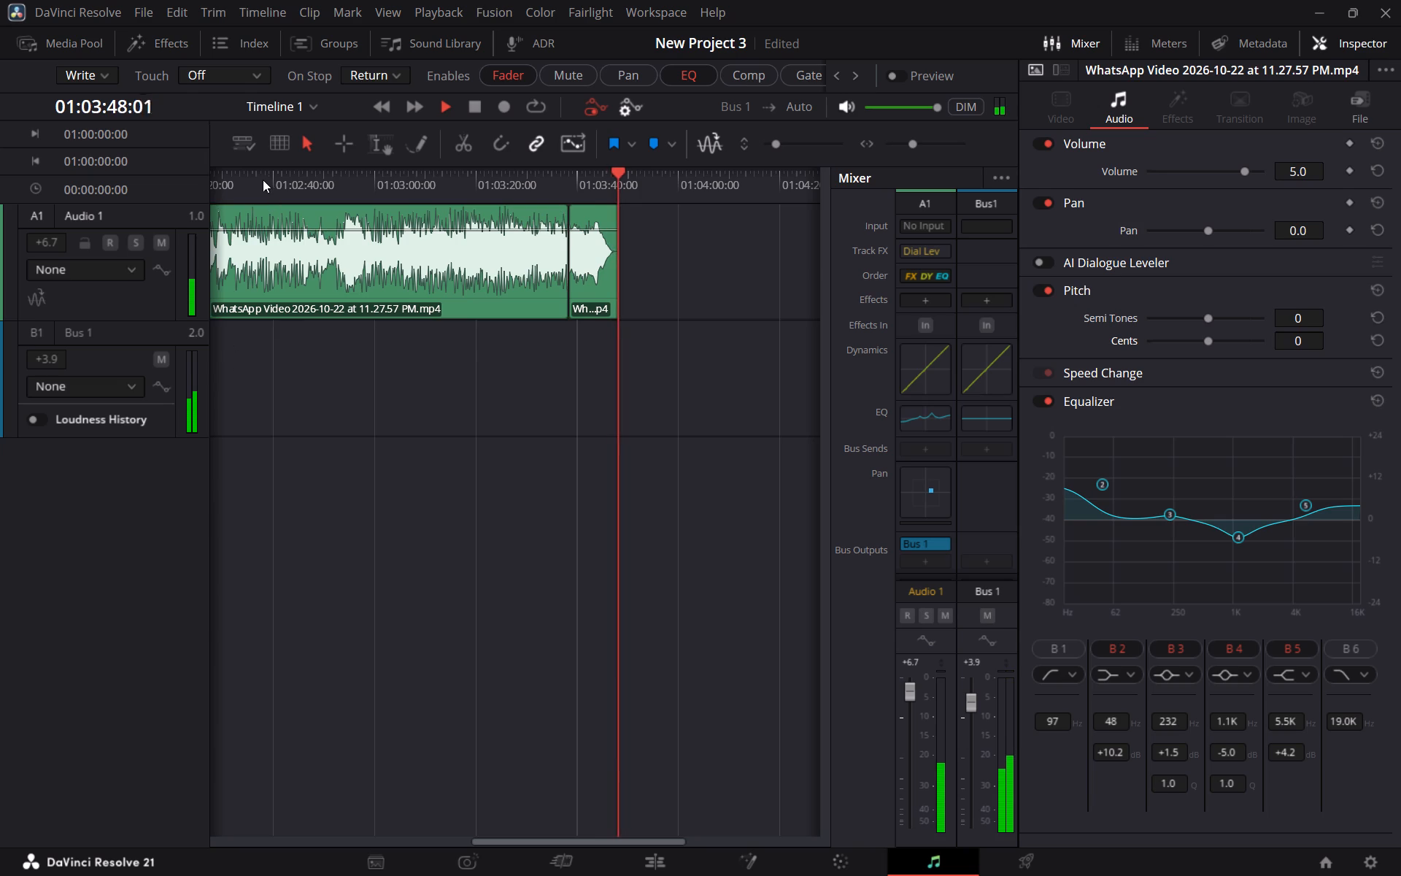
{"action": "left_click", "coordinate": [239, 184]}
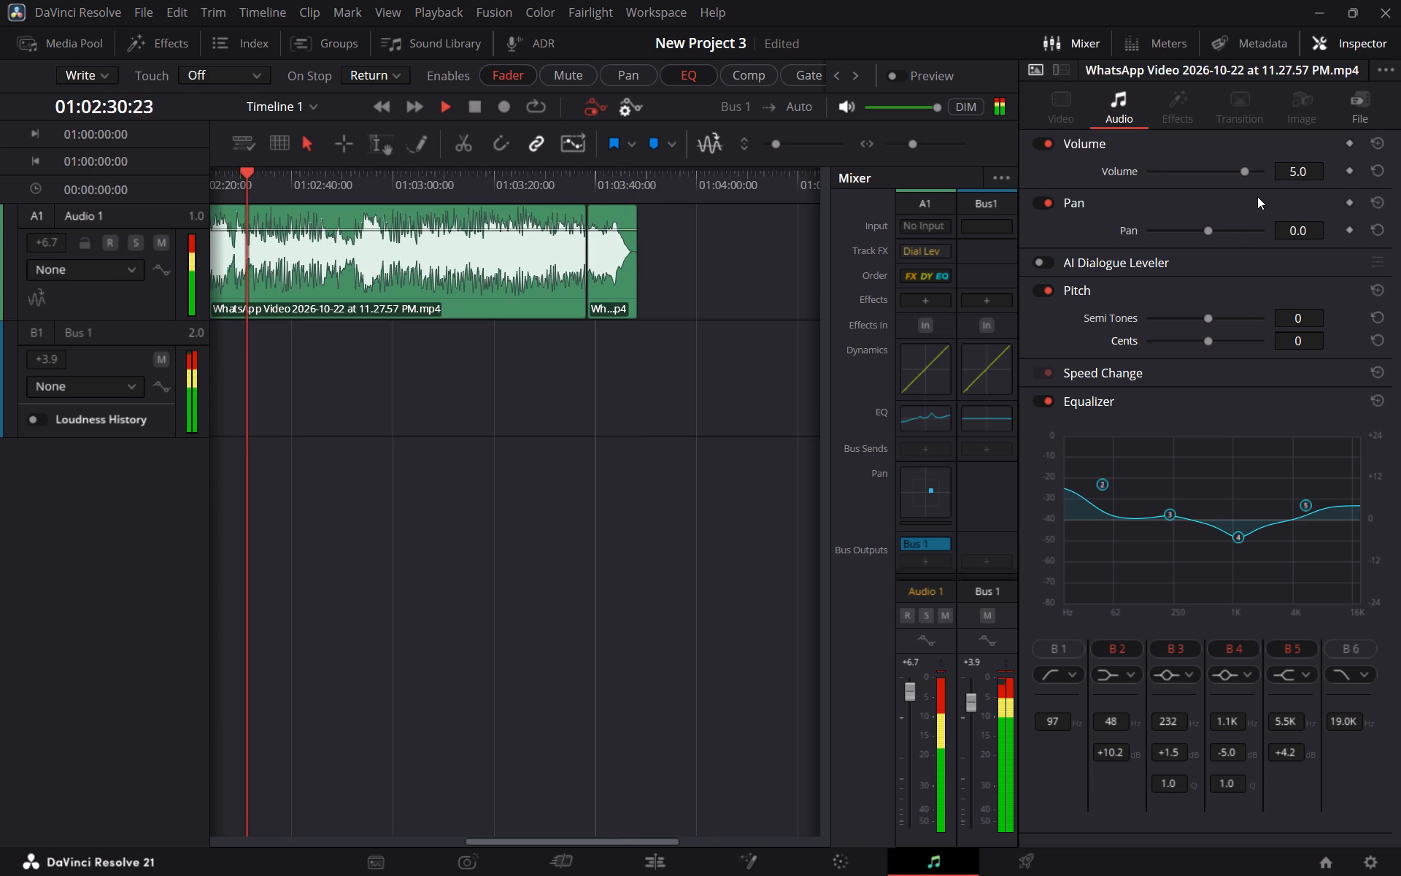
{"action": "left_click_drag", "start_coordinate": [1209, 232], "coordinate": [1215, 233]}
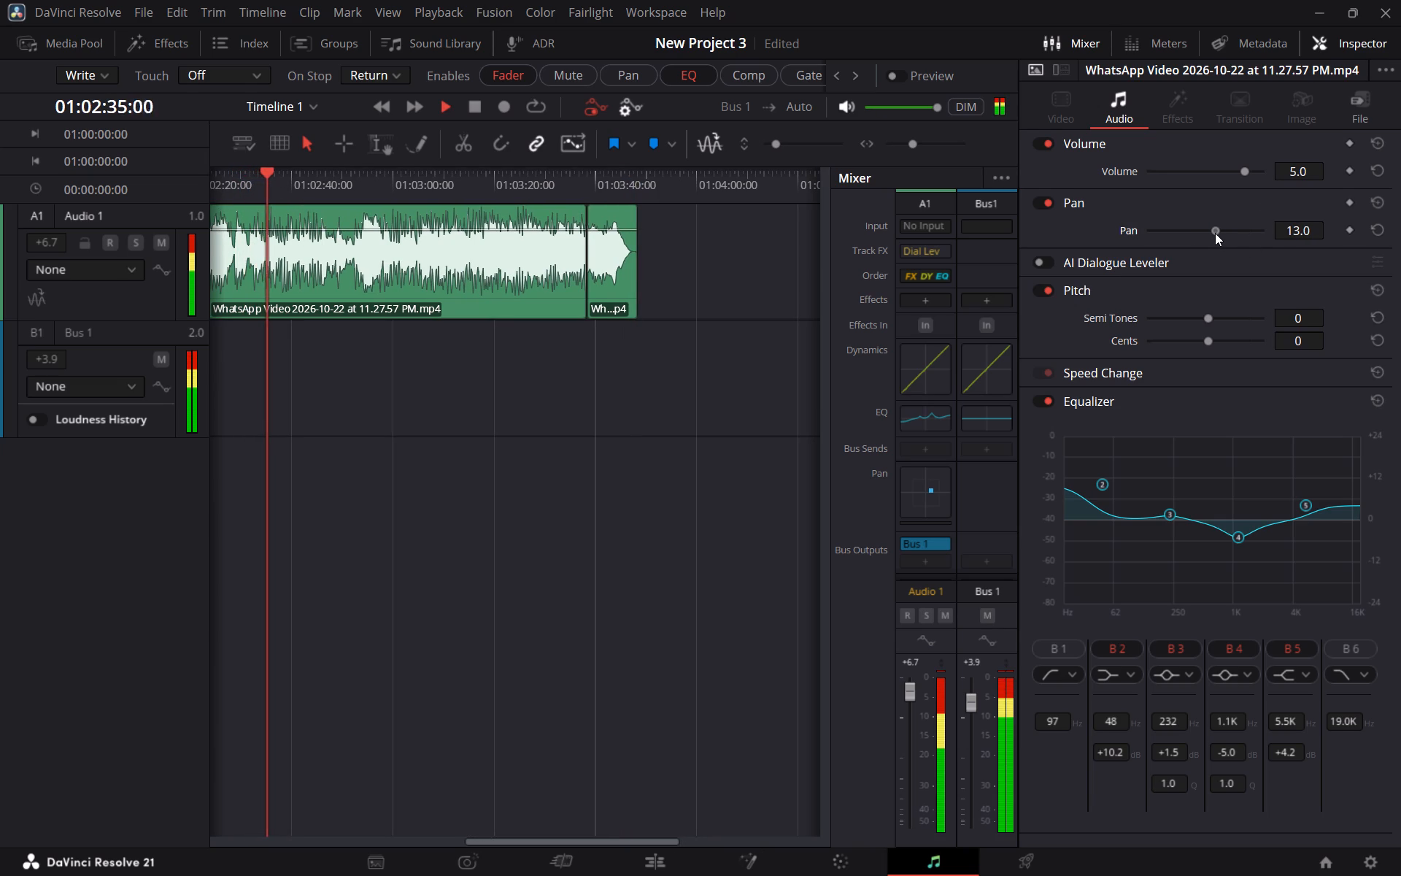
{"action": "left_click_drag", "start_coordinate": [1215, 233], "coordinate": [1216, 233]}
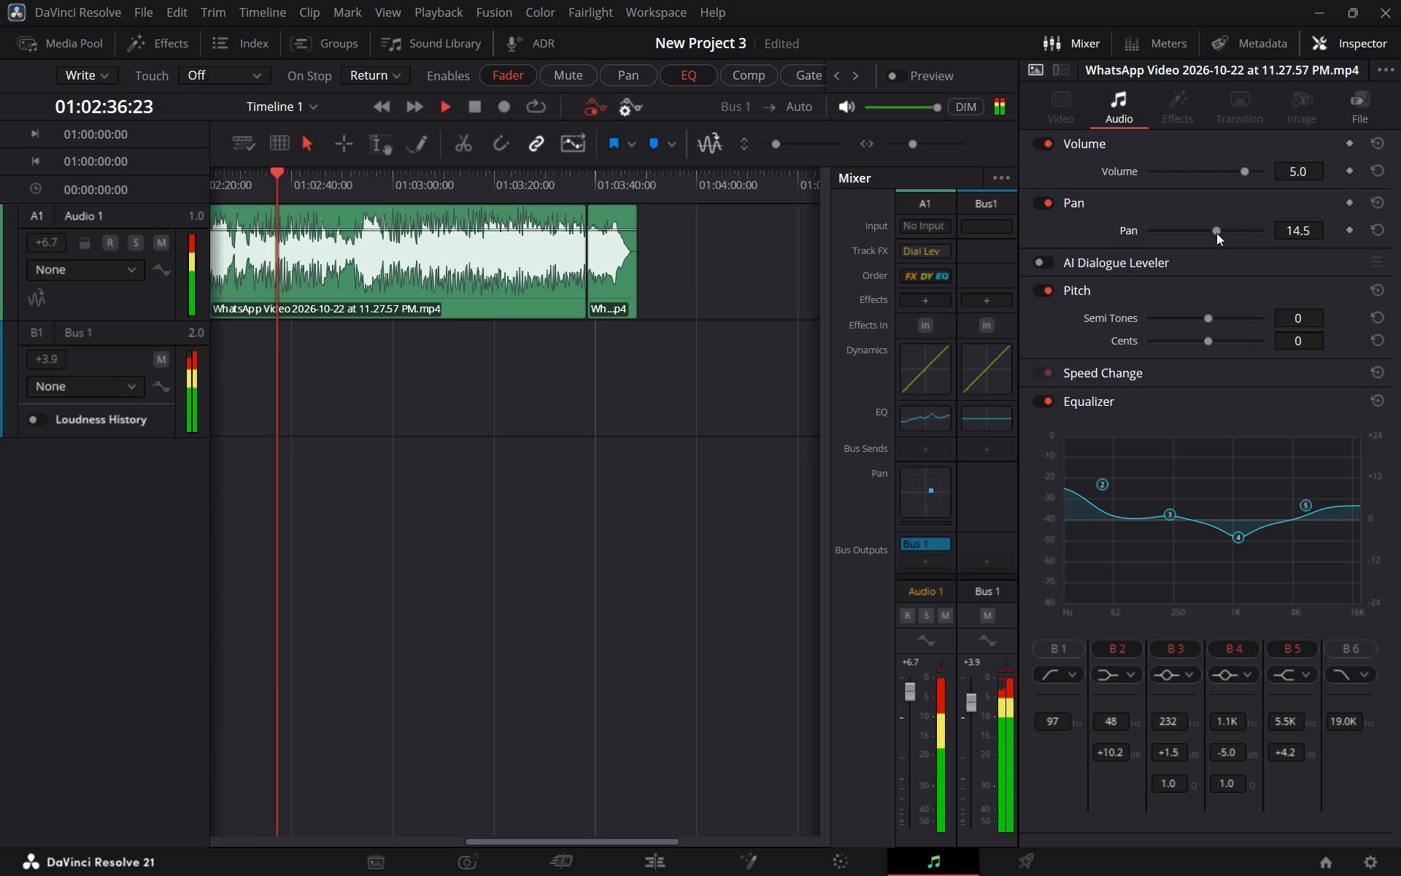
{"action": "left_click_drag", "start_coordinate": [1216, 233], "coordinate": [1234, 232]}
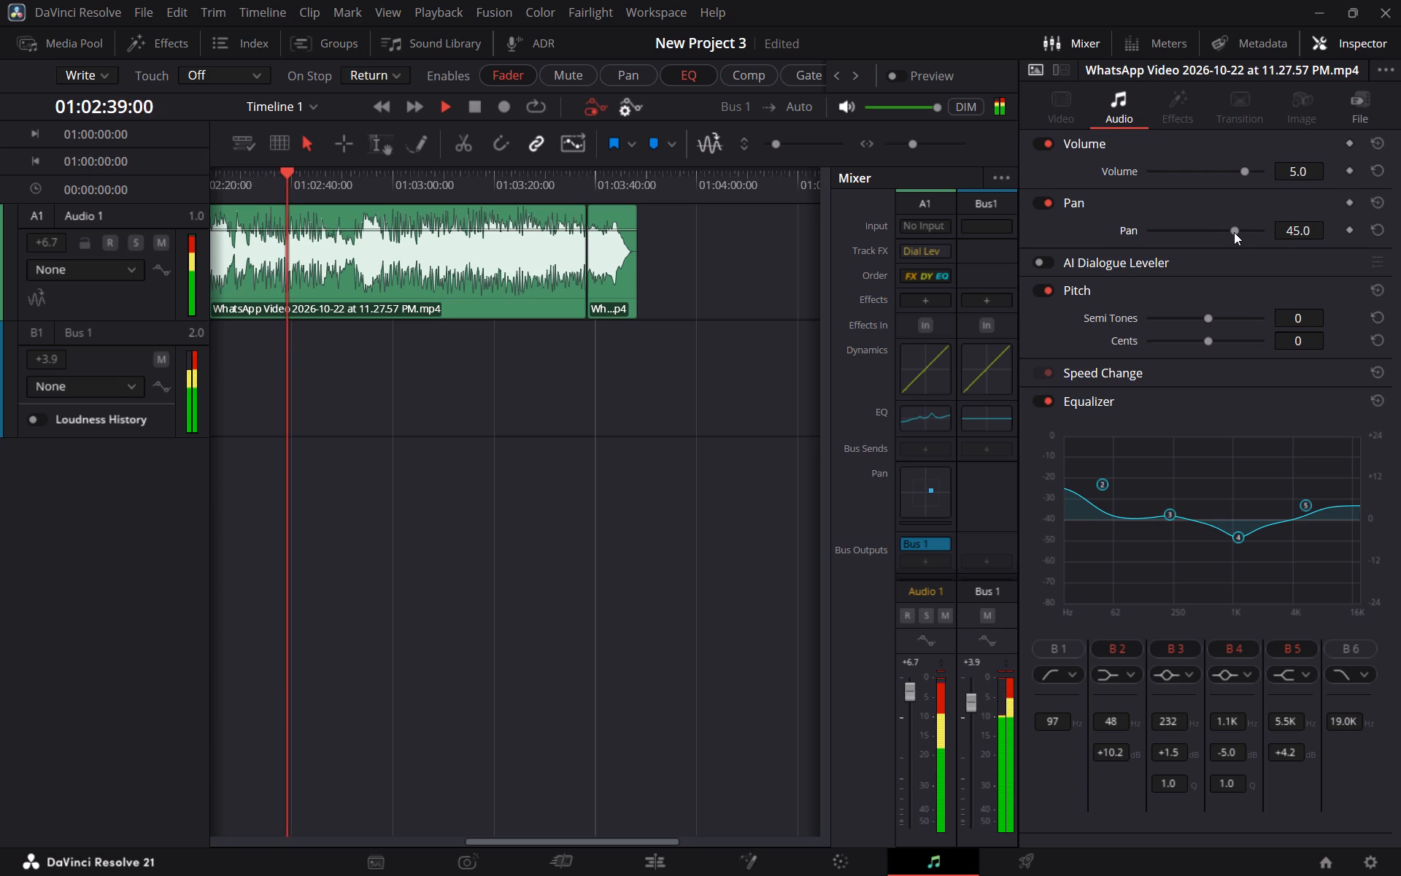
{"action": "left_click_drag", "start_coordinate": [1234, 231], "coordinate": [1268, 233]}
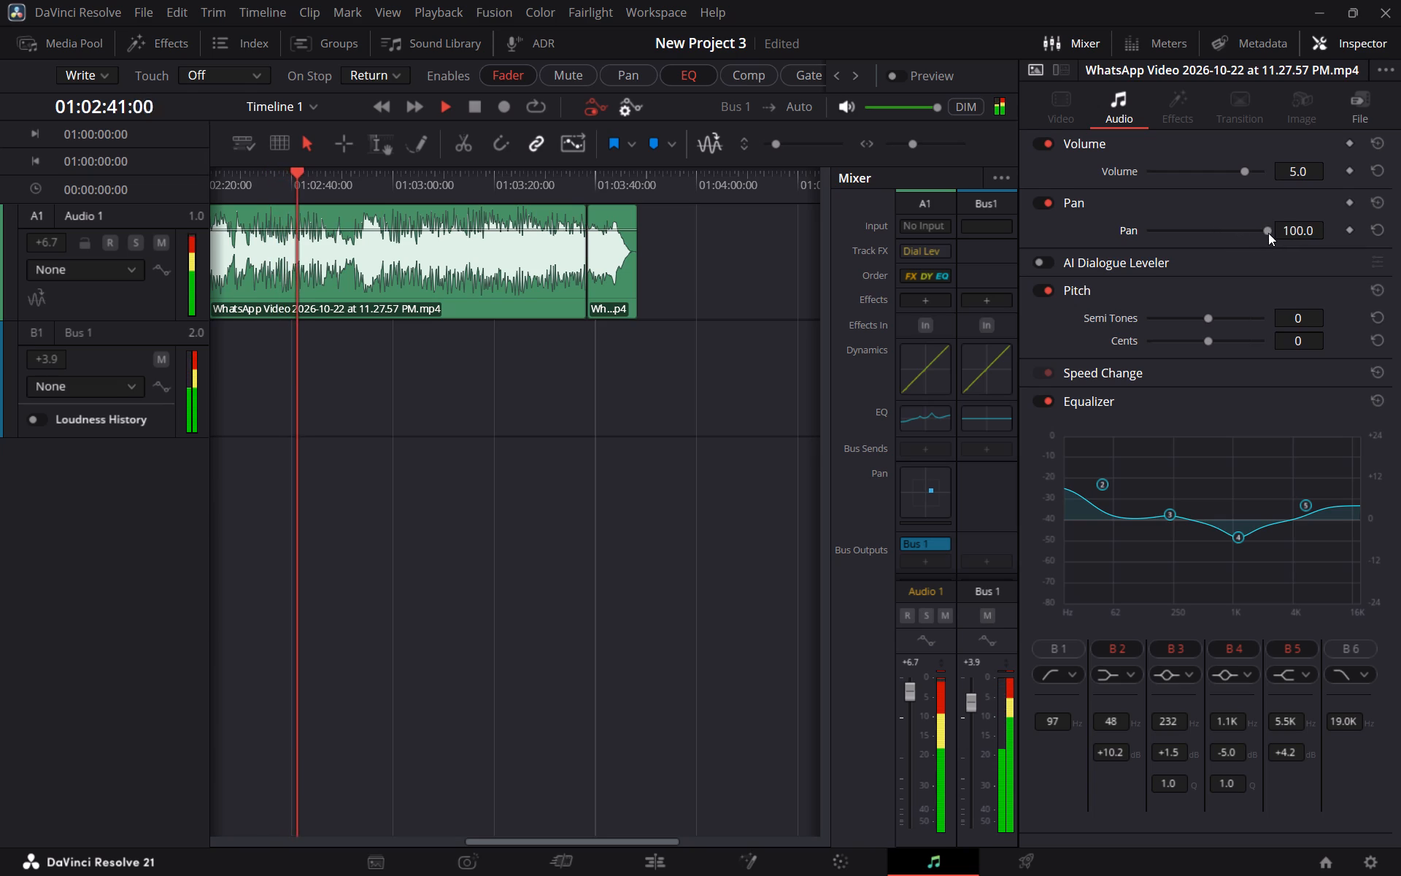
{"action": "left_click_drag", "start_coordinate": [1268, 233], "coordinate": [1145, 230]}
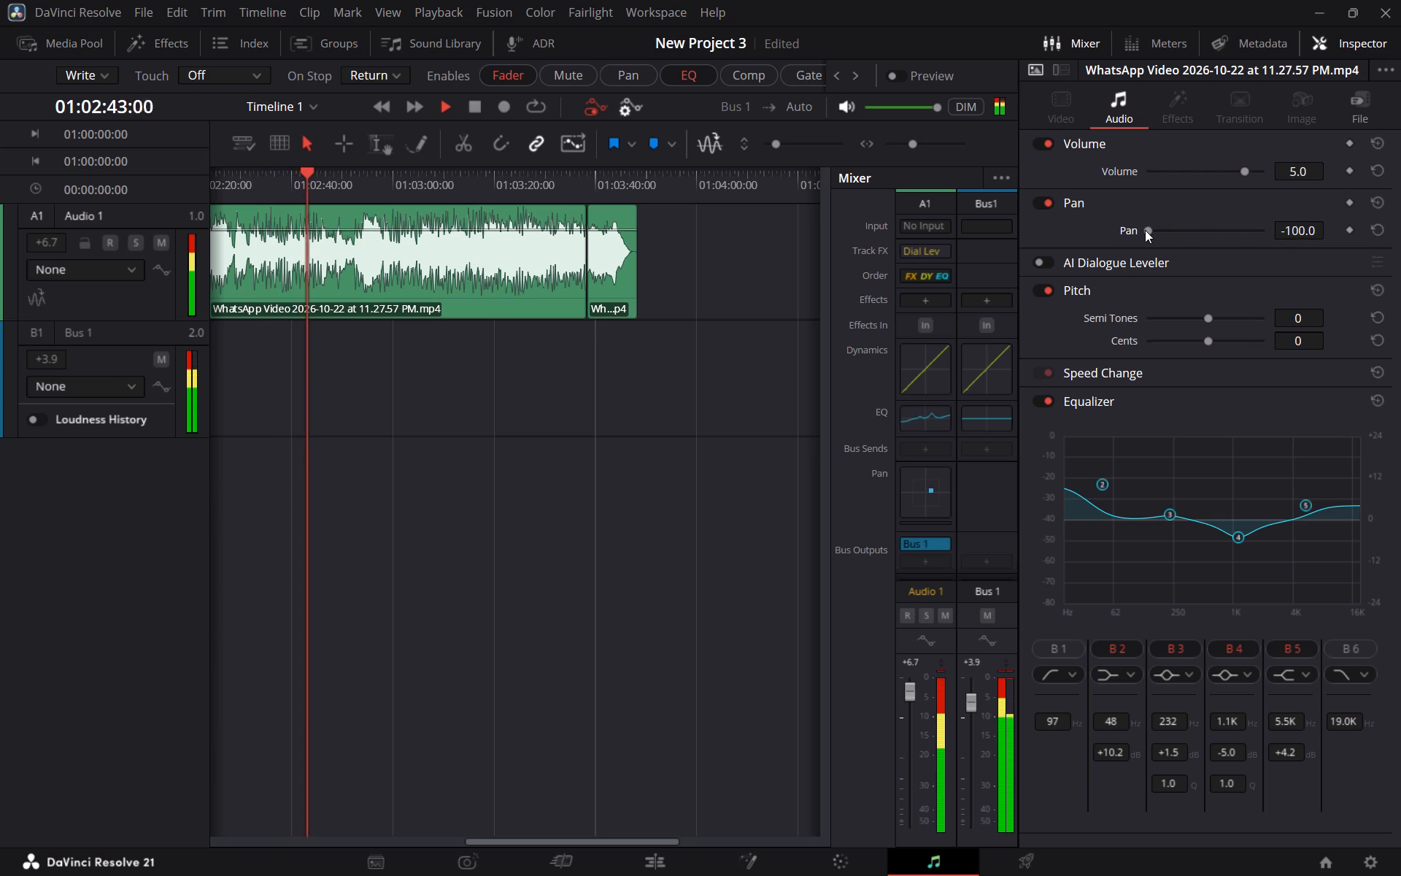
{"action": "left_click_drag", "start_coordinate": [1145, 230], "coordinate": [1159, 231]}
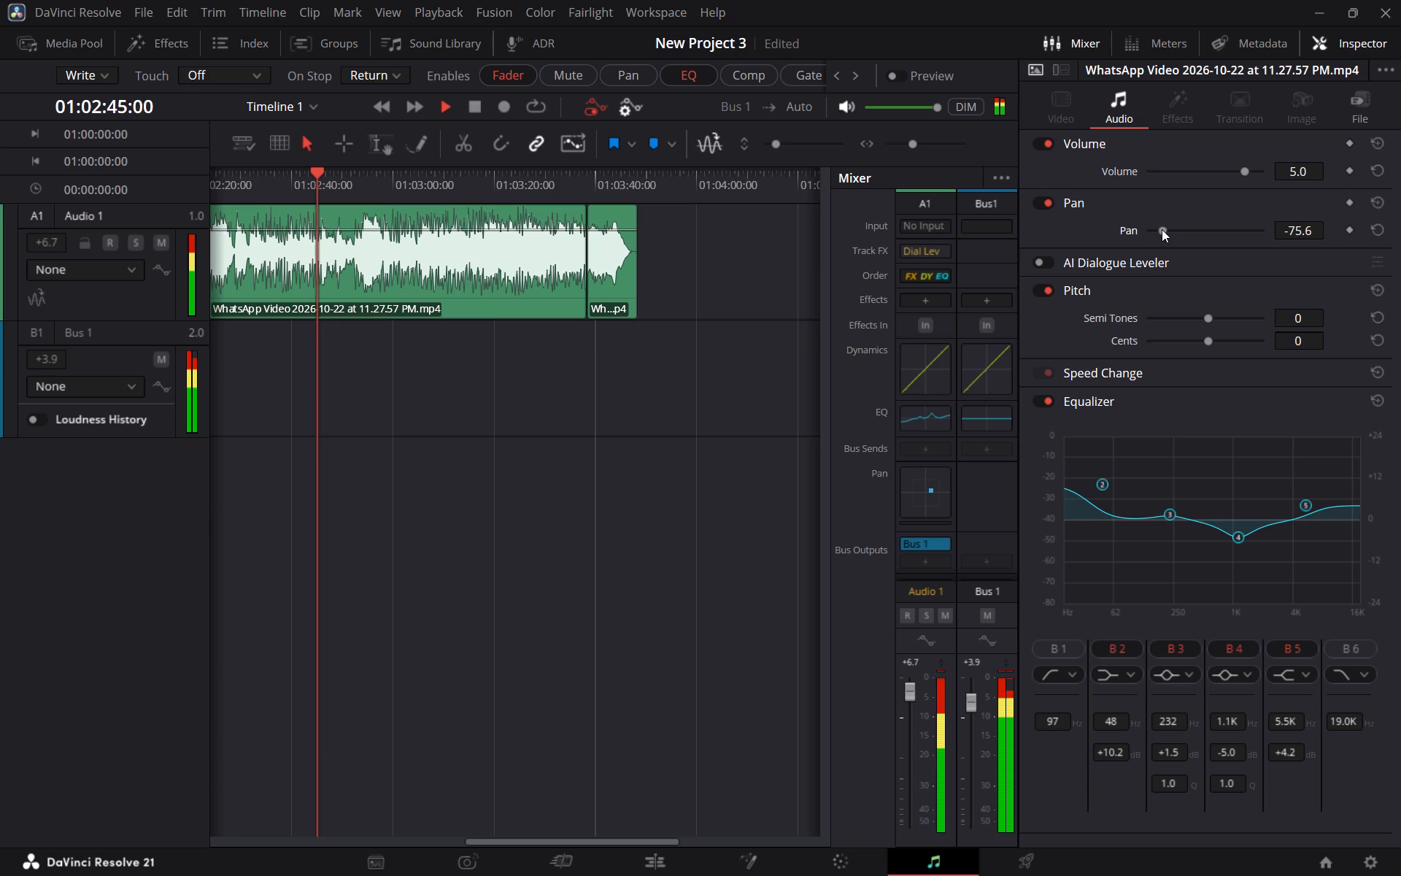
{"action": "left_click_drag", "start_coordinate": [1161, 231], "coordinate": [1183, 234]}
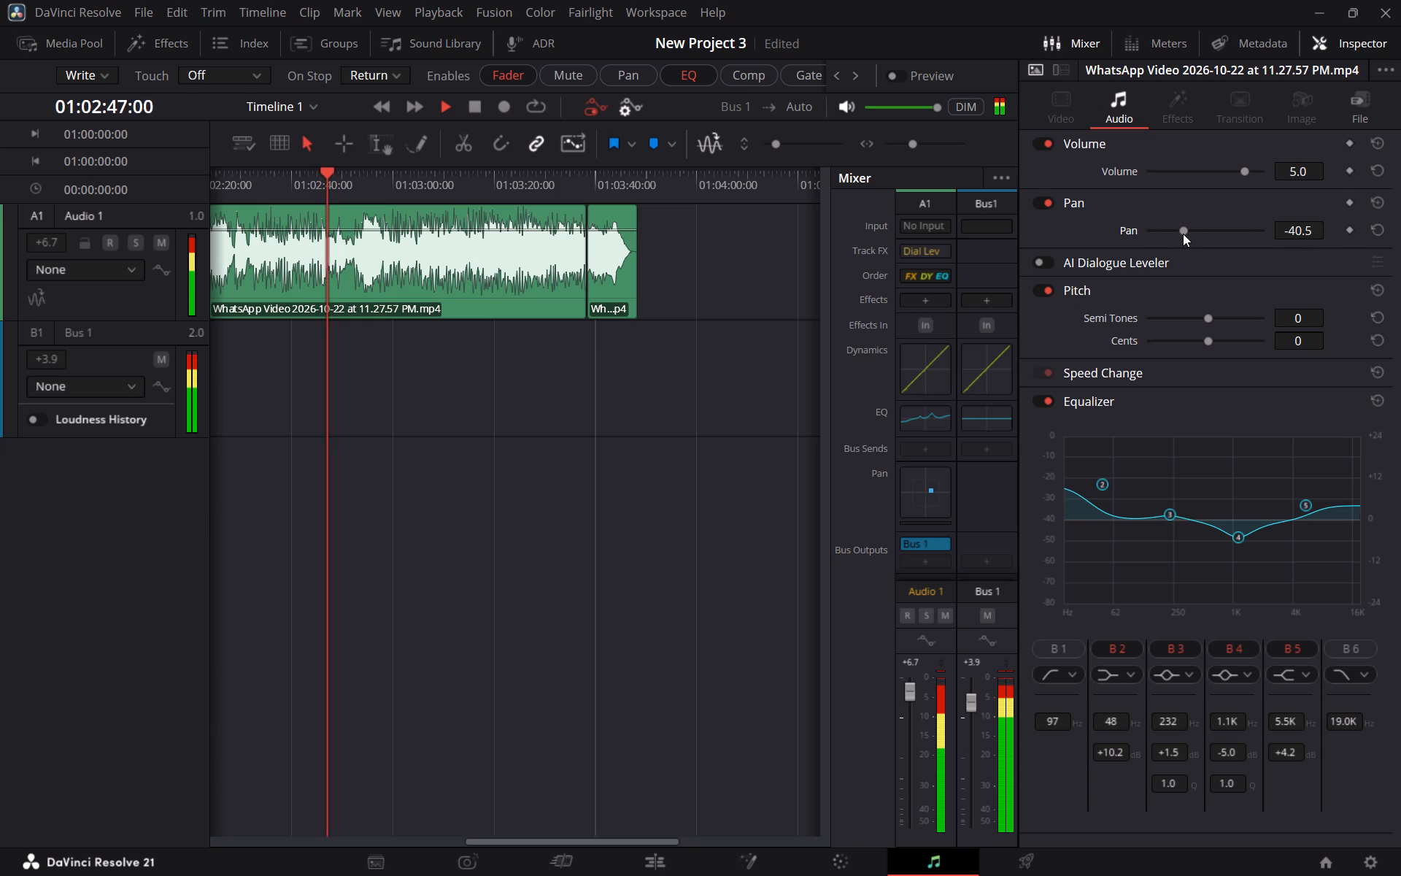
{"action": "left_click_drag", "start_coordinate": [1183, 234], "coordinate": [1221, 234]}
Set the main clip's volume to -1.8.
{"action": "left_click", "coordinate": [1243, 170]}
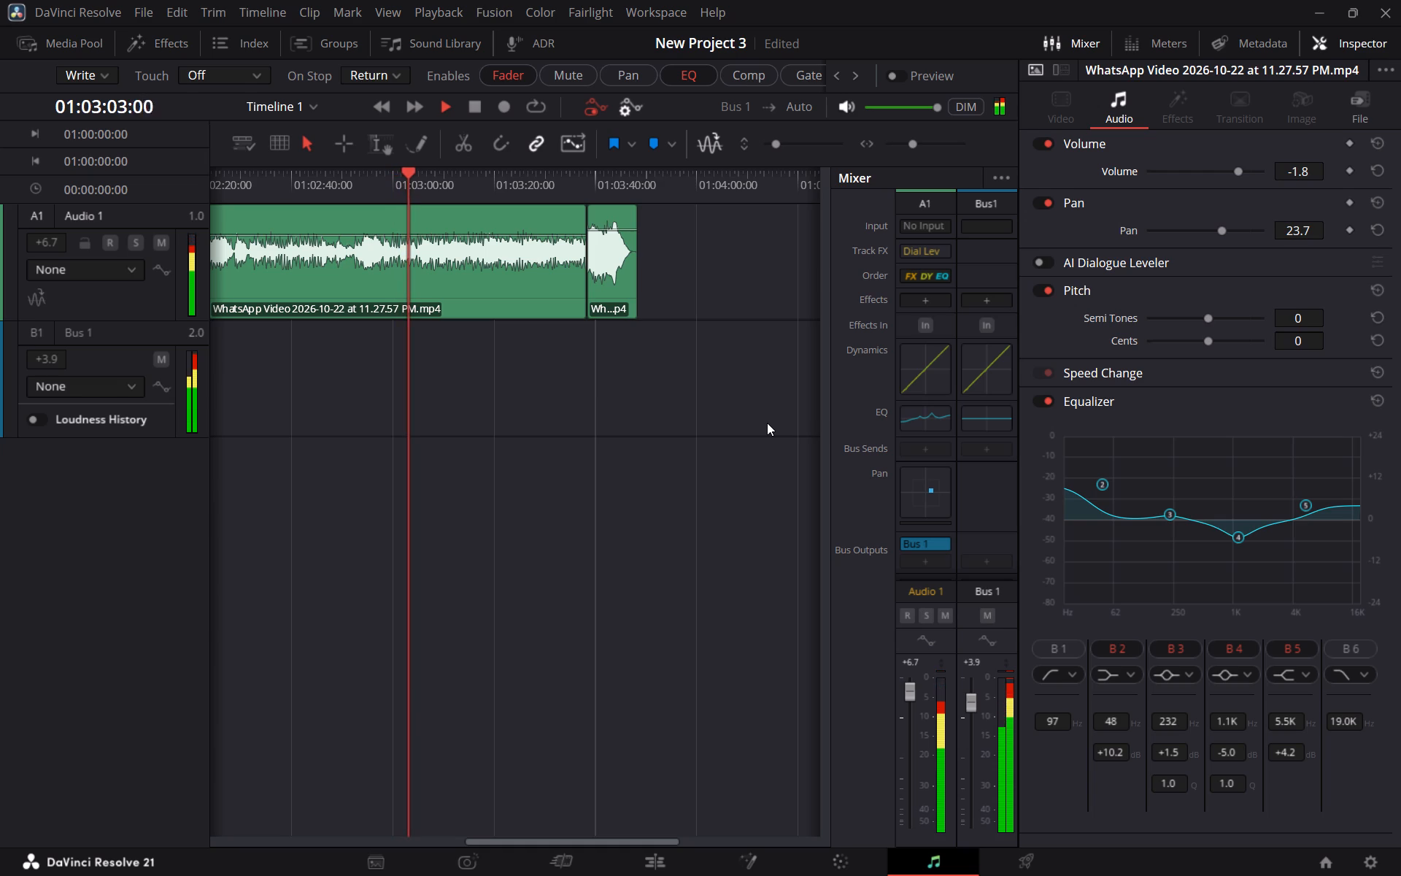
Close the Inspector and stop the timeline playback.
{"action": "left_click", "coordinate": [911, 143]}
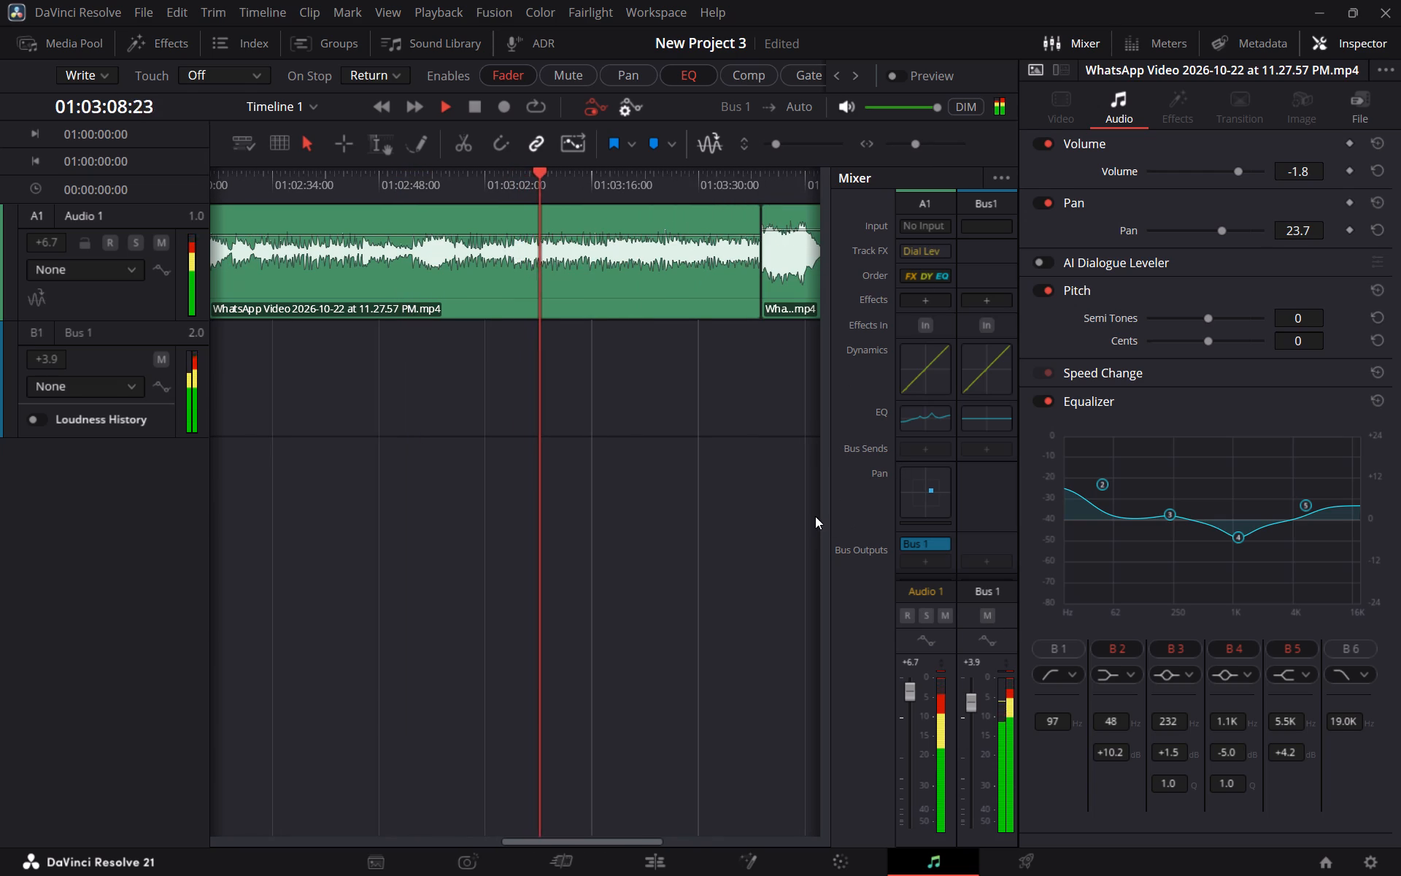
{"action": "left_click", "coordinate": [994, 415]}
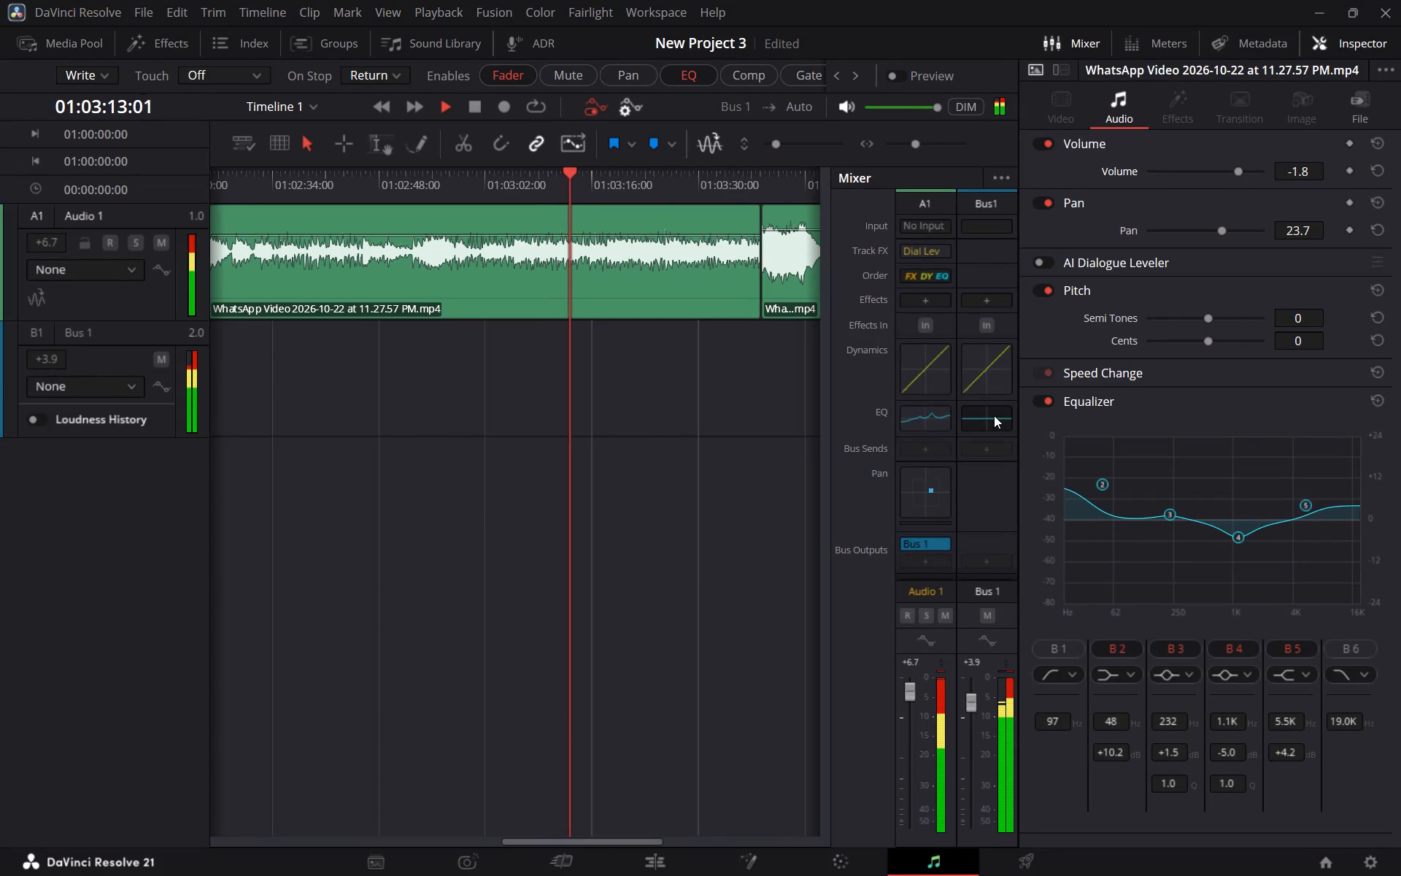
{"action": "left_click", "coordinate": [1363, 39]}
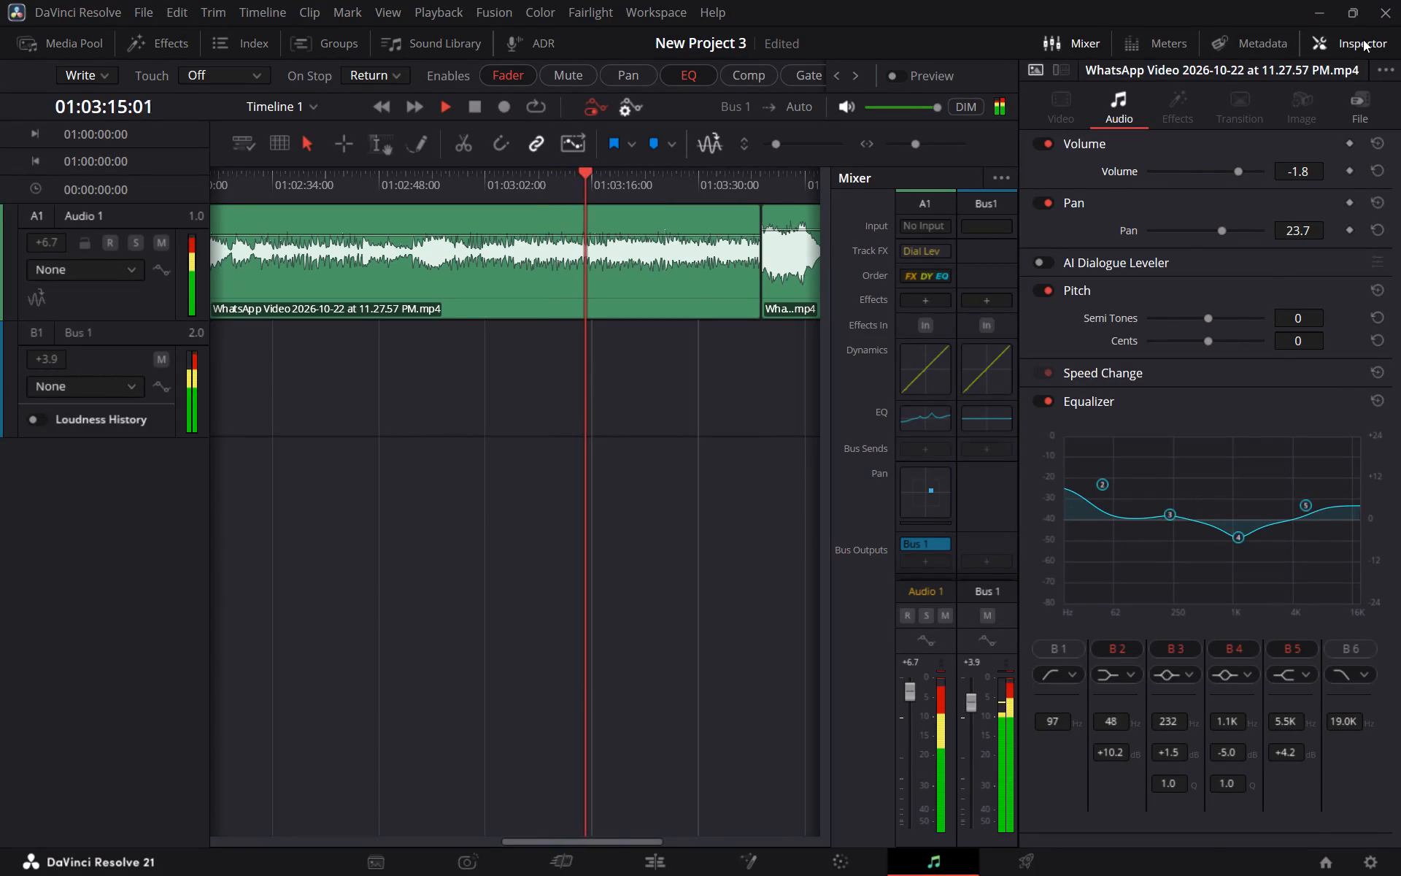
{"action": "left_click", "coordinate": [1375, 409]}
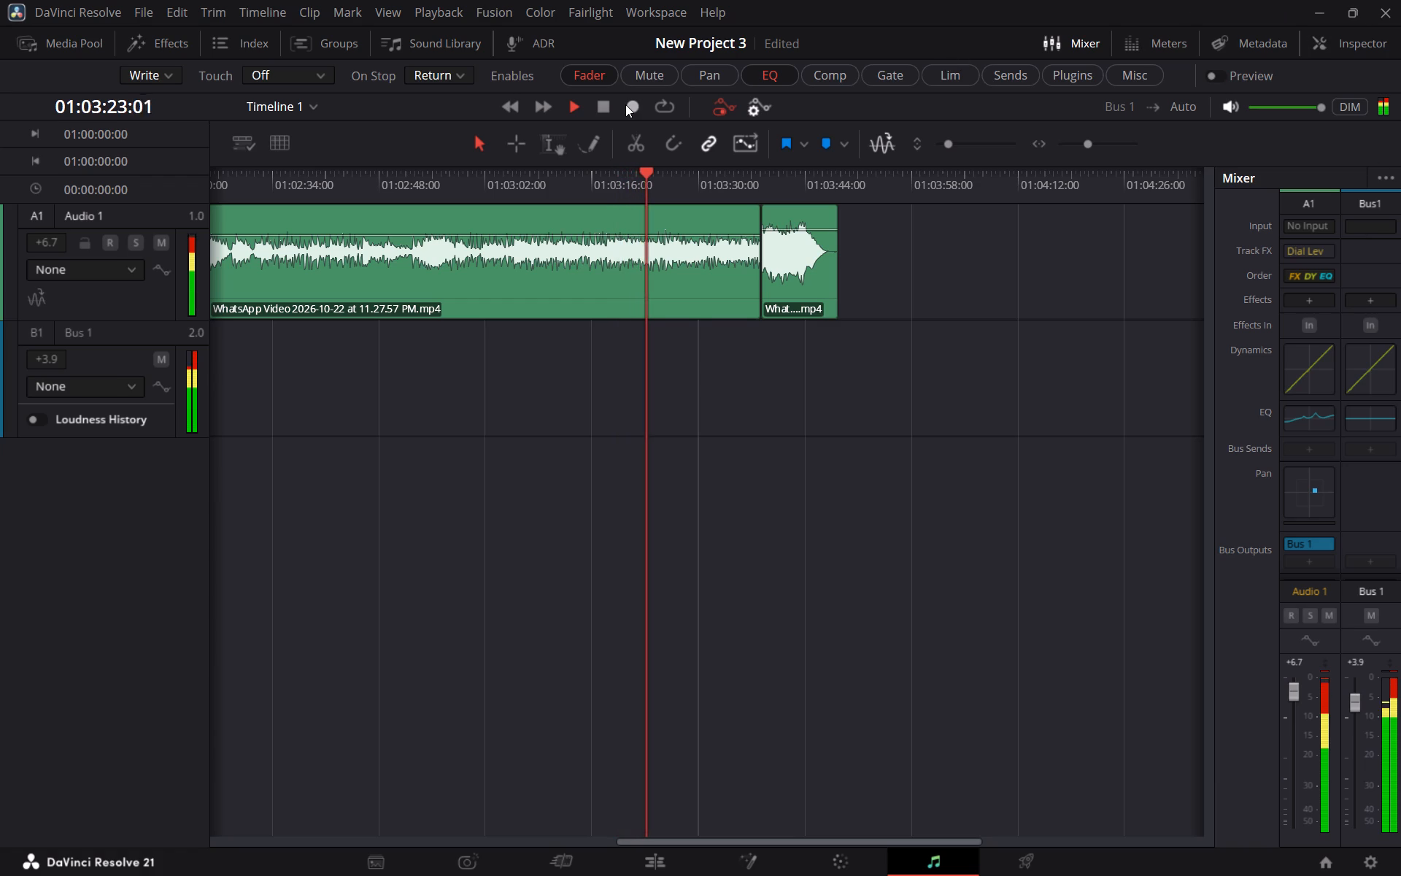
{"action": "key", "text": "space"}
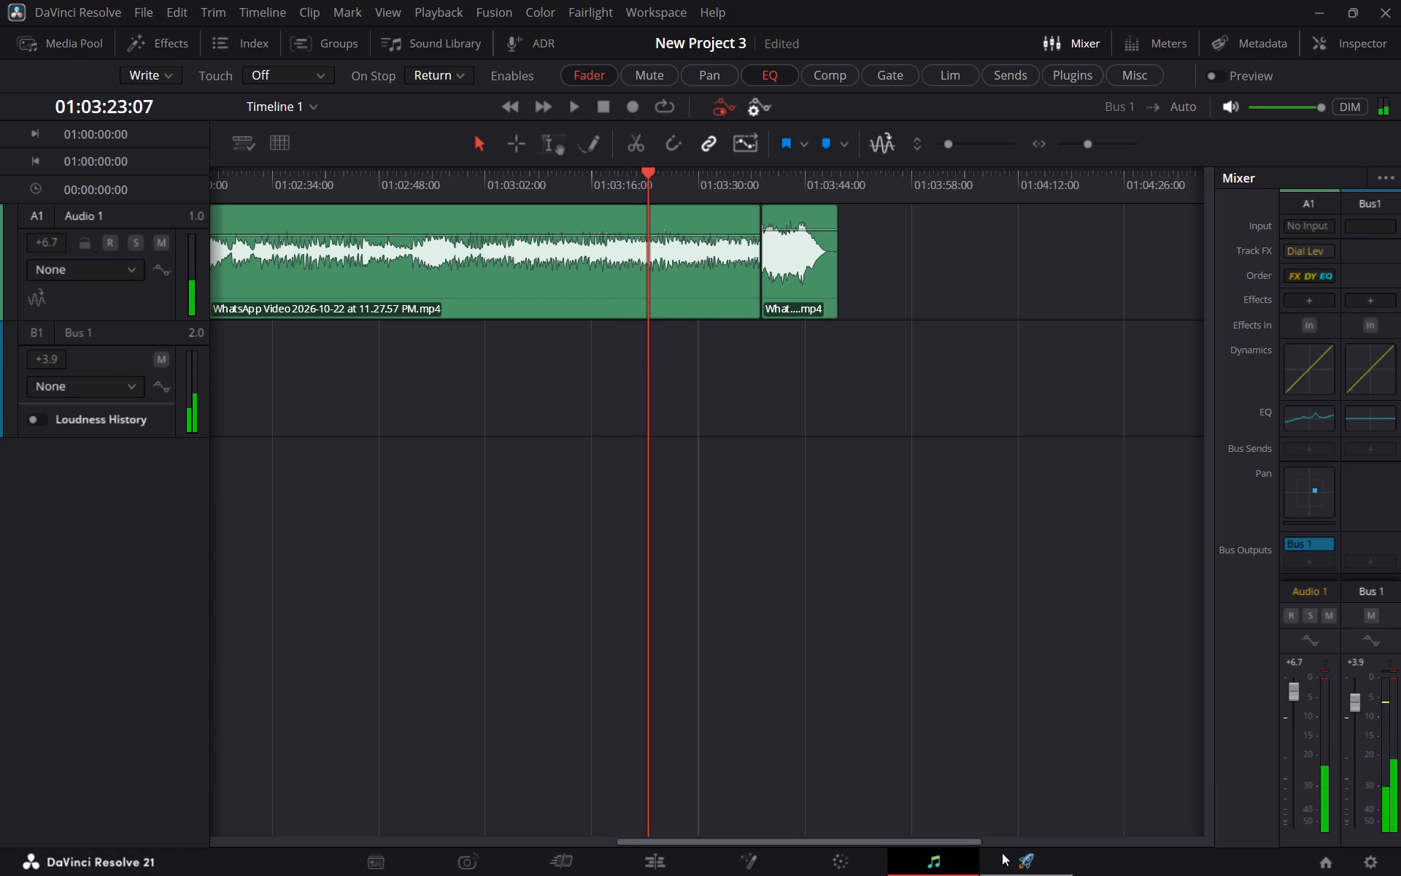
Open the Deliver page and look over Timeline 1's render settings and preview.
{"action": "left_click", "coordinate": [1002, 853]}
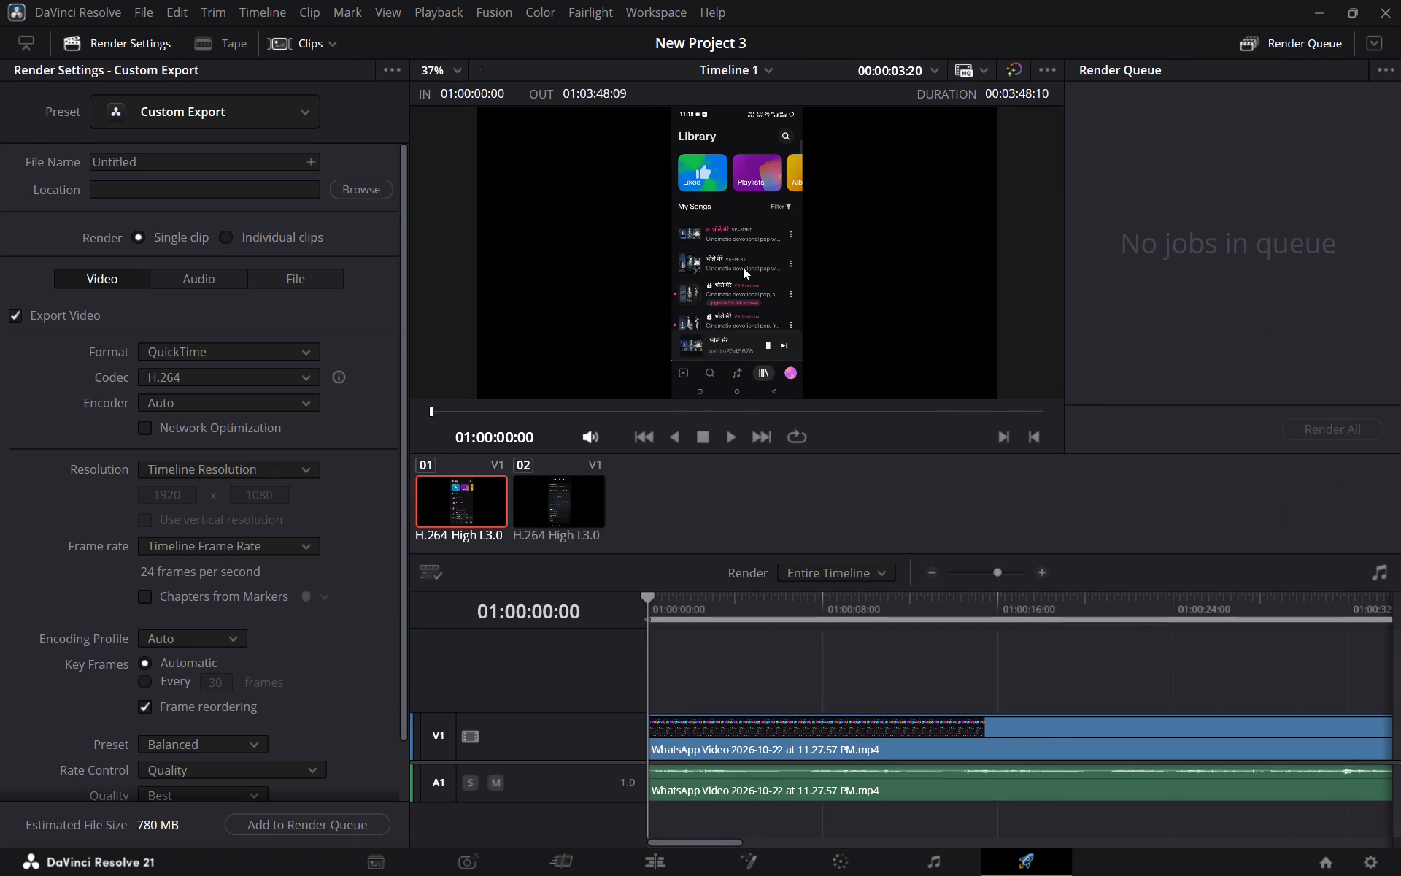
{"action": "left_click", "coordinate": [743, 267]}
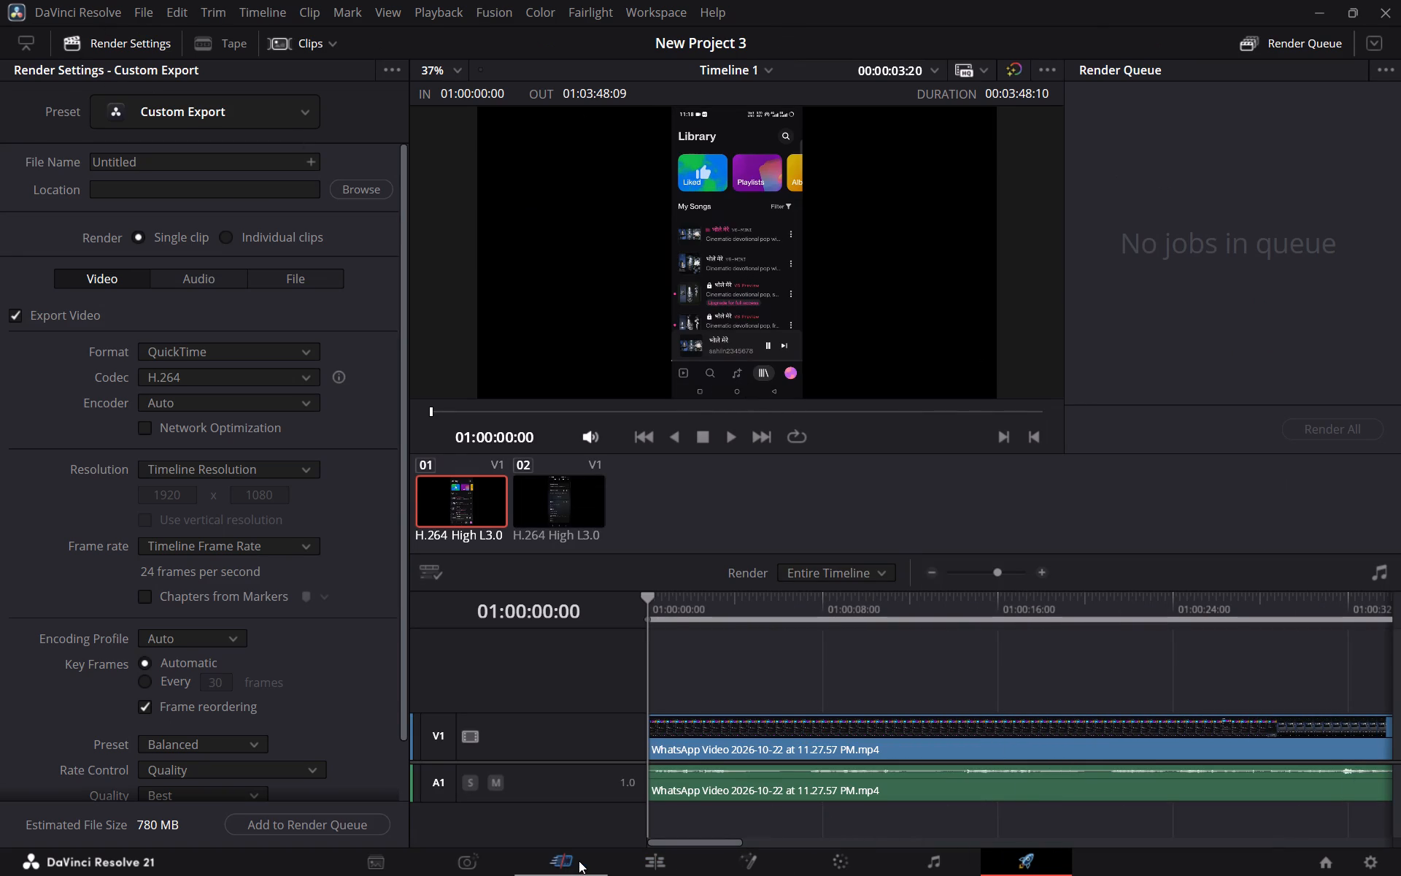
Go to the Edit page and examine the first frame of Timeline 1 up close in the timeline viewer.
{"action": "left_click", "coordinate": [644, 865]}
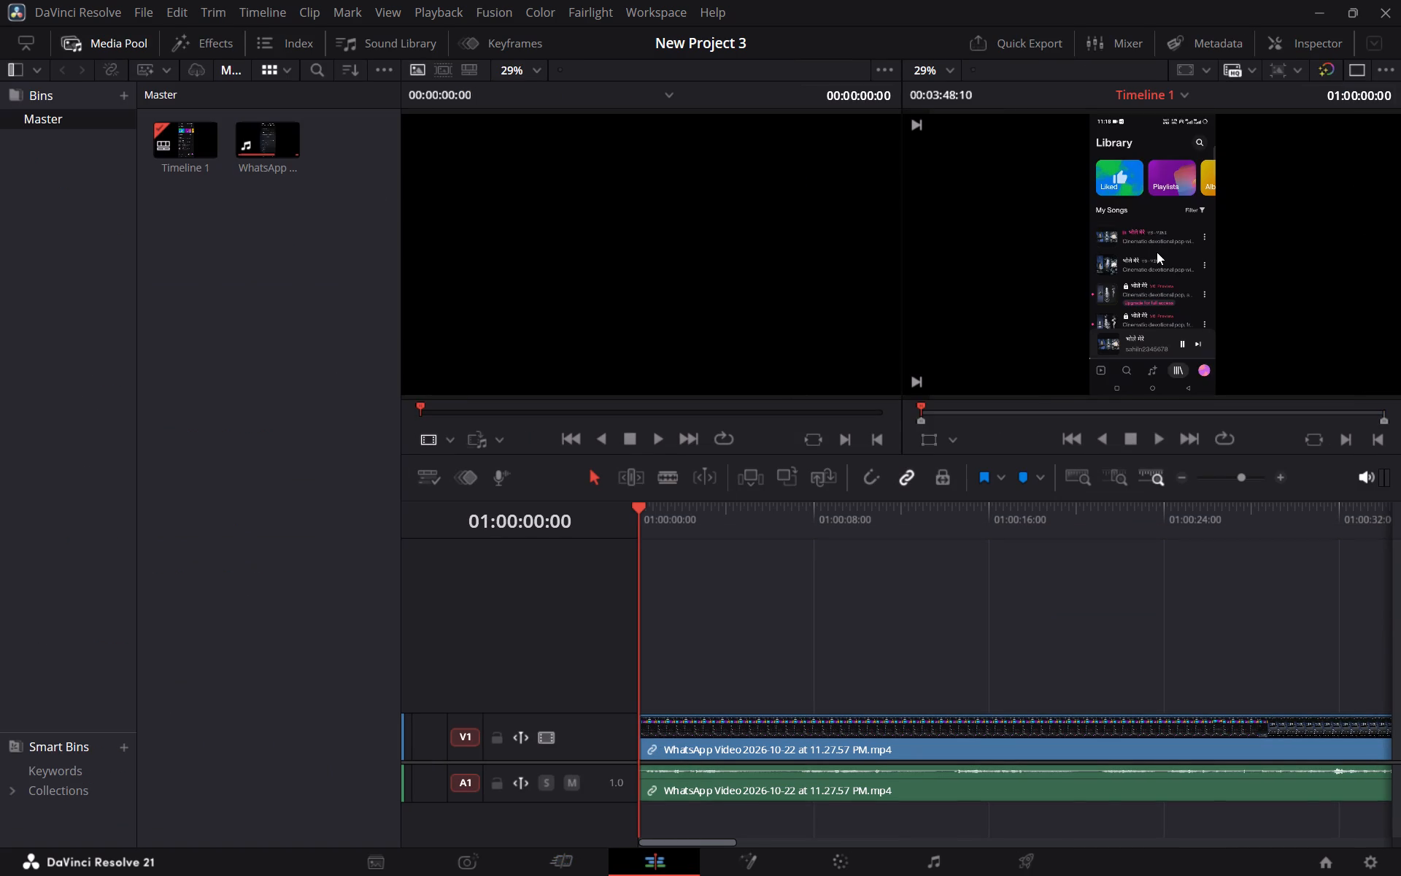
{"action": "left_click", "coordinate": [1157, 252]}
{"action": "scroll", "coordinate": [1157, 252], "scroll_direction": "up", "scroll_amount": 2, "text": "ctrl"}
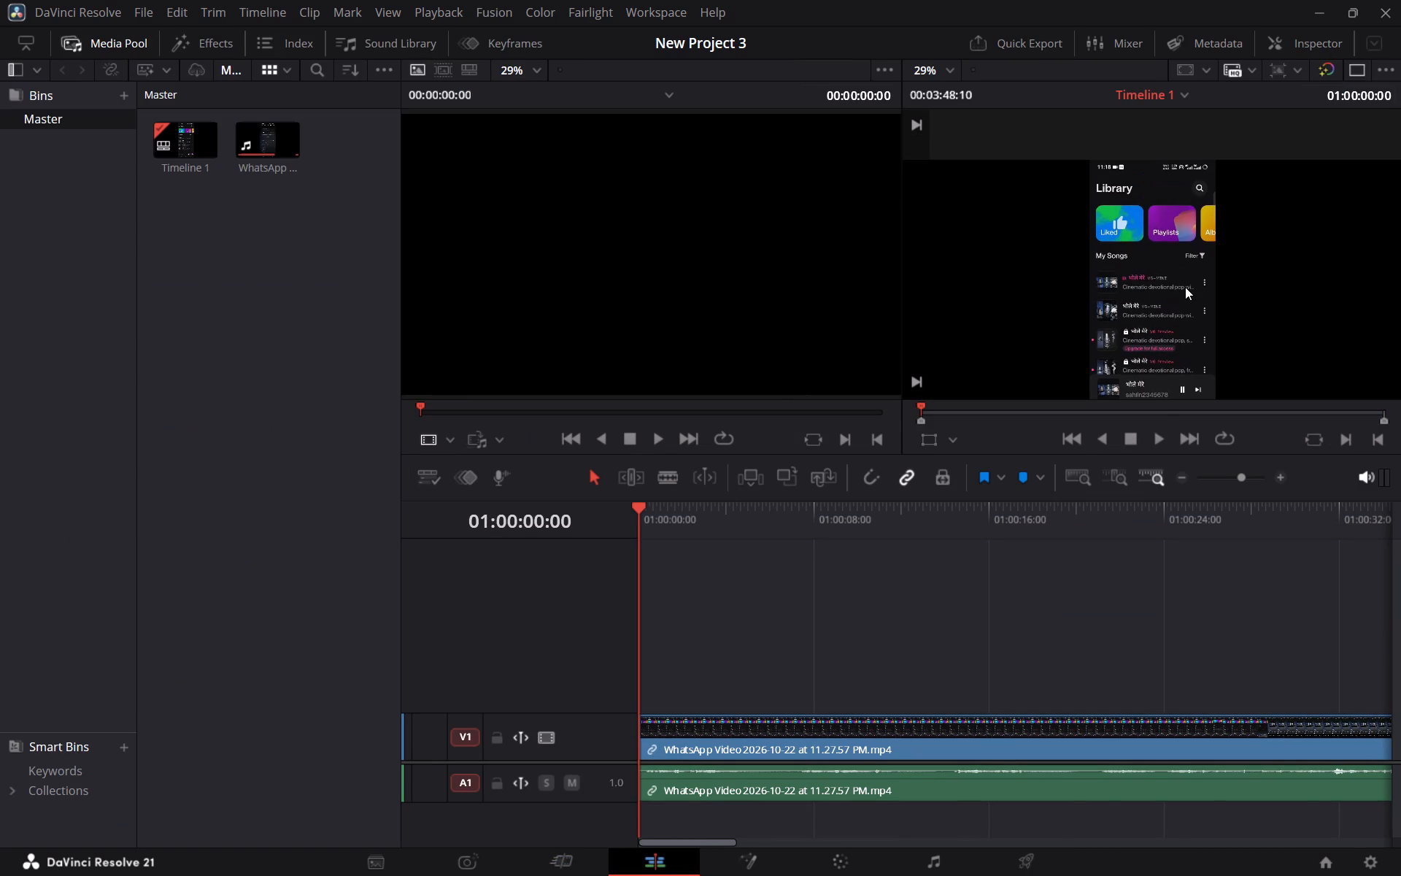
{"action": "scroll", "coordinate": [1185, 287], "scroll_direction": "up", "scroll_amount": 3, "text": "ctrl"}
{"action": "scroll", "coordinate": [1205, 302], "scroll_direction": "up", "scroll_amount": 1}
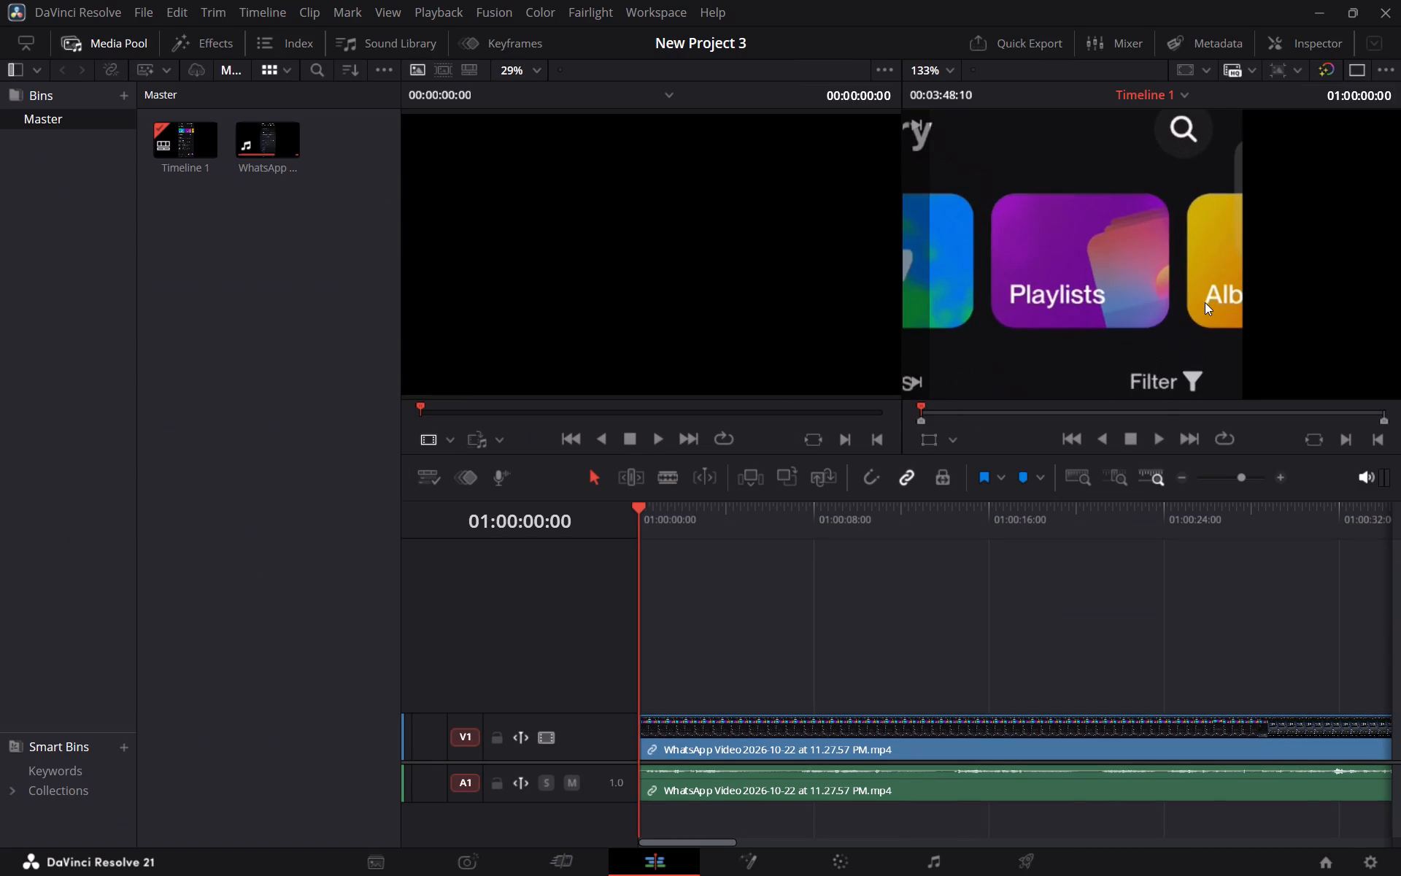
{"action": "scroll", "coordinate": [1205, 302], "scroll_direction": "up", "scroll_amount": 1}
{"action": "scroll", "coordinate": [1124, 210], "scroll_direction": "up", "scroll_amount": 7}
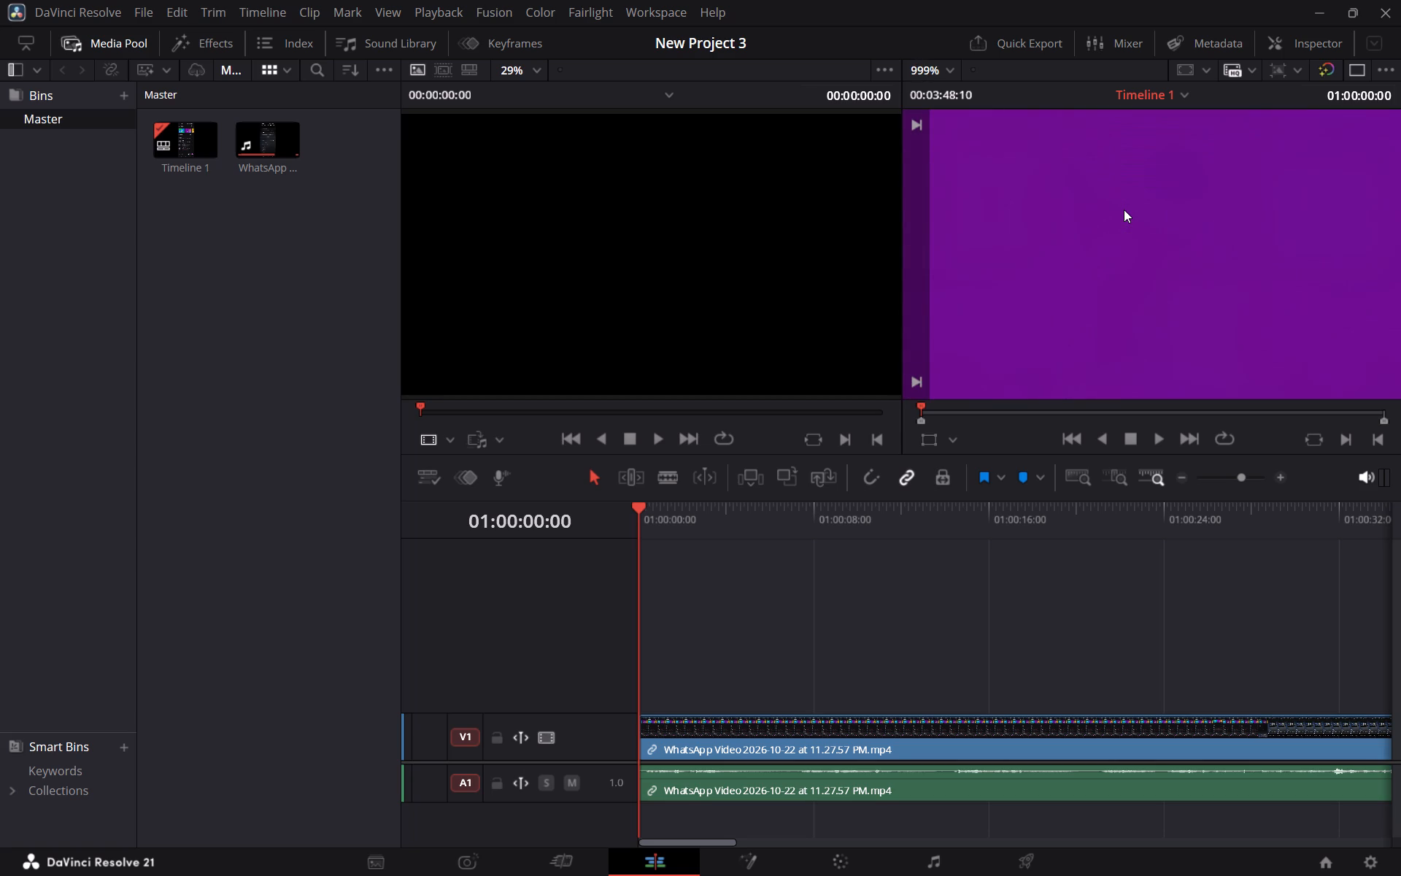
{"action": "scroll", "coordinate": [1124, 210], "scroll_direction": "up", "scroll_amount": 5}
Switch to the Deliver page with Timeline 1's export settings.
{"action": "left_click", "coordinate": [1004, 860]}
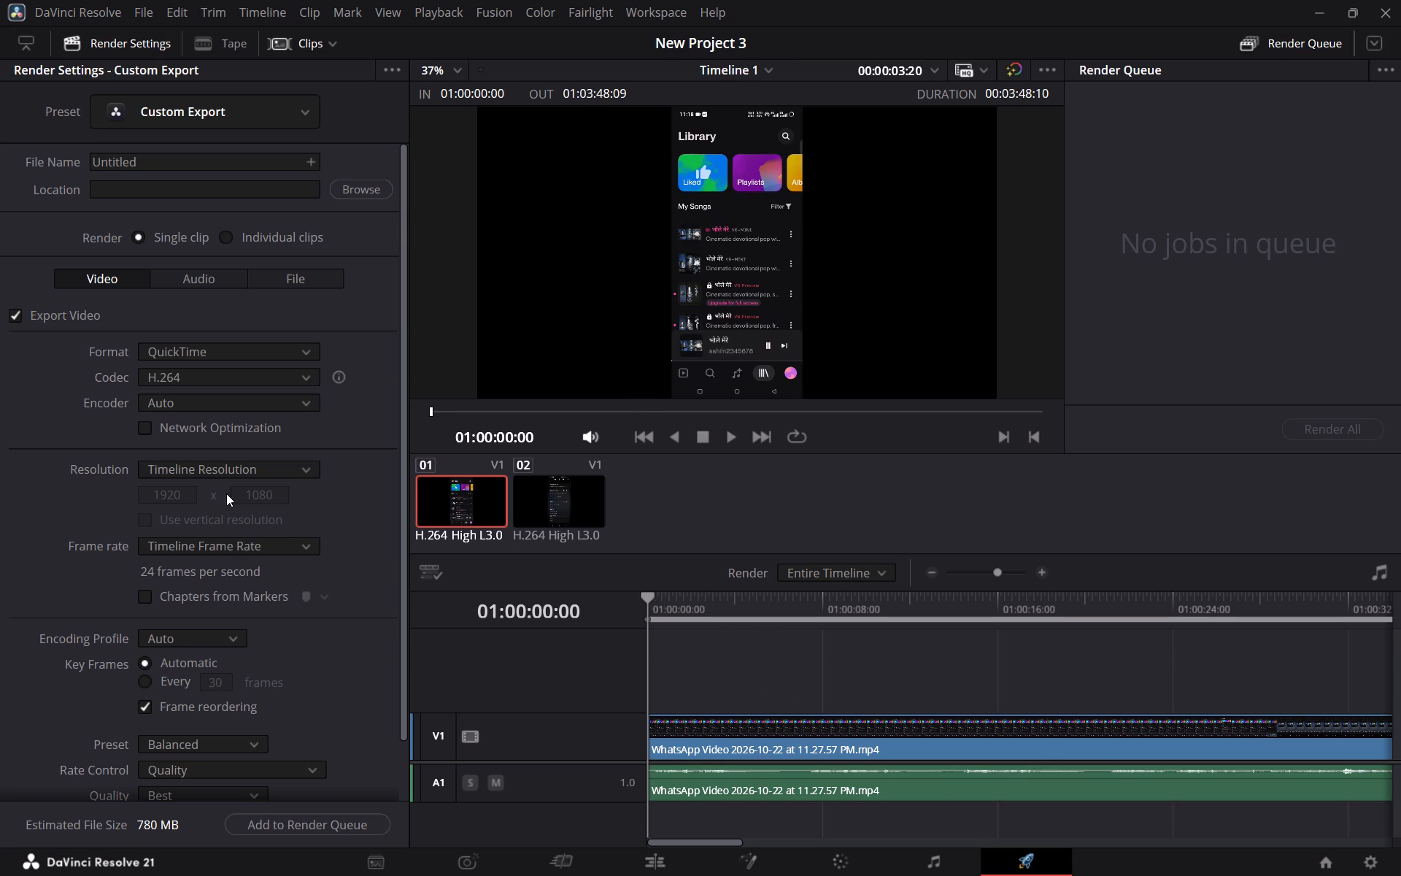
On the Deliver page, review the Custom Export video settings and the available resolution options.
{"action": "scroll", "coordinate": [258, 569], "scroll_direction": "down", "scroll_amount": 2}
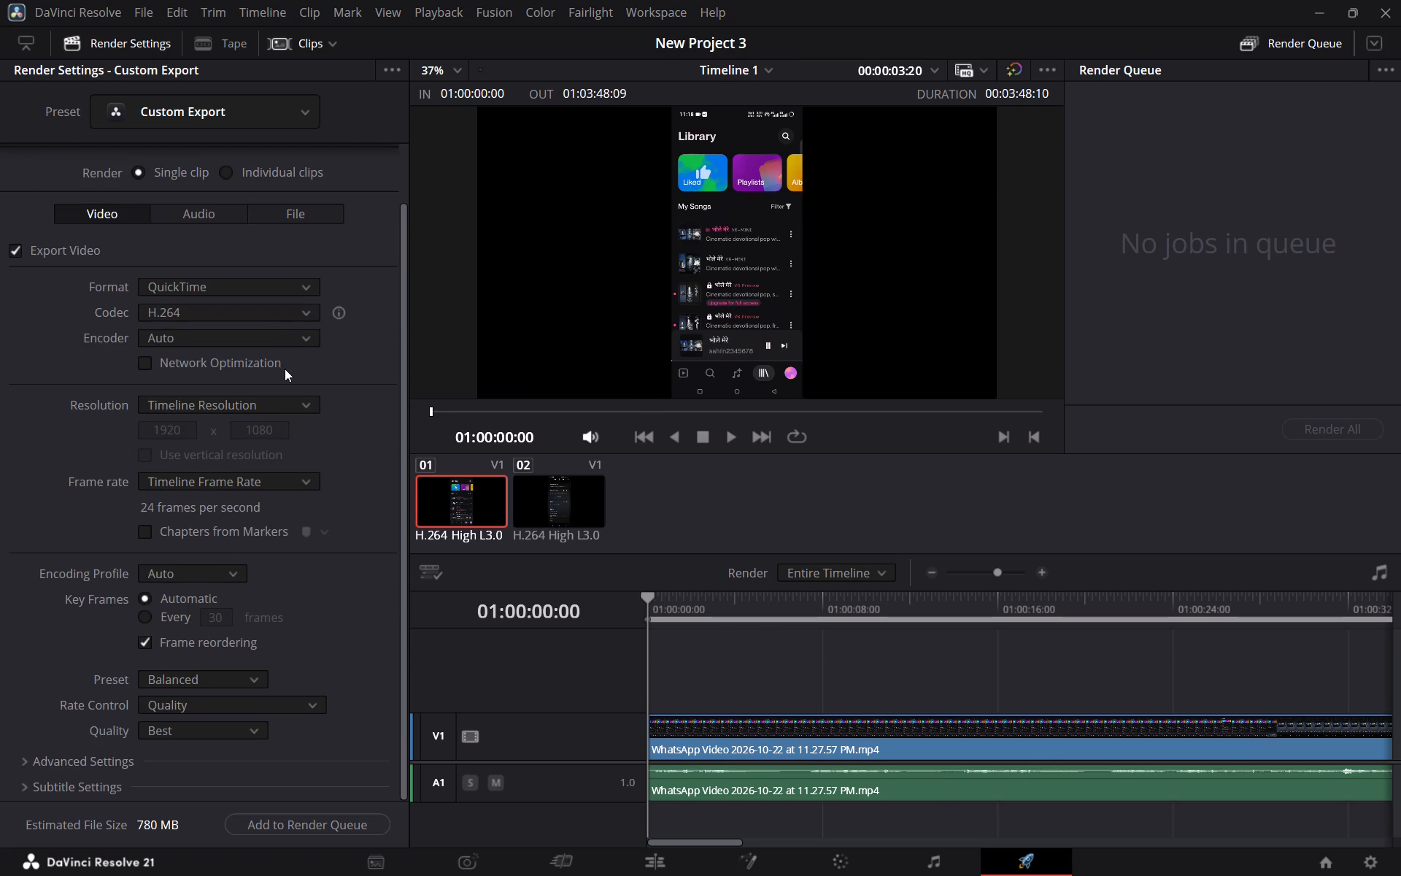
{"action": "left_click", "coordinate": [293, 400]}
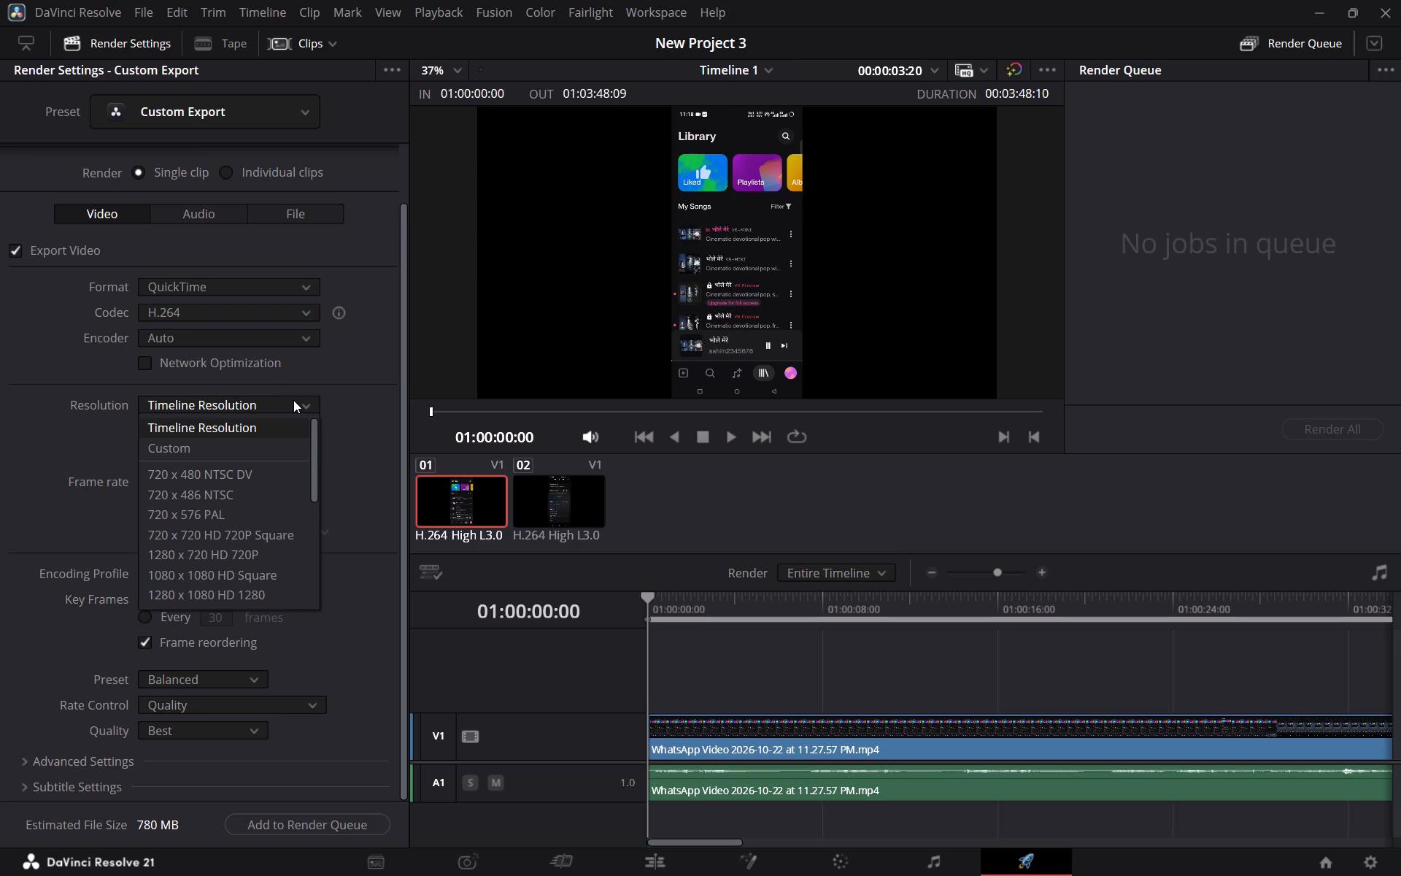
{"action": "left_click", "coordinate": [293, 400]}
{"action": "scroll", "coordinate": [305, 539], "scroll_direction": "down", "scroll_amount": 1}
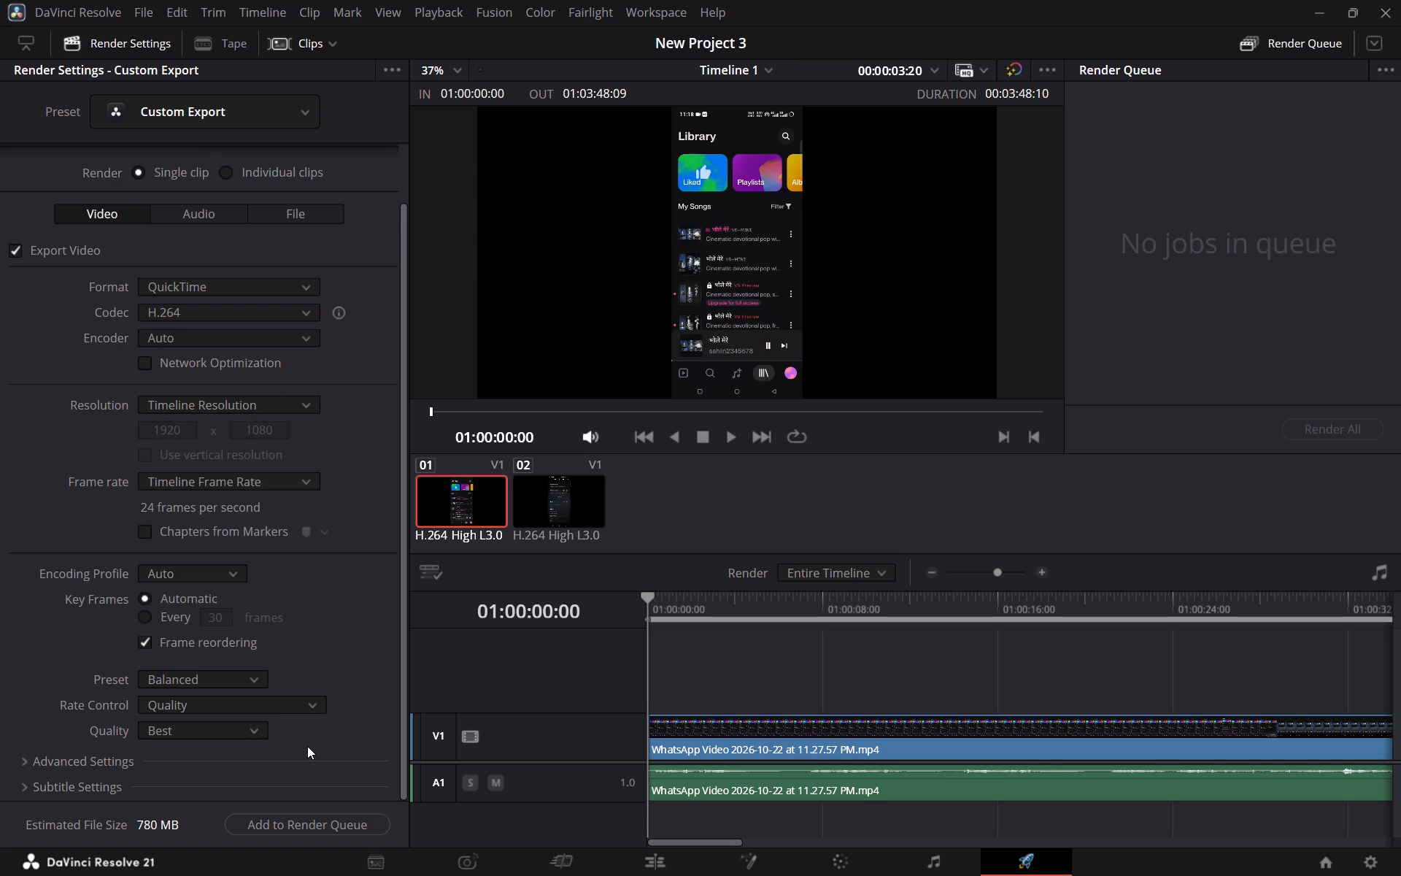
{"action": "scroll", "coordinate": [301, 739], "scroll_direction": "down", "scroll_amount": 1}
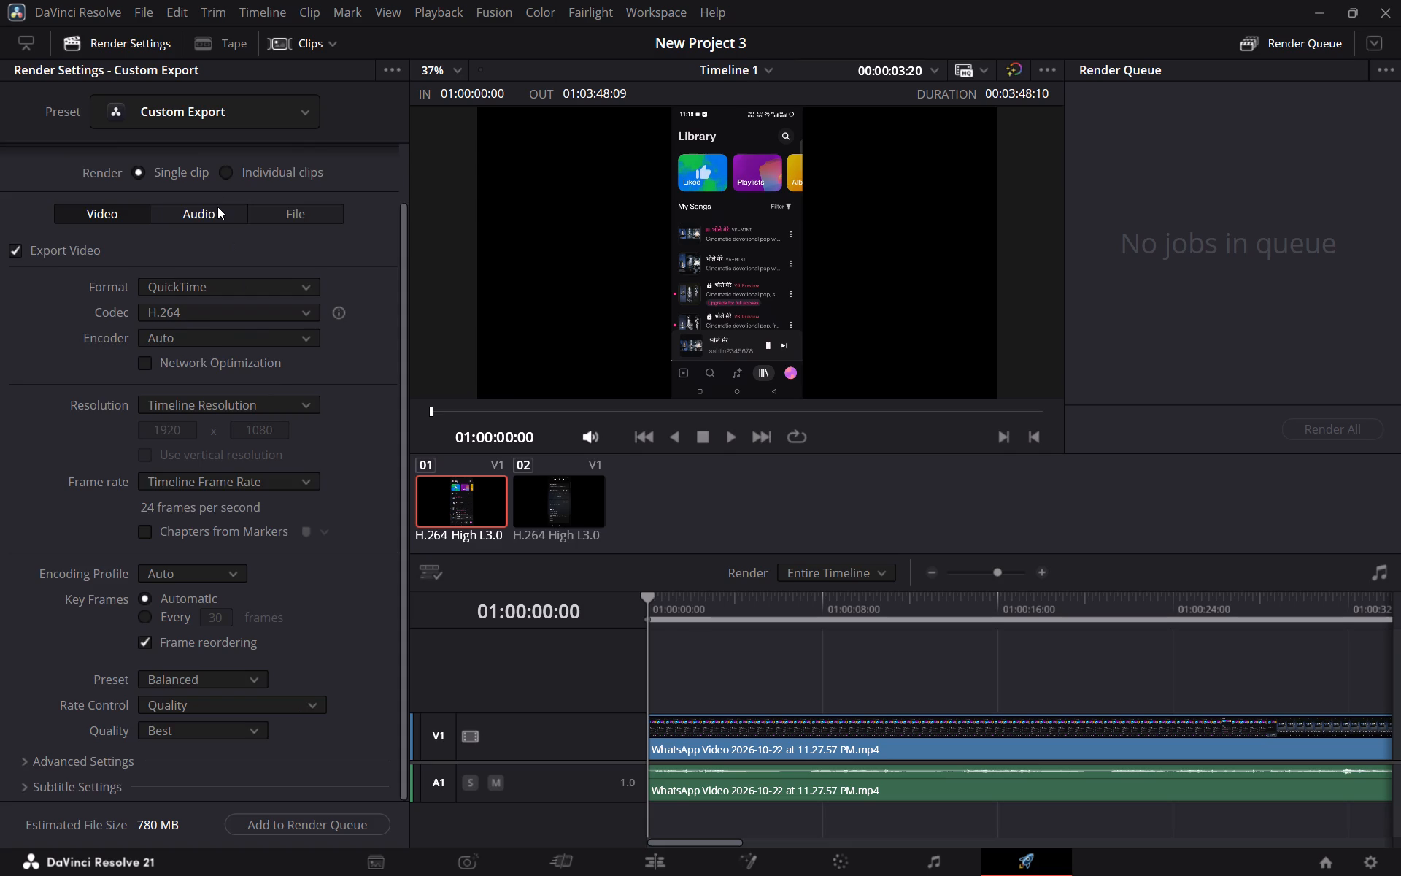
Set the audio codec for the export to MP3.
{"action": "left_click", "coordinate": [217, 207]}
{"action": "left_click", "coordinate": [308, 348]}
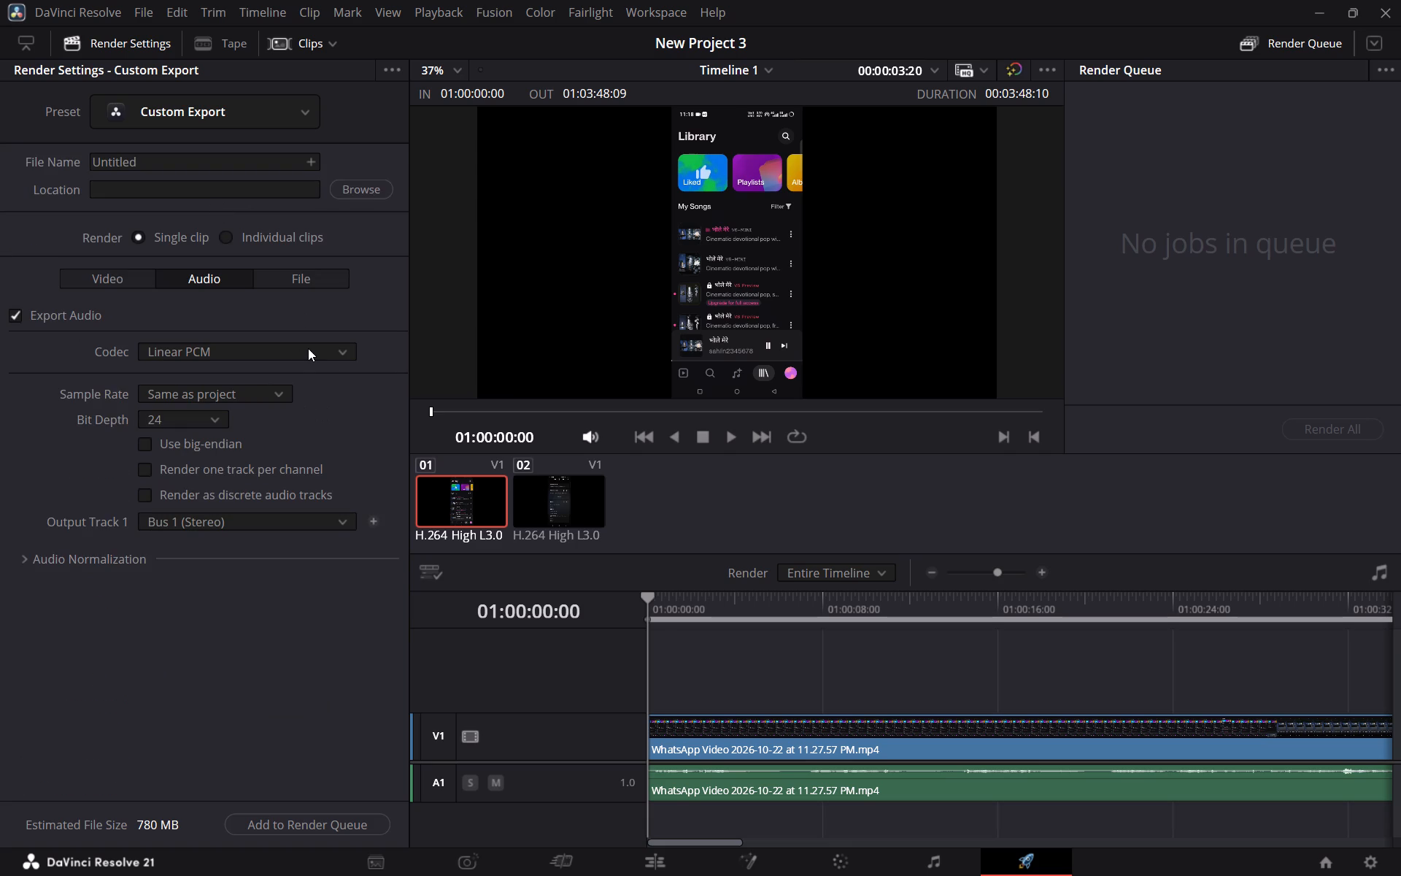
{"action": "left_click", "coordinate": [250, 413]}
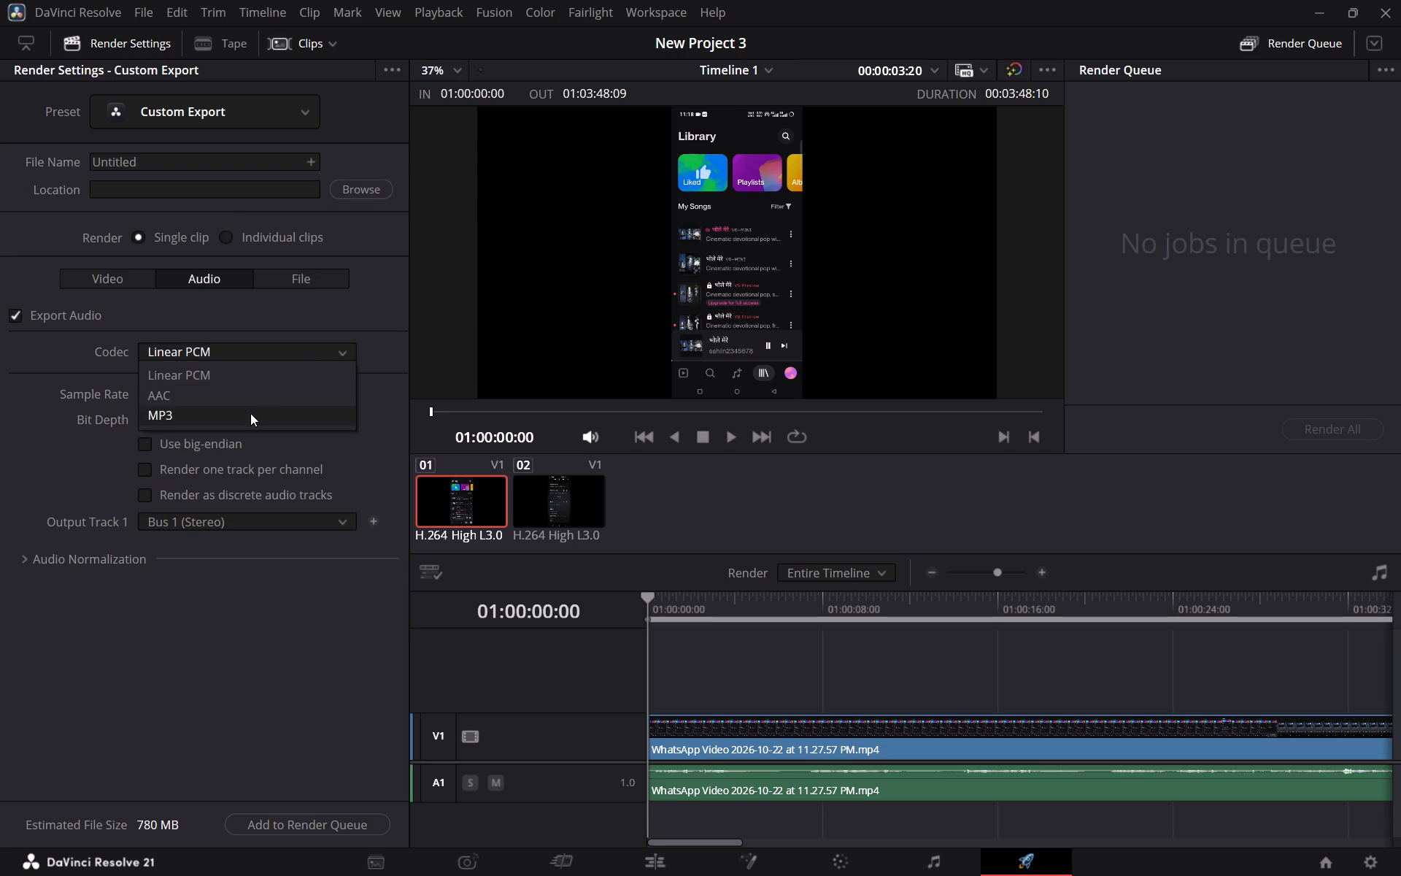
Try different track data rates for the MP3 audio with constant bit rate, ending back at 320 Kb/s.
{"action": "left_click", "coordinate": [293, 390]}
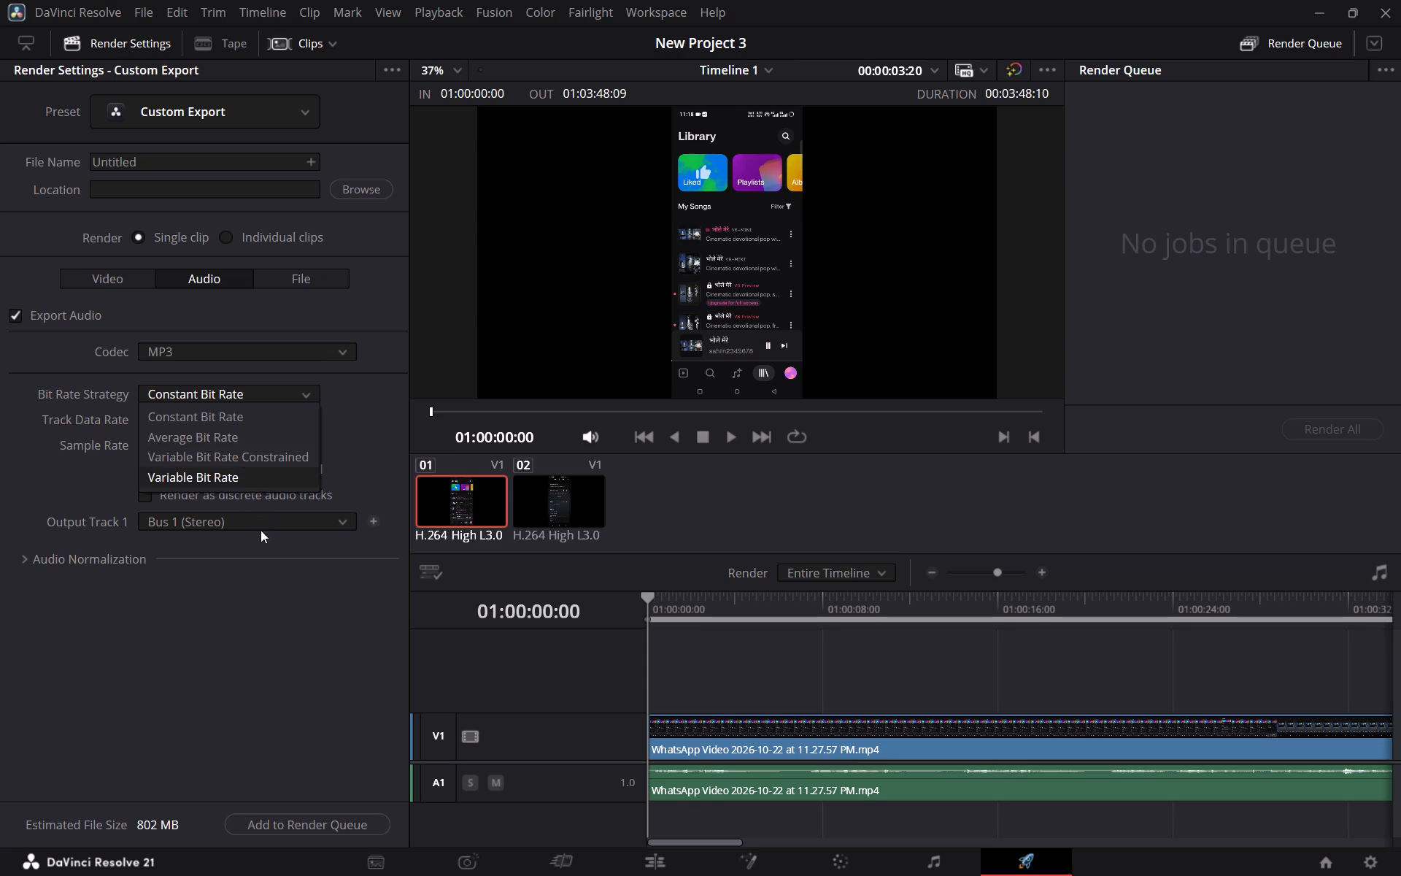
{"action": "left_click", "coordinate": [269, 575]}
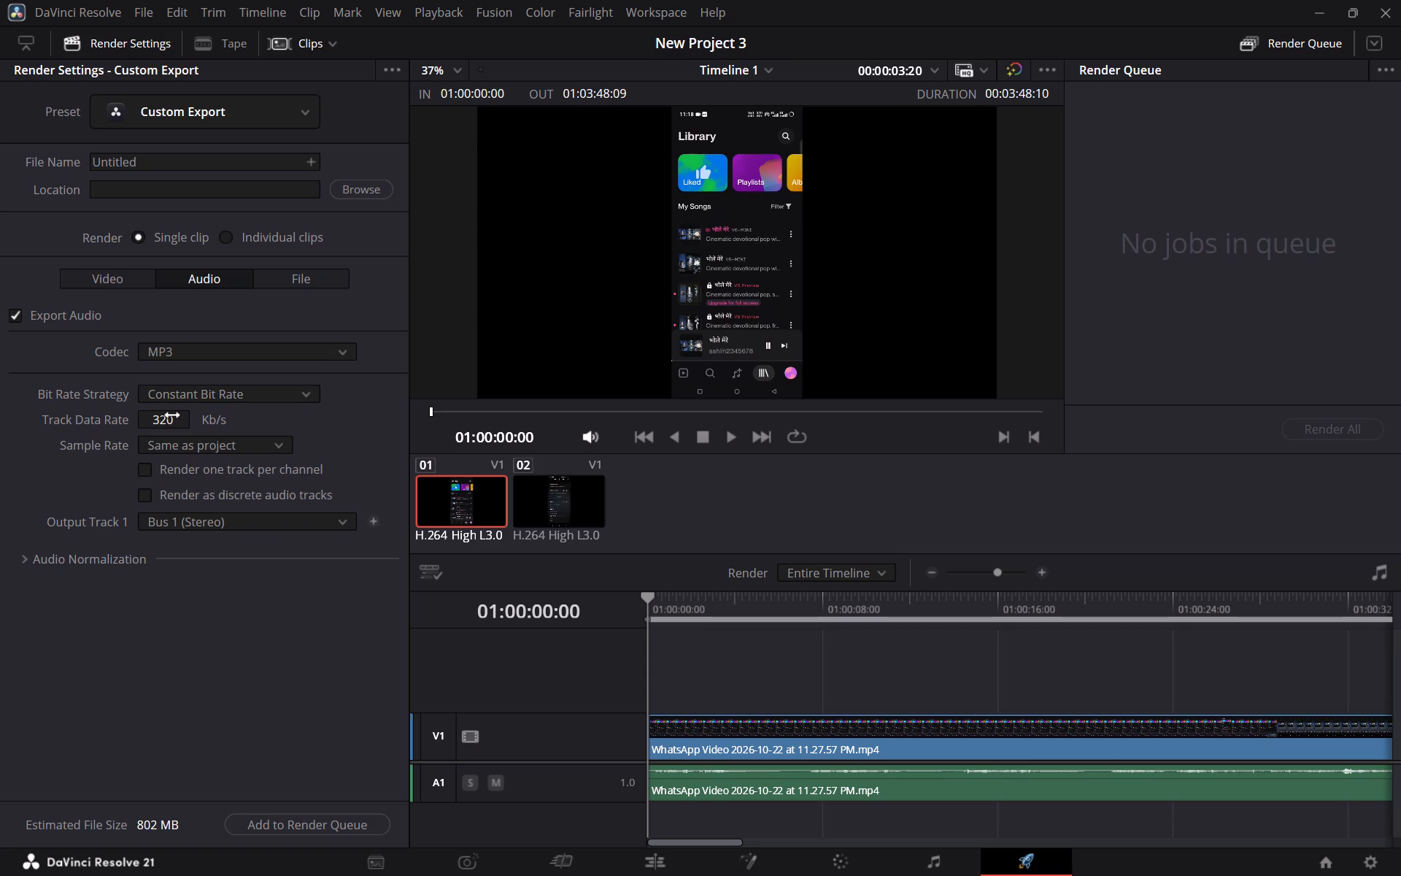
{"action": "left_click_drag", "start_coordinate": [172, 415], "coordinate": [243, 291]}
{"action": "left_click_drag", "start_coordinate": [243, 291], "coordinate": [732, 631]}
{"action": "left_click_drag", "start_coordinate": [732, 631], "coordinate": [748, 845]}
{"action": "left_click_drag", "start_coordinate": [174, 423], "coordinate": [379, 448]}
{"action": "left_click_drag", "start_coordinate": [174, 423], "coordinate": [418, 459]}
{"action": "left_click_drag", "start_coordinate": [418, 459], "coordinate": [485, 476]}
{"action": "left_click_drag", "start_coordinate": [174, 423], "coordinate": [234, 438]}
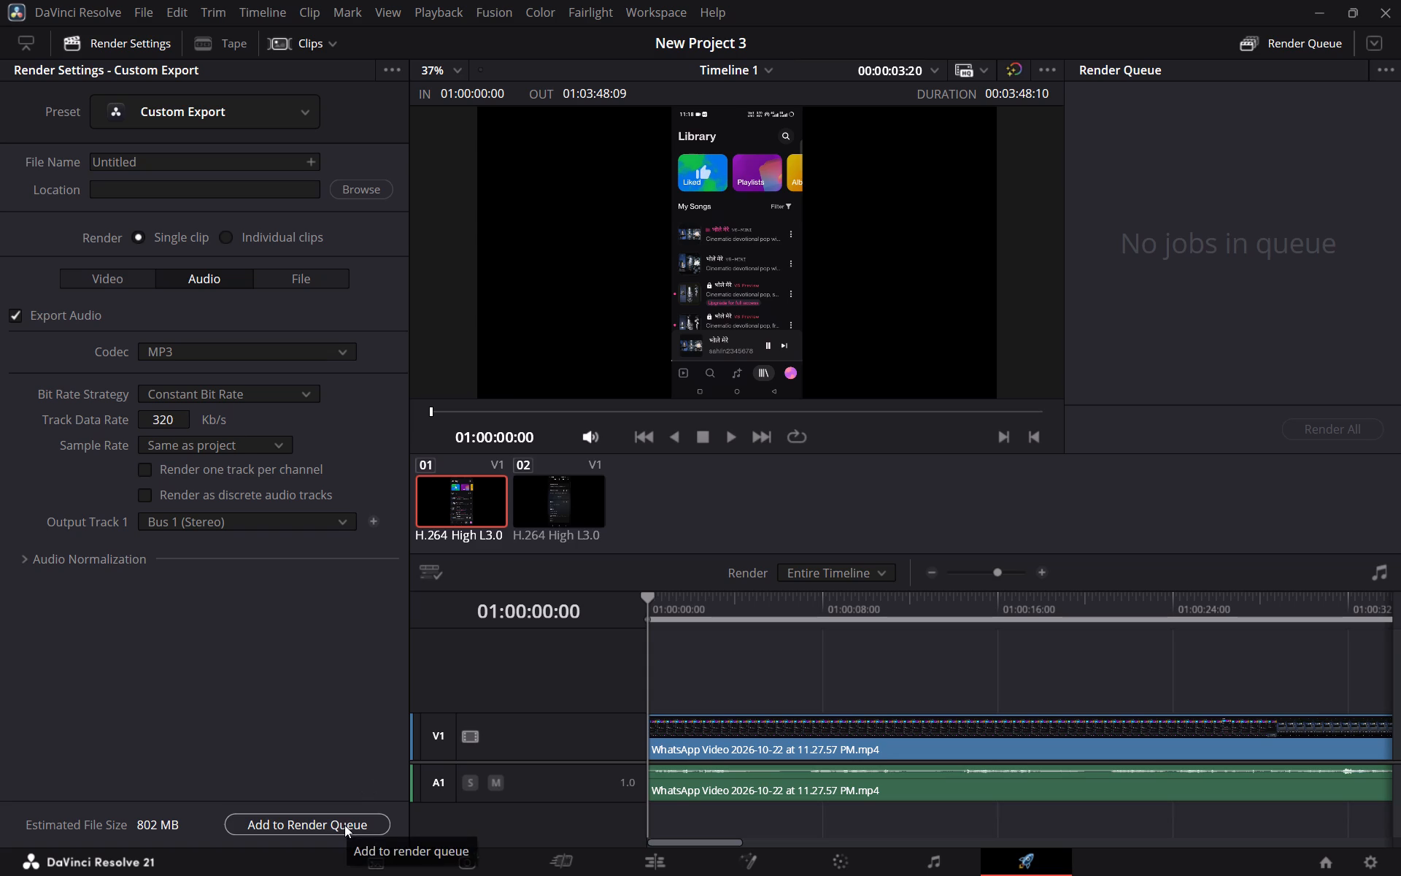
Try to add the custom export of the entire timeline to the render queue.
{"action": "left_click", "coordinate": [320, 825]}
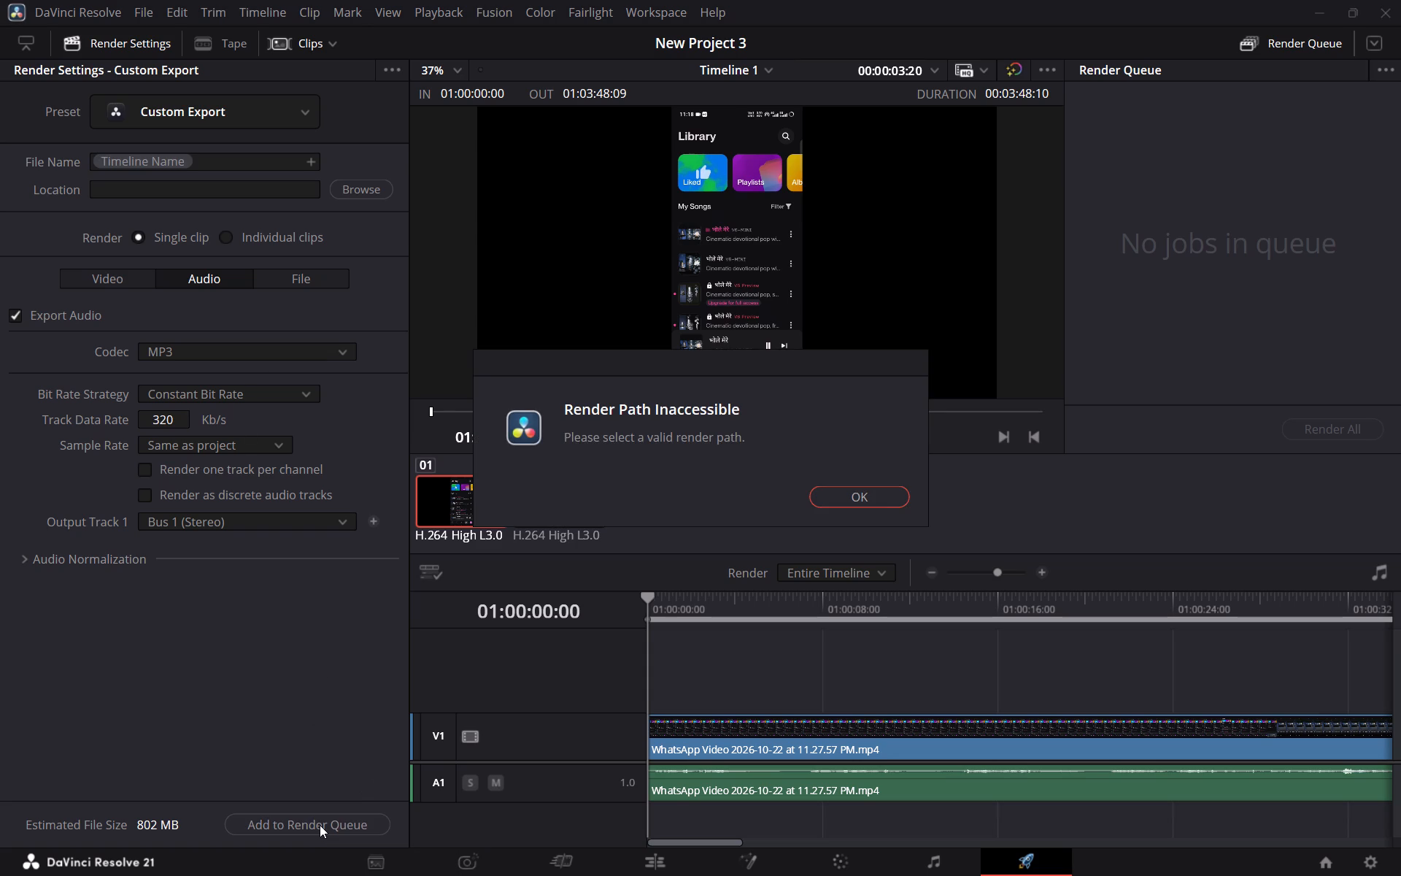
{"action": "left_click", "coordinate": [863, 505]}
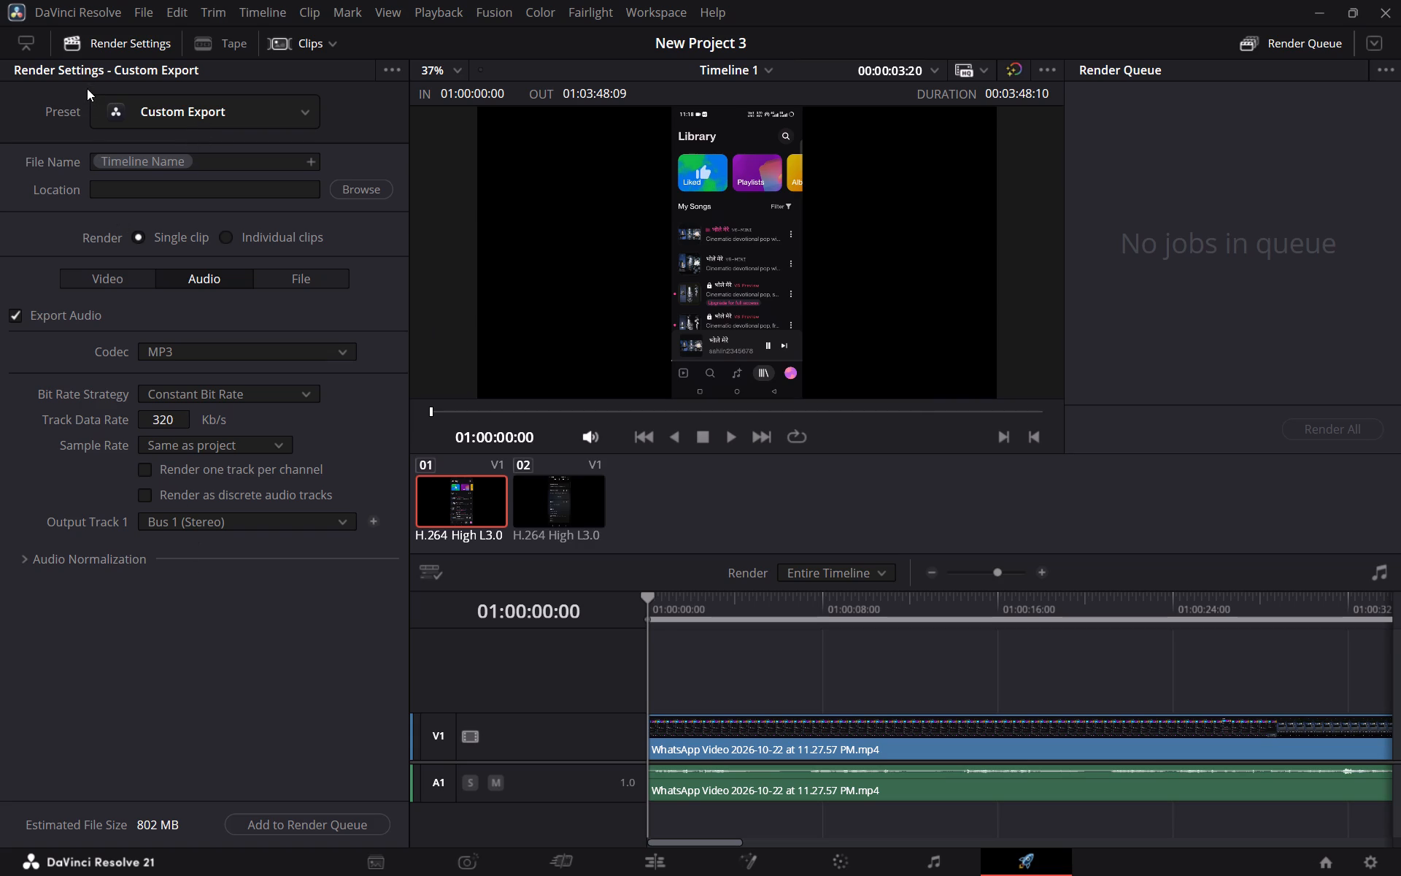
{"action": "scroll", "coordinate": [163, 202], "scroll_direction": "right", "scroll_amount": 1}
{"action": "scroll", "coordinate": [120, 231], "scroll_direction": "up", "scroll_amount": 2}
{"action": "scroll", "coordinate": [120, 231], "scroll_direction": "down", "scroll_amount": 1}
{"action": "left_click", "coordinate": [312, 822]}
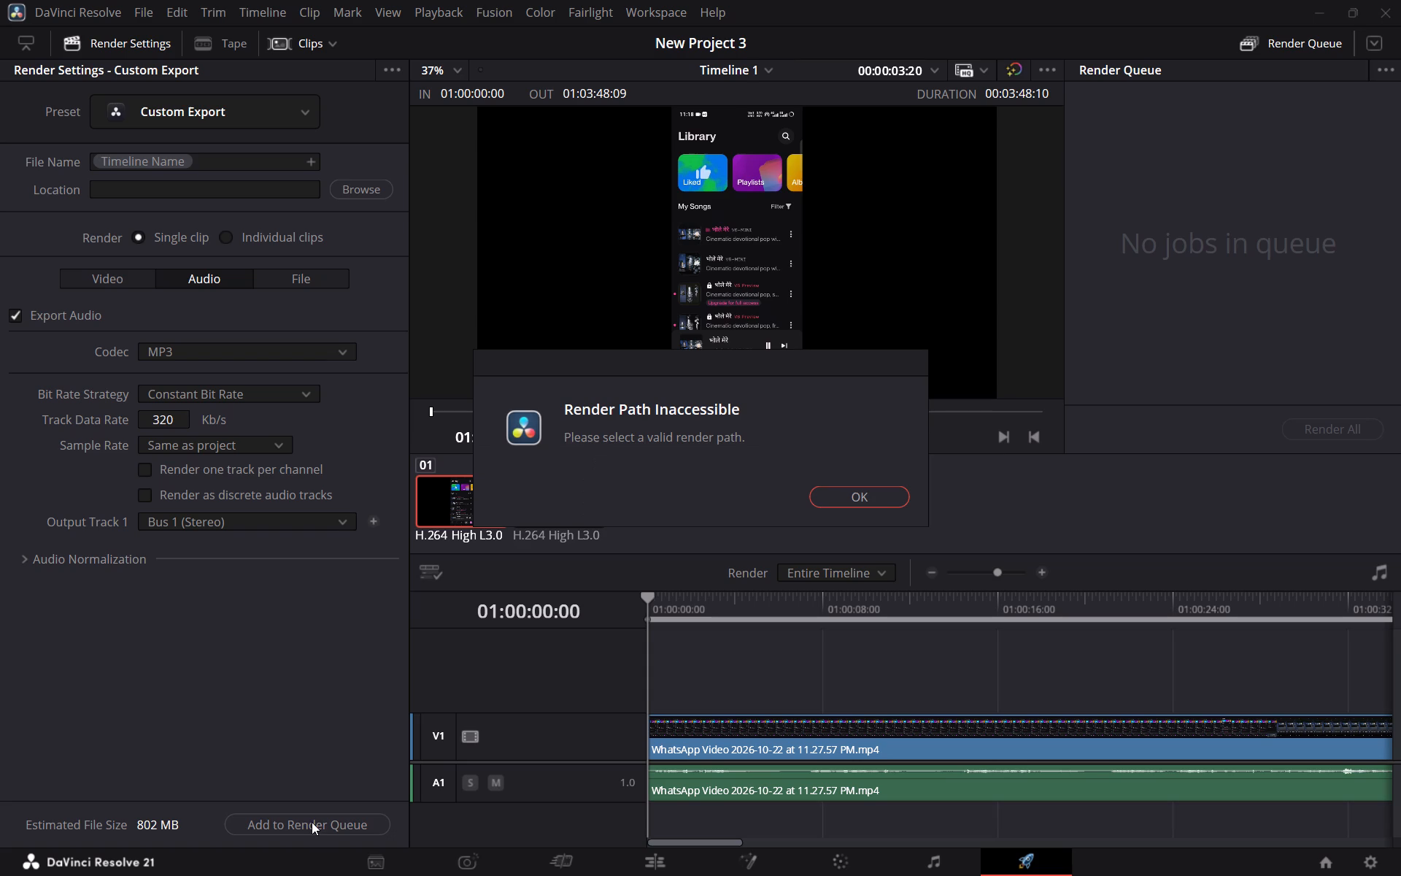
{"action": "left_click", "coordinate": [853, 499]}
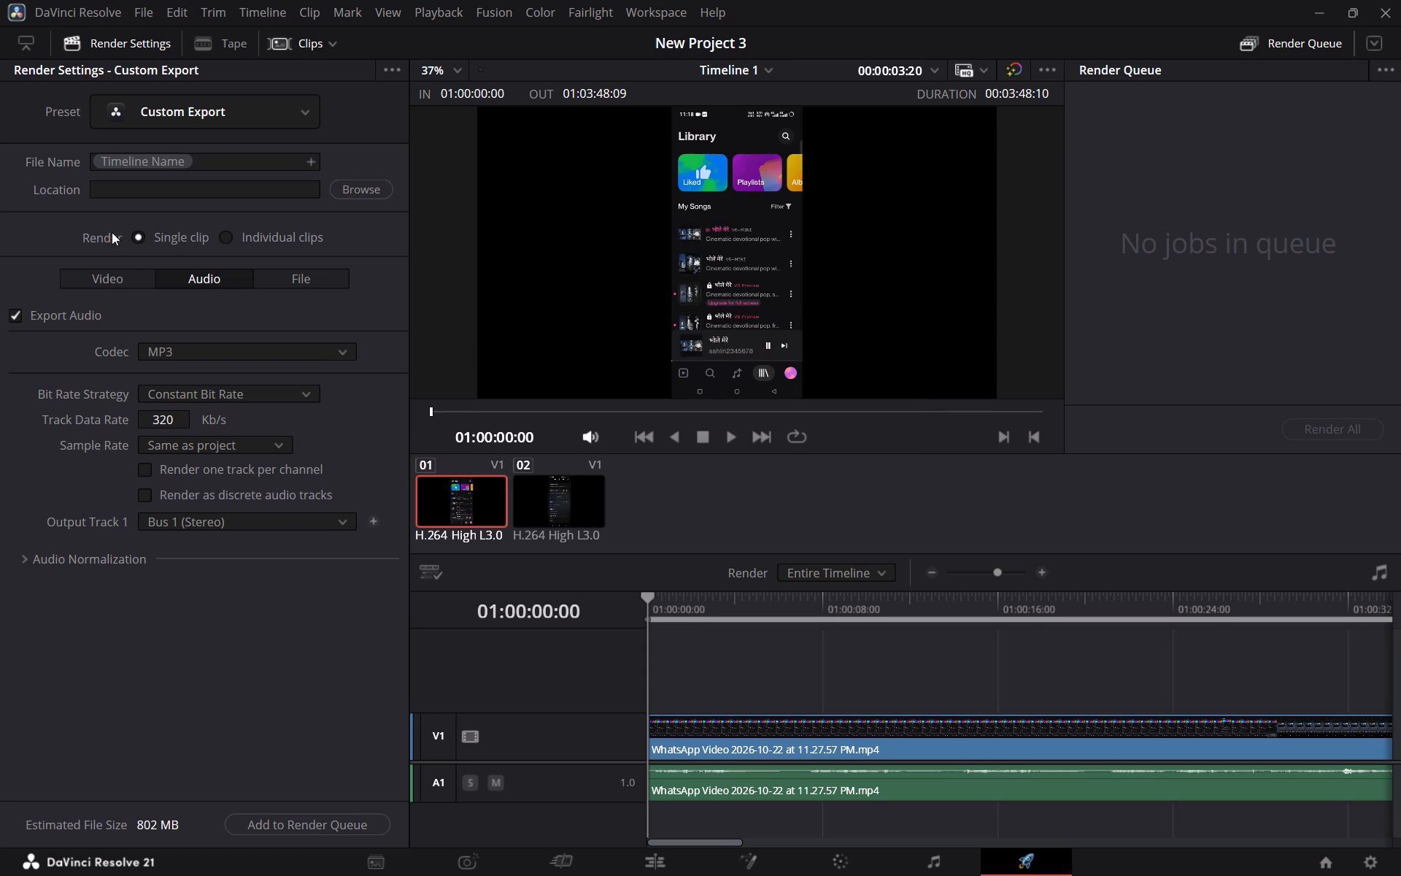
Open the export's file name for editing.
{"action": "left_click", "coordinate": [311, 164]}
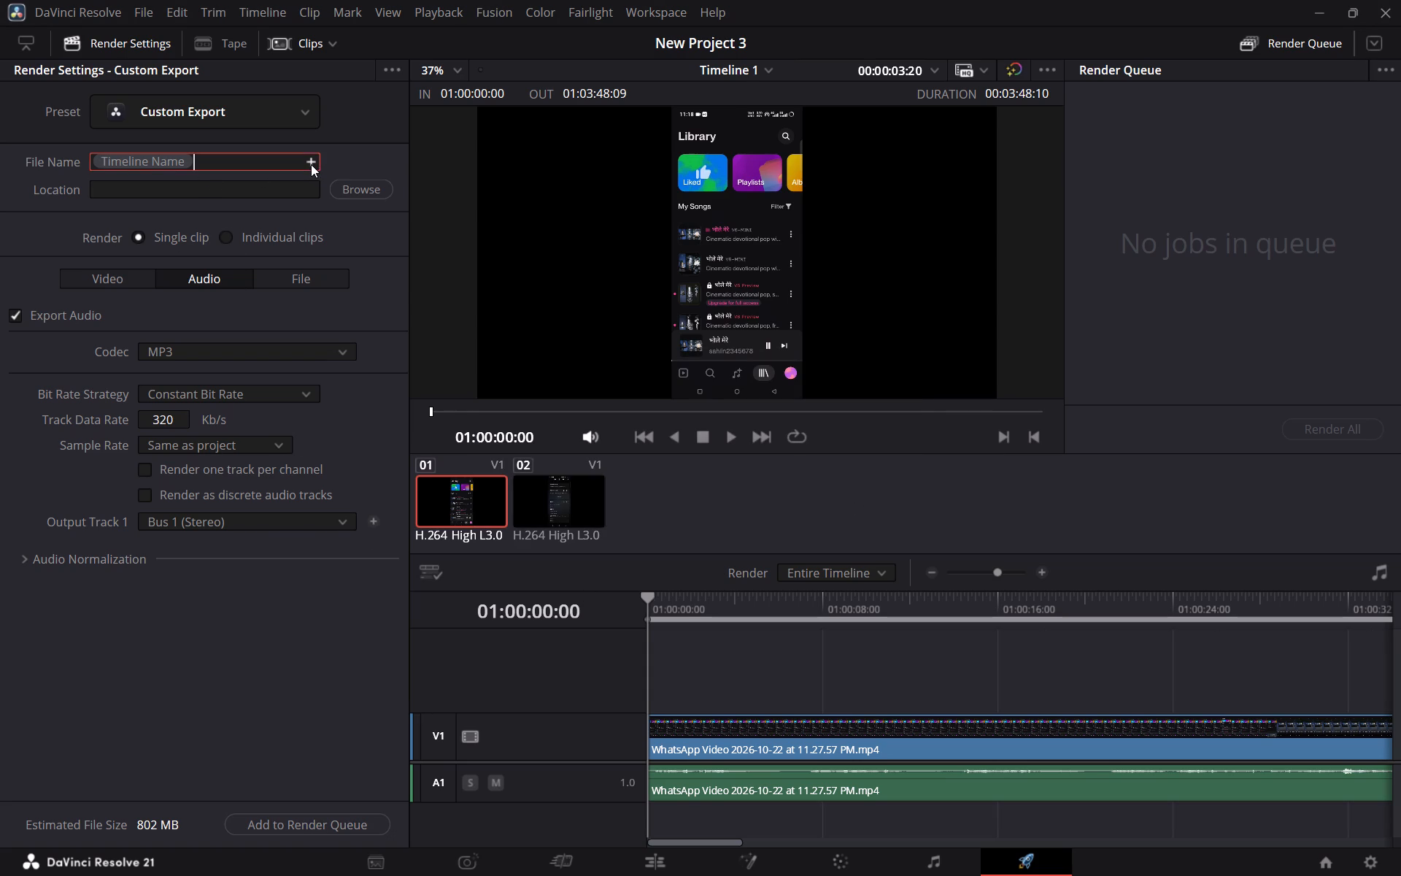
Set the export's save location to the Videos folder, keeping the file name Timeline 1.
{"action": "left_click", "coordinate": [295, 184]}
{"action": "left_click", "coordinate": [366, 189]}
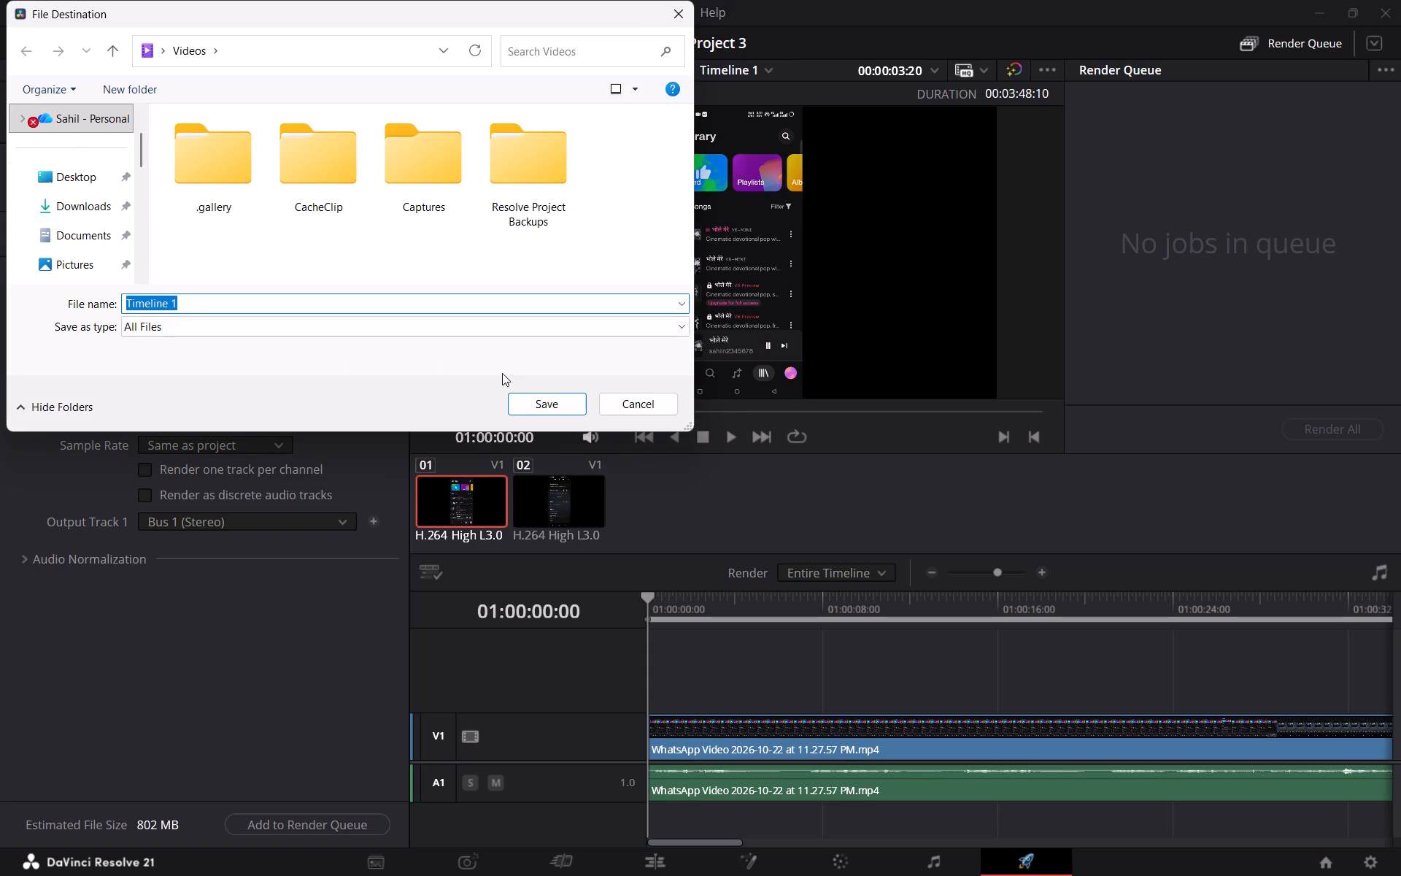
{"action": "left_click", "coordinate": [530, 395]}
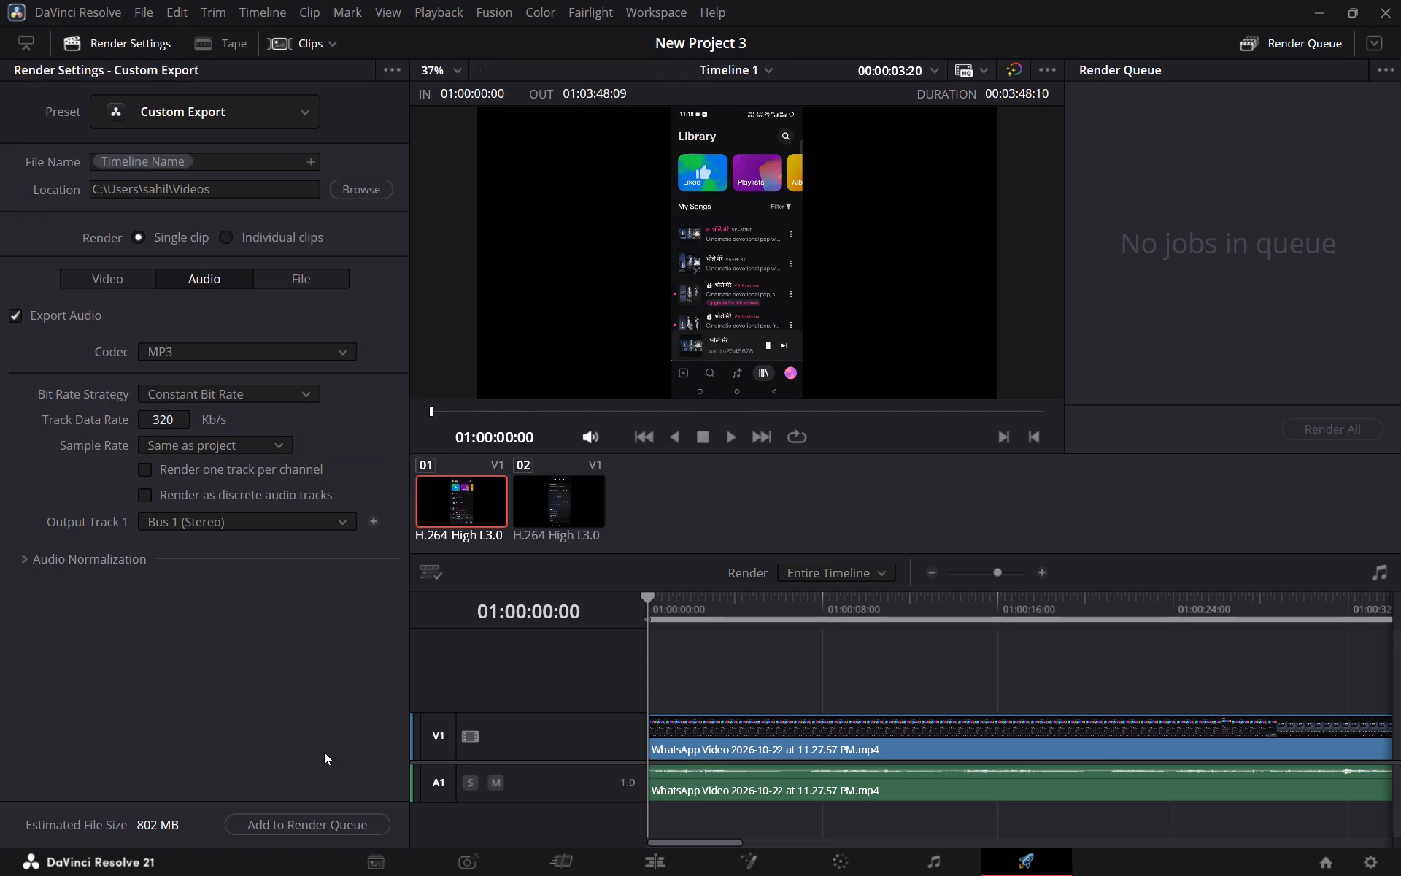
Add the custom export of the entire timeline to the render queue and start rendering the job.
{"action": "left_click", "coordinate": [306, 825]}
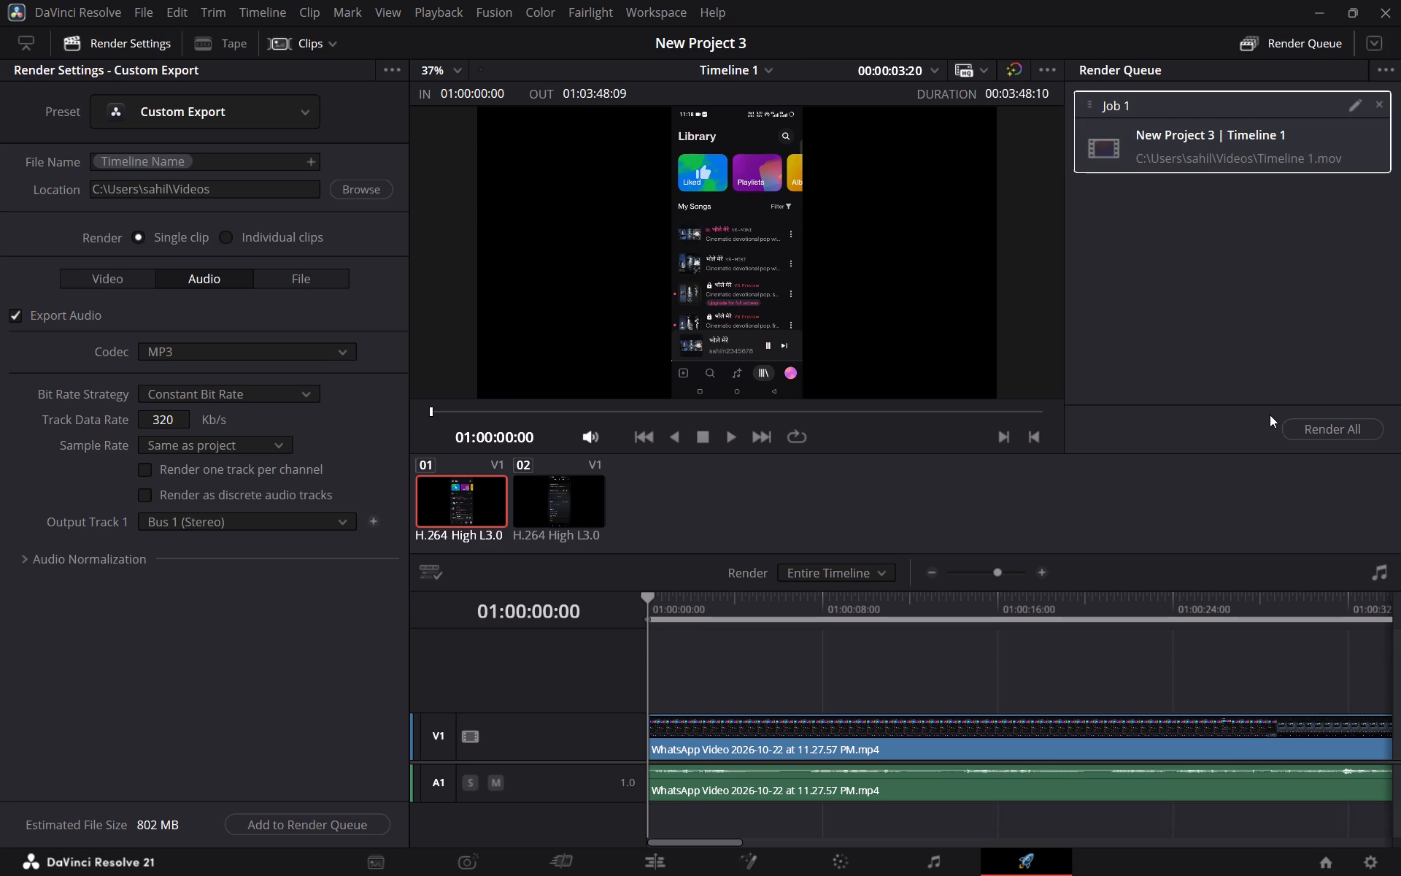
{"action": "left_click", "coordinate": [1327, 422]}
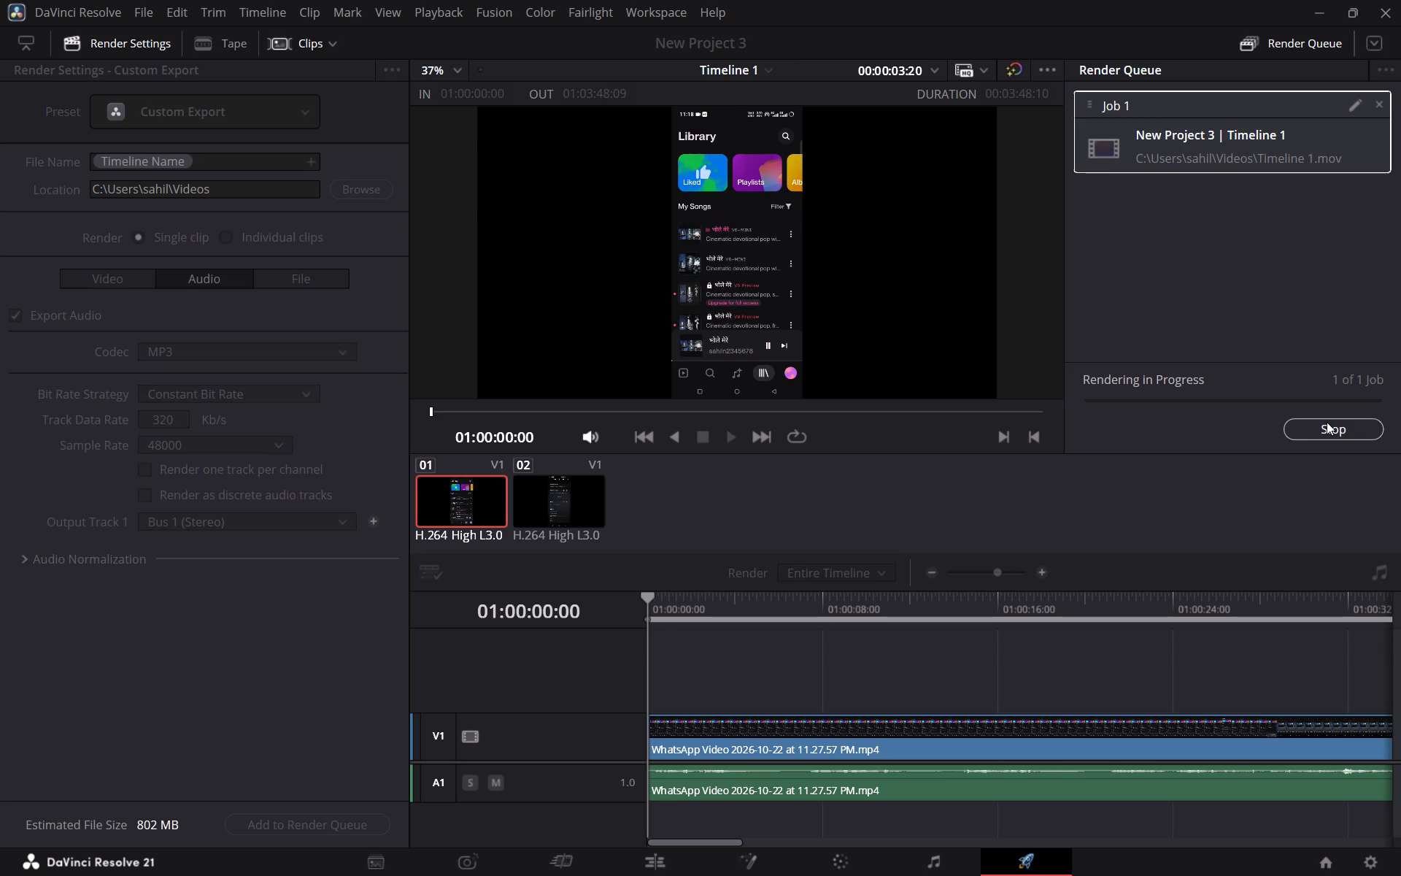